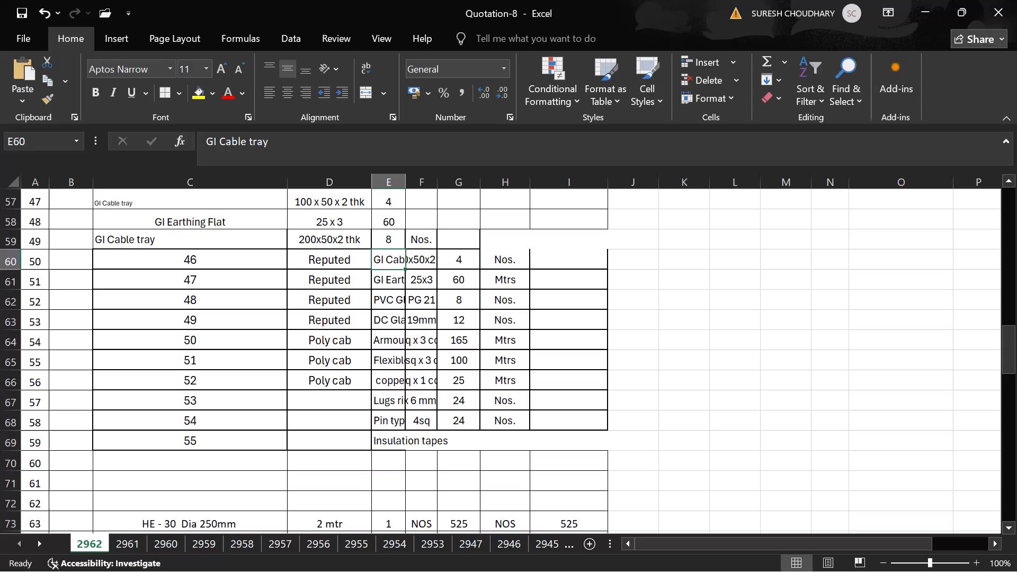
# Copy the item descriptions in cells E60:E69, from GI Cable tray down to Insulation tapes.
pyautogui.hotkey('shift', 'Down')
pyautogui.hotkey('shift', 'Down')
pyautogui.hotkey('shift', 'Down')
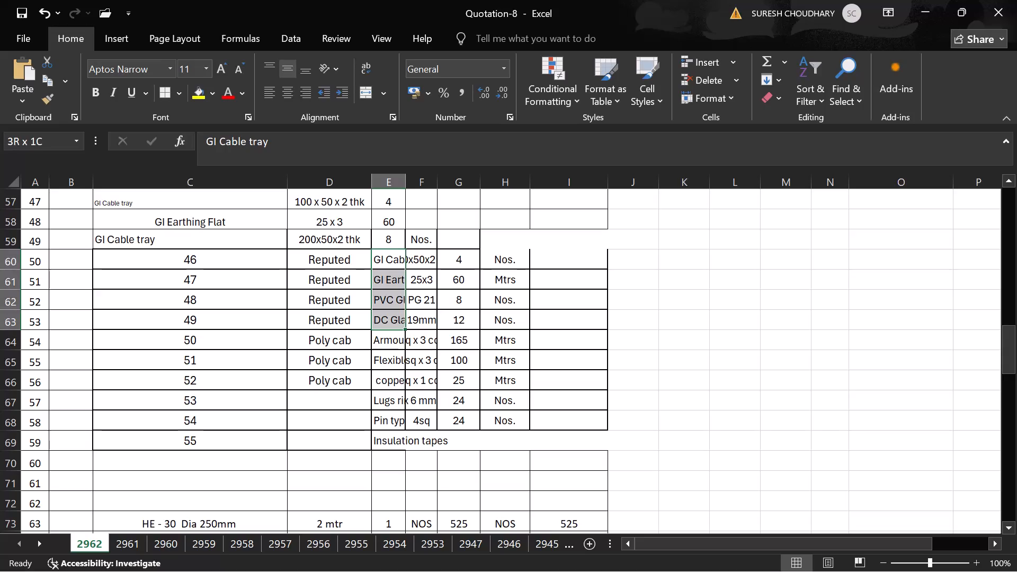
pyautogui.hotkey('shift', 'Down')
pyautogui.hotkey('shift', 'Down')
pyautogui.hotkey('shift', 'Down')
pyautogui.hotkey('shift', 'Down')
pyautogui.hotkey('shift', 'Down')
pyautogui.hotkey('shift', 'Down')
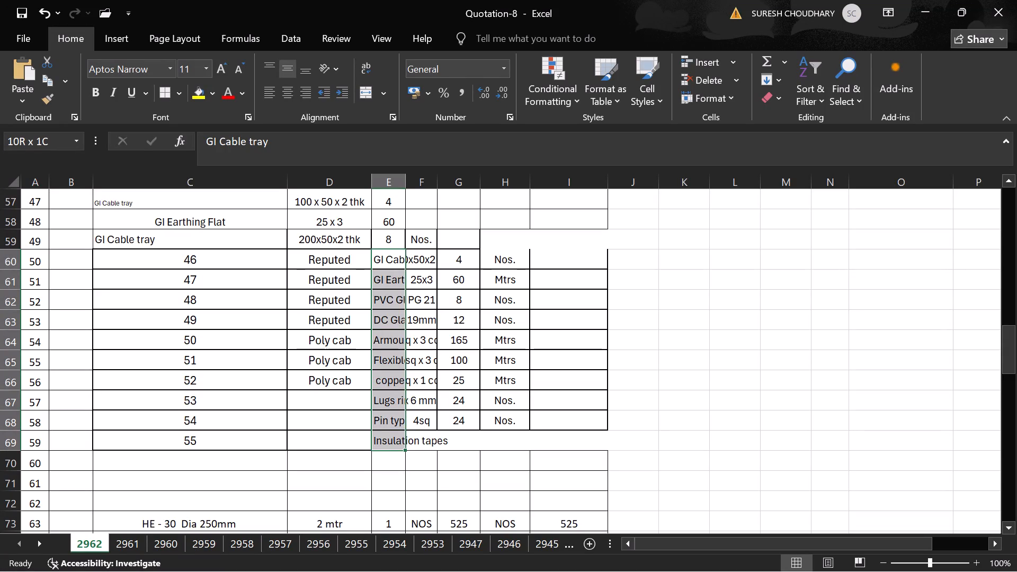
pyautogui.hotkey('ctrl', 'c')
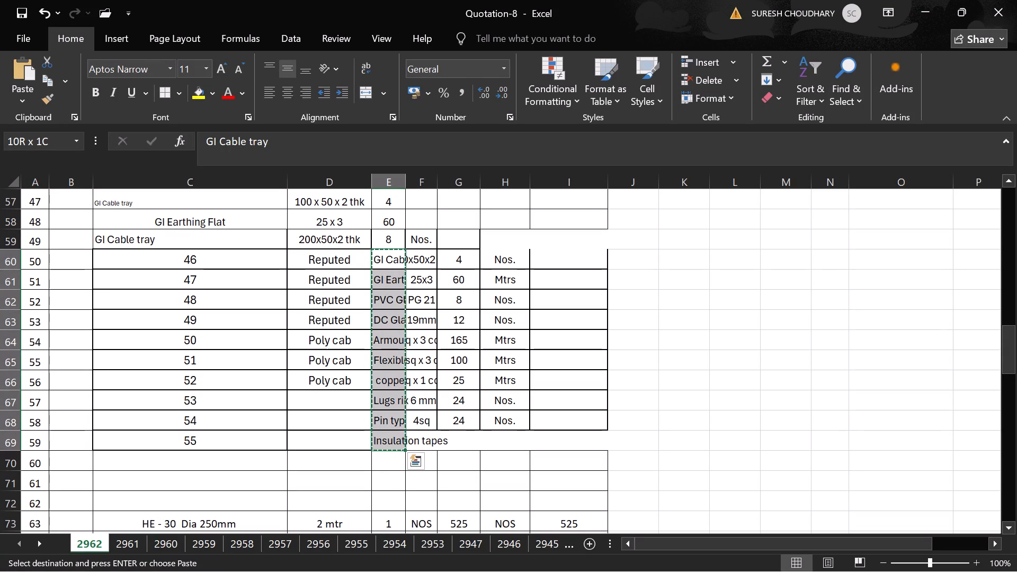
# Clear the serial numbers 46 to 55 from cells C60:C69.
pyautogui.moveTo(187, 274); pyautogui.dragTo(162, 443)
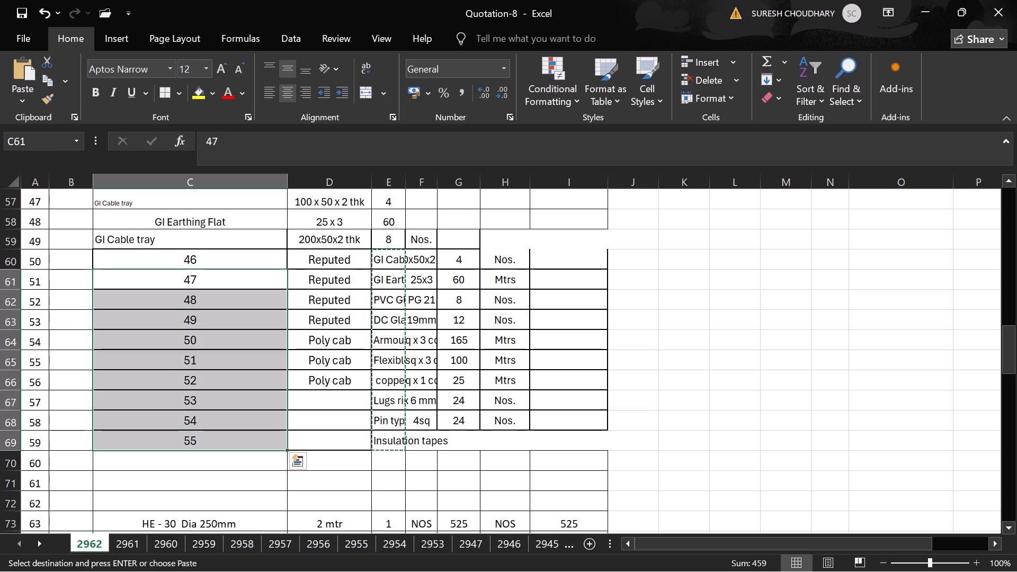
pyautogui.press('Delete')
pyautogui.doubleClick(182, 260)
pyautogui.press('Delete')
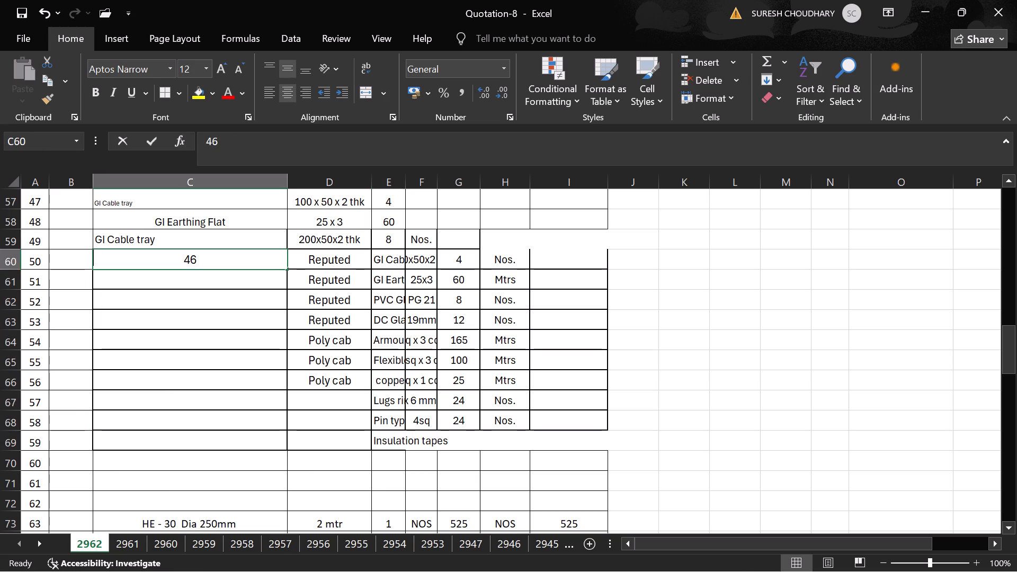
pyautogui.press('Delete')
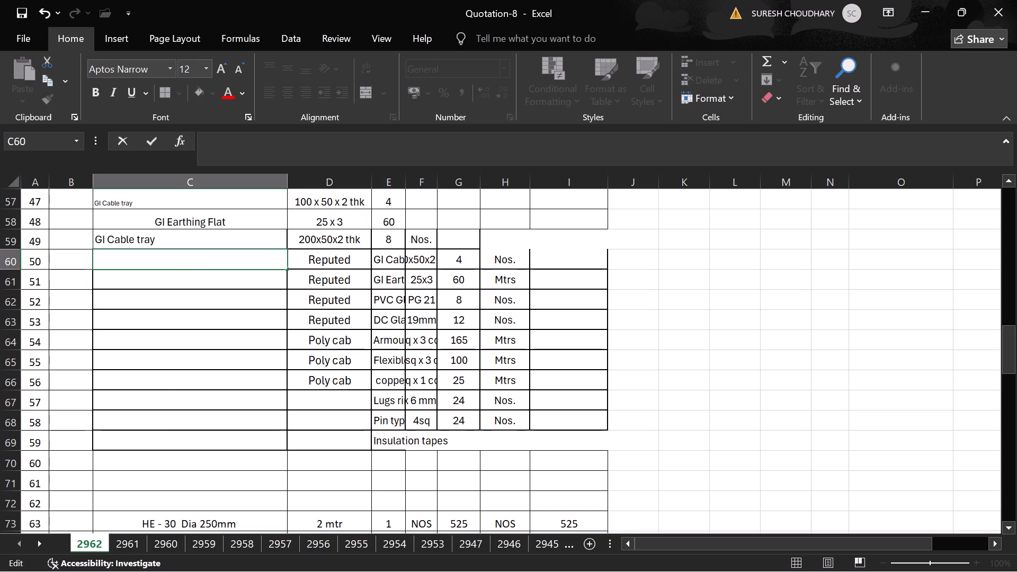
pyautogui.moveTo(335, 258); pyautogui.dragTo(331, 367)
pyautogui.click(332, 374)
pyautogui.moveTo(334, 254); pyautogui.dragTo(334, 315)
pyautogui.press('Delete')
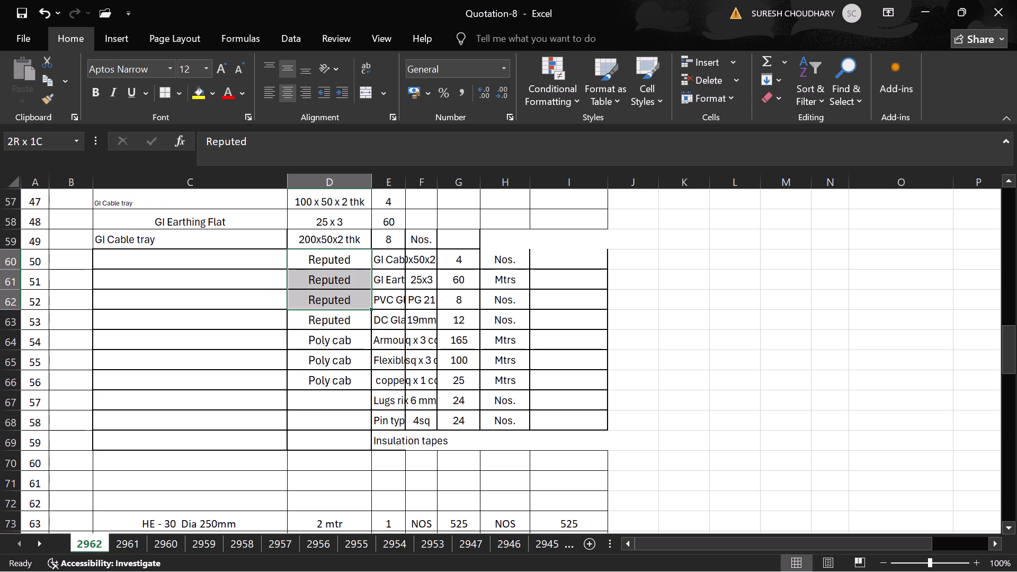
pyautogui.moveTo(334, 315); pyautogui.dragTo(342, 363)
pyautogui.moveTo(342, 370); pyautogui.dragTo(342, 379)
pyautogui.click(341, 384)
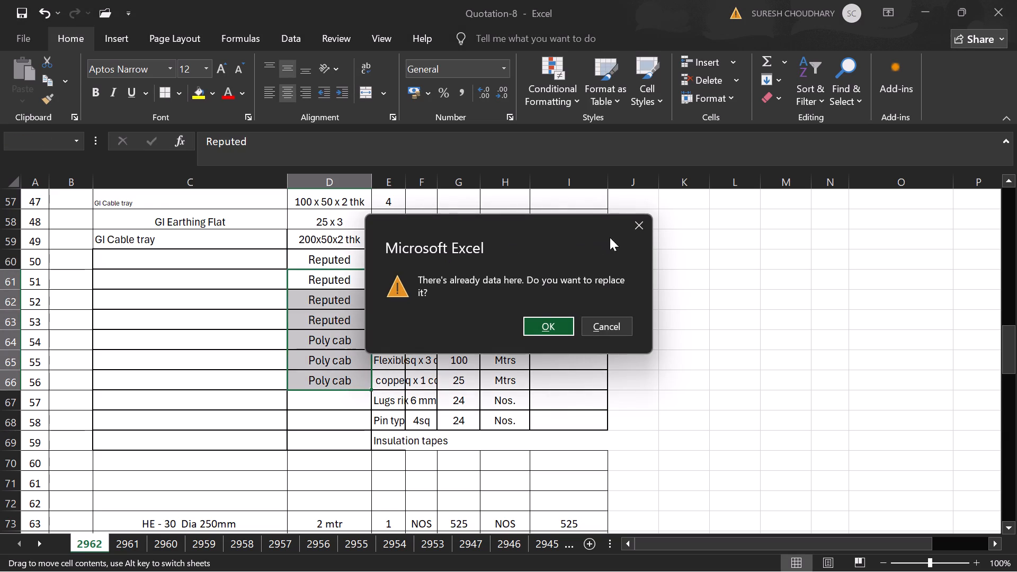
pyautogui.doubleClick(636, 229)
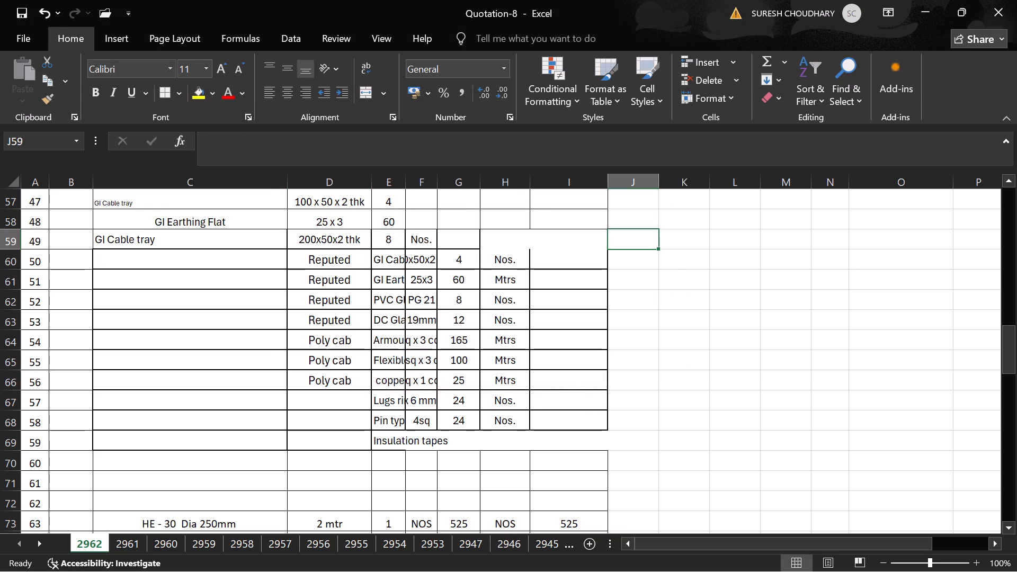
# Clear the make names (Reputed, Poly cab) from cells D60:D67.
pyautogui.moveTo(335, 253); pyautogui.dragTo(348, 403)
pyautogui.press('Delete')
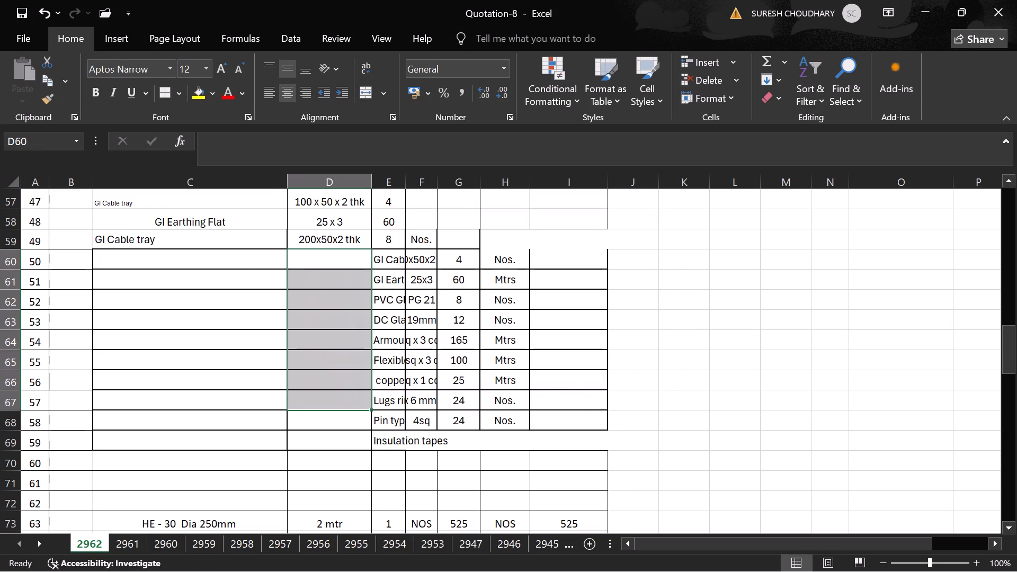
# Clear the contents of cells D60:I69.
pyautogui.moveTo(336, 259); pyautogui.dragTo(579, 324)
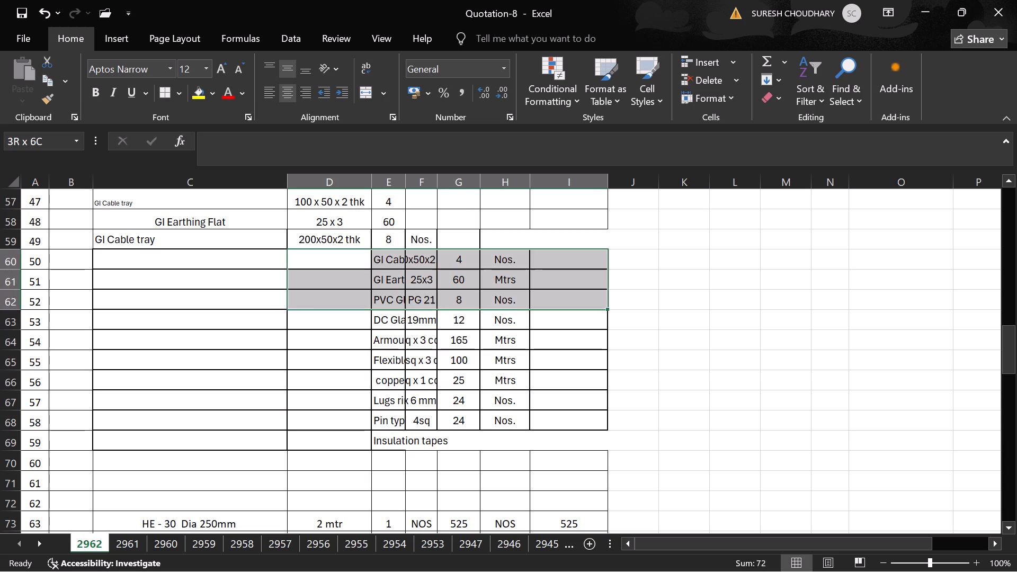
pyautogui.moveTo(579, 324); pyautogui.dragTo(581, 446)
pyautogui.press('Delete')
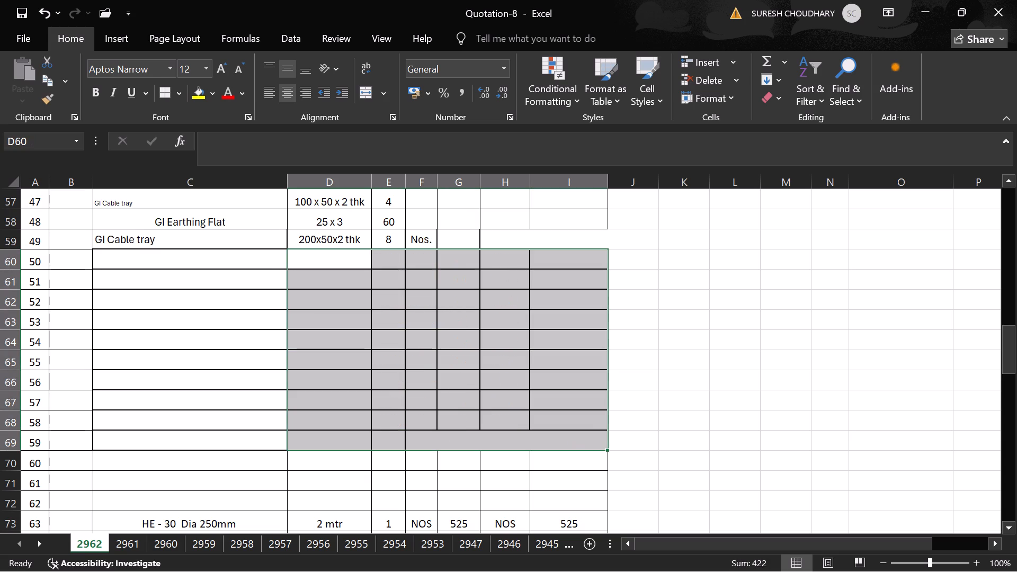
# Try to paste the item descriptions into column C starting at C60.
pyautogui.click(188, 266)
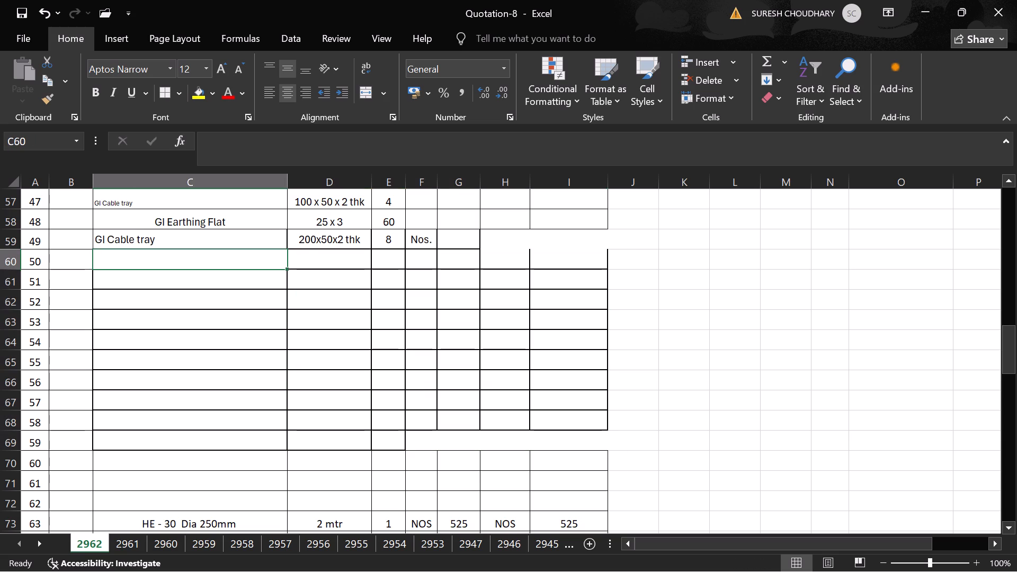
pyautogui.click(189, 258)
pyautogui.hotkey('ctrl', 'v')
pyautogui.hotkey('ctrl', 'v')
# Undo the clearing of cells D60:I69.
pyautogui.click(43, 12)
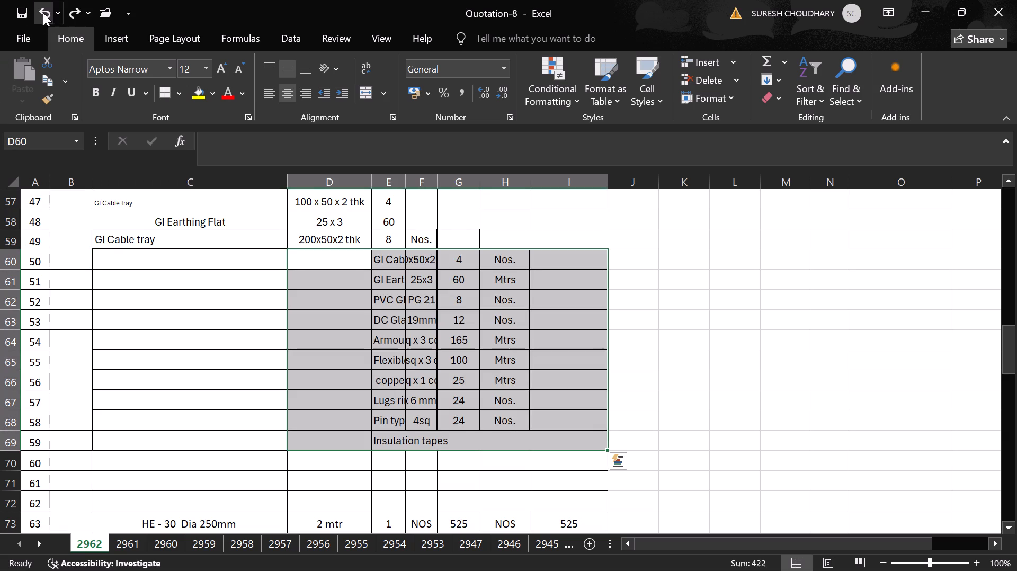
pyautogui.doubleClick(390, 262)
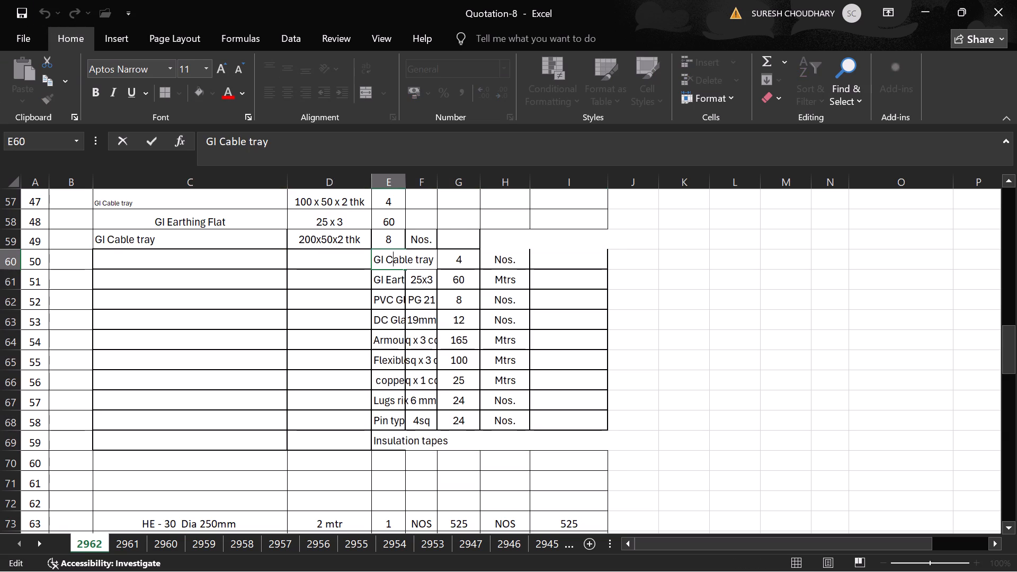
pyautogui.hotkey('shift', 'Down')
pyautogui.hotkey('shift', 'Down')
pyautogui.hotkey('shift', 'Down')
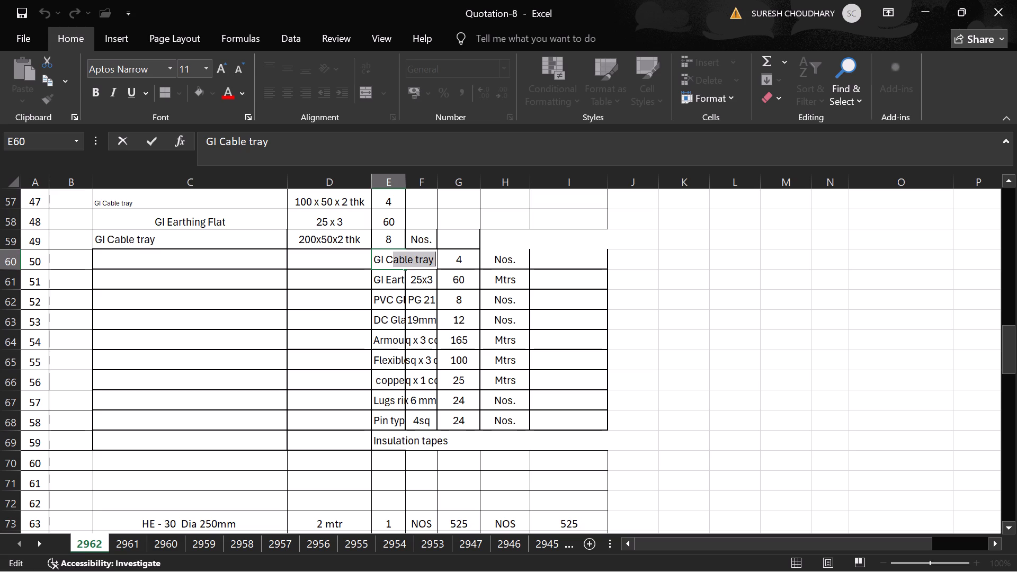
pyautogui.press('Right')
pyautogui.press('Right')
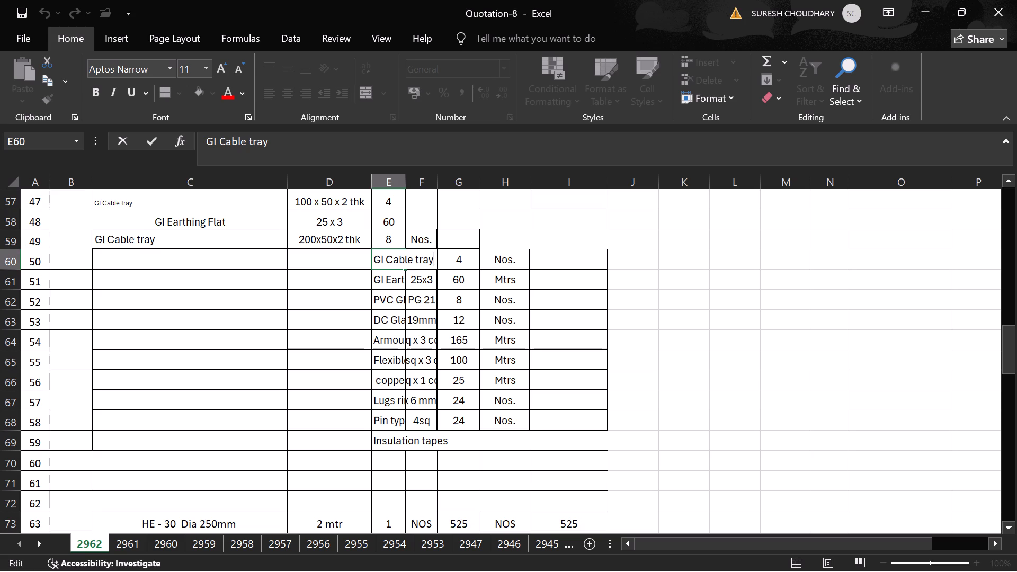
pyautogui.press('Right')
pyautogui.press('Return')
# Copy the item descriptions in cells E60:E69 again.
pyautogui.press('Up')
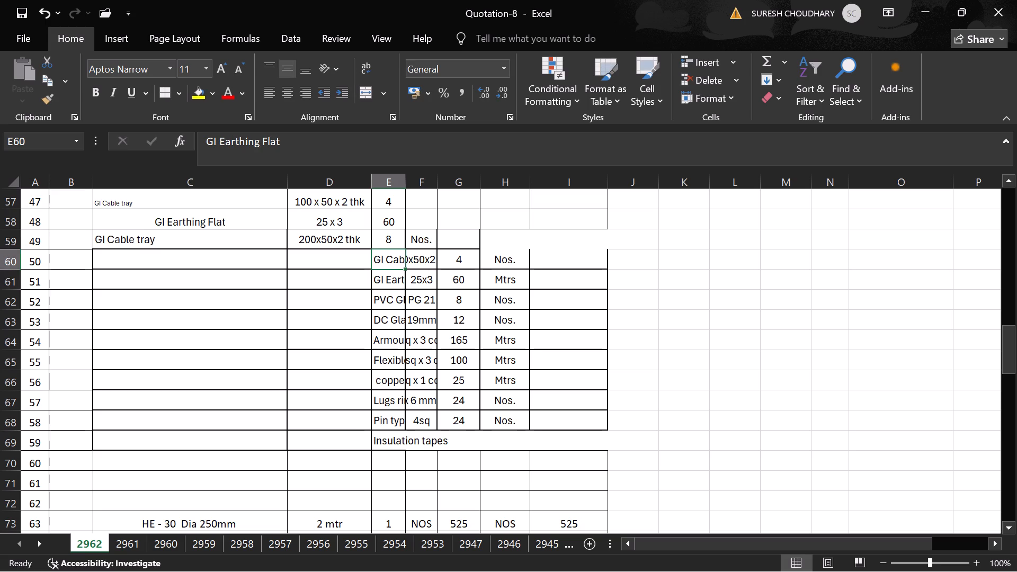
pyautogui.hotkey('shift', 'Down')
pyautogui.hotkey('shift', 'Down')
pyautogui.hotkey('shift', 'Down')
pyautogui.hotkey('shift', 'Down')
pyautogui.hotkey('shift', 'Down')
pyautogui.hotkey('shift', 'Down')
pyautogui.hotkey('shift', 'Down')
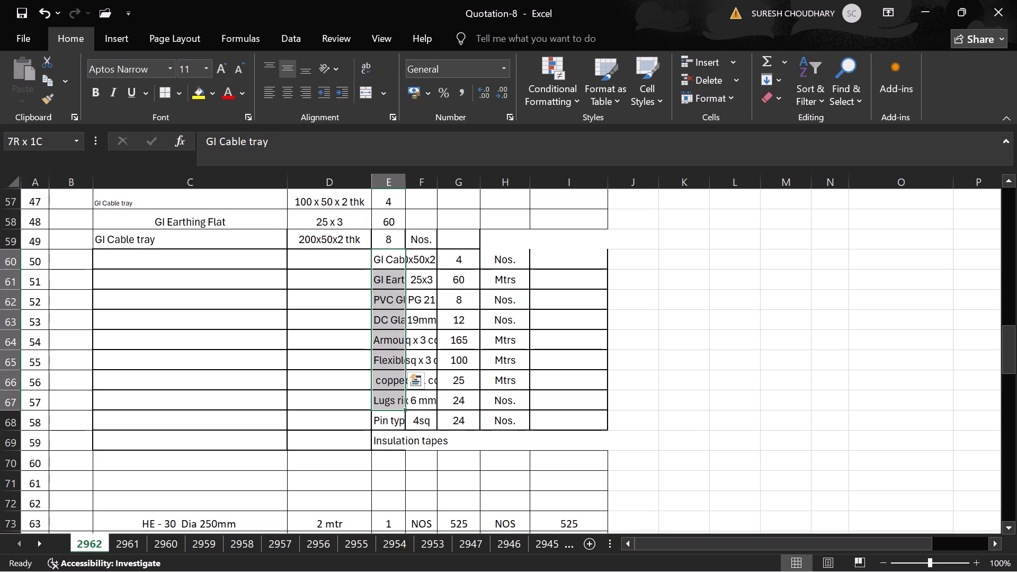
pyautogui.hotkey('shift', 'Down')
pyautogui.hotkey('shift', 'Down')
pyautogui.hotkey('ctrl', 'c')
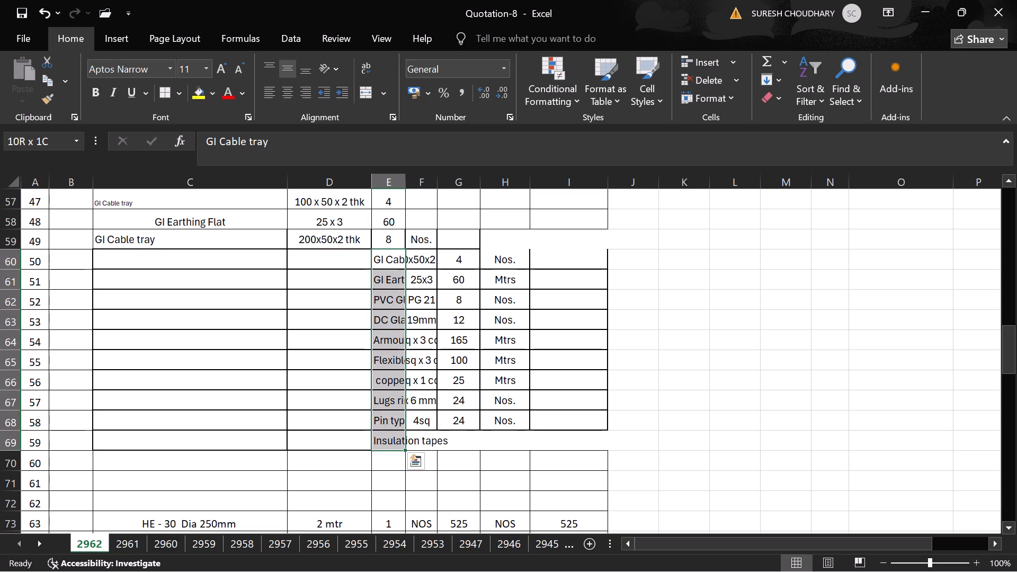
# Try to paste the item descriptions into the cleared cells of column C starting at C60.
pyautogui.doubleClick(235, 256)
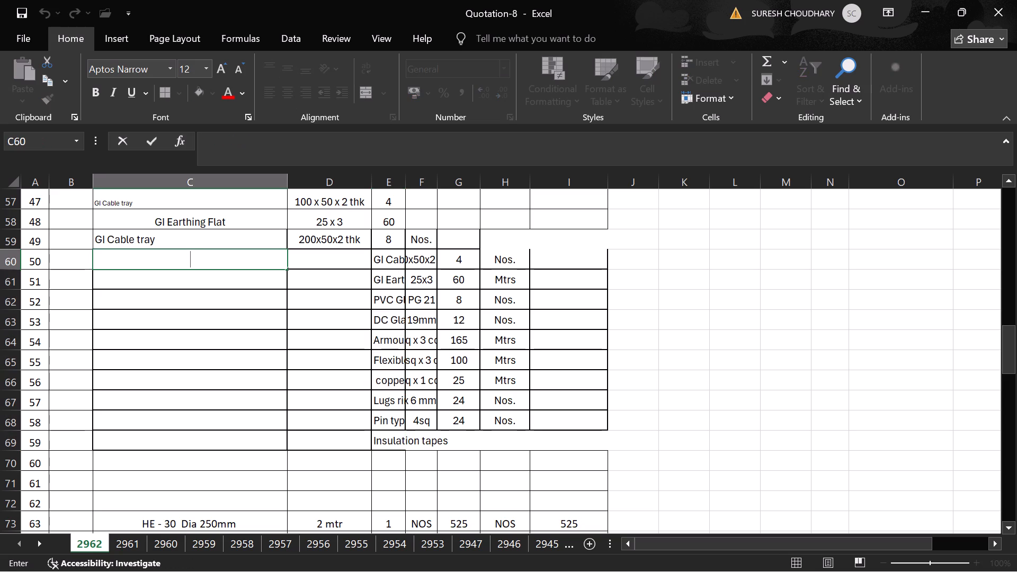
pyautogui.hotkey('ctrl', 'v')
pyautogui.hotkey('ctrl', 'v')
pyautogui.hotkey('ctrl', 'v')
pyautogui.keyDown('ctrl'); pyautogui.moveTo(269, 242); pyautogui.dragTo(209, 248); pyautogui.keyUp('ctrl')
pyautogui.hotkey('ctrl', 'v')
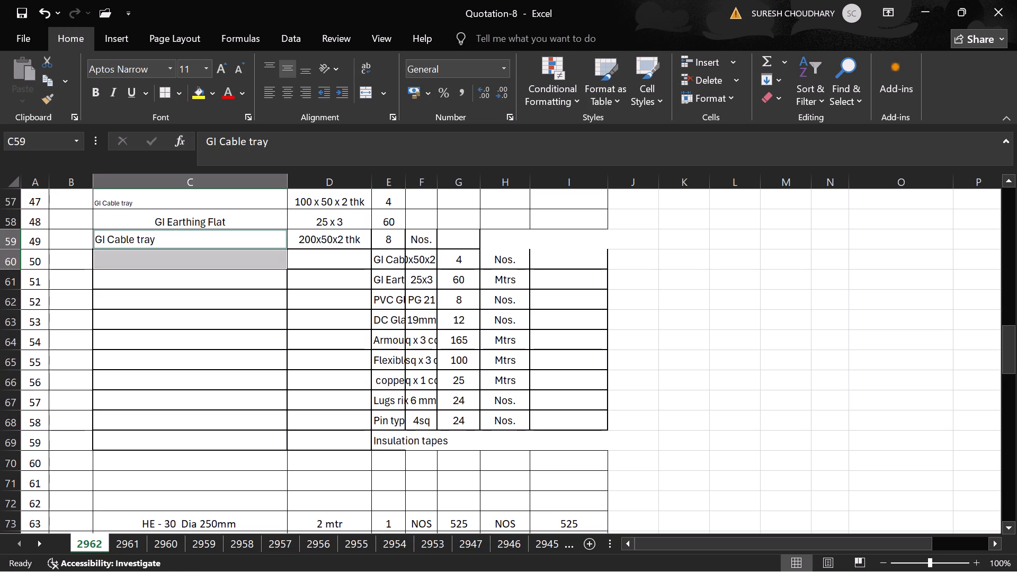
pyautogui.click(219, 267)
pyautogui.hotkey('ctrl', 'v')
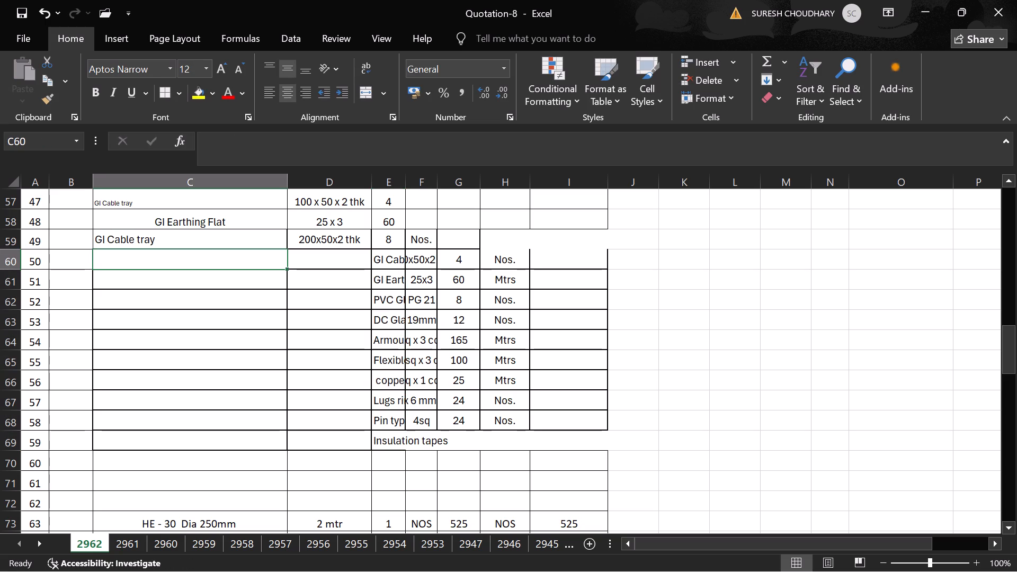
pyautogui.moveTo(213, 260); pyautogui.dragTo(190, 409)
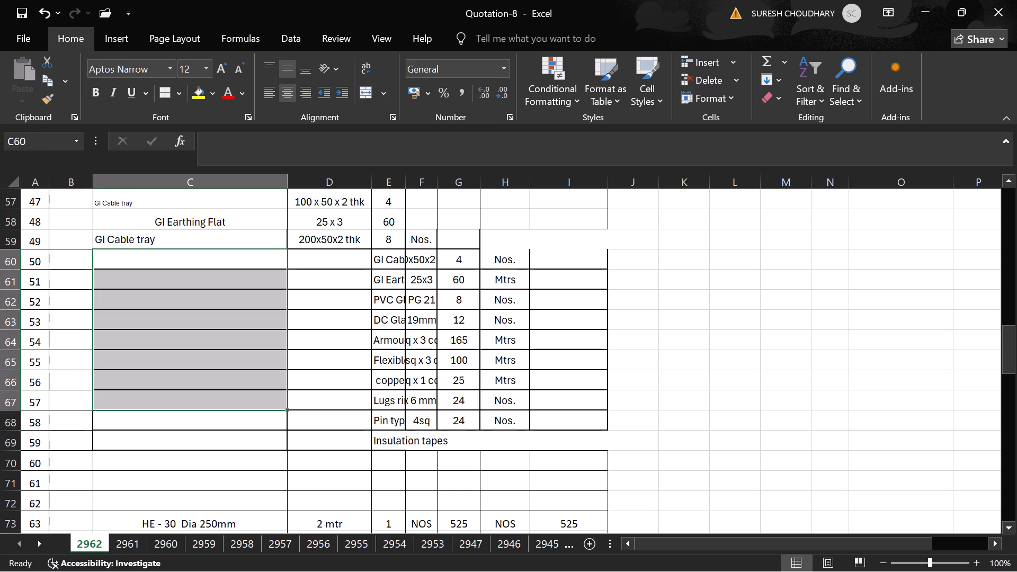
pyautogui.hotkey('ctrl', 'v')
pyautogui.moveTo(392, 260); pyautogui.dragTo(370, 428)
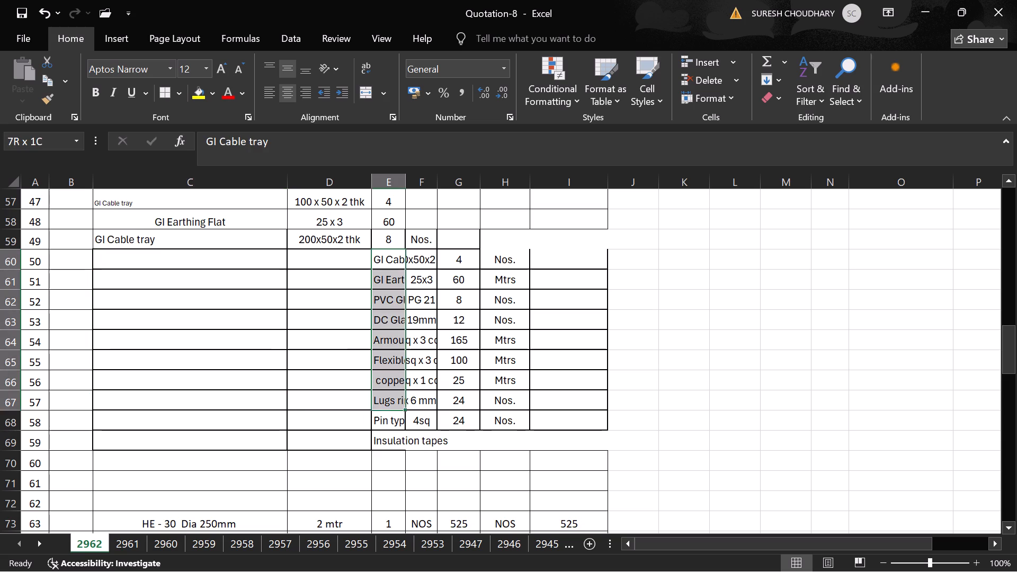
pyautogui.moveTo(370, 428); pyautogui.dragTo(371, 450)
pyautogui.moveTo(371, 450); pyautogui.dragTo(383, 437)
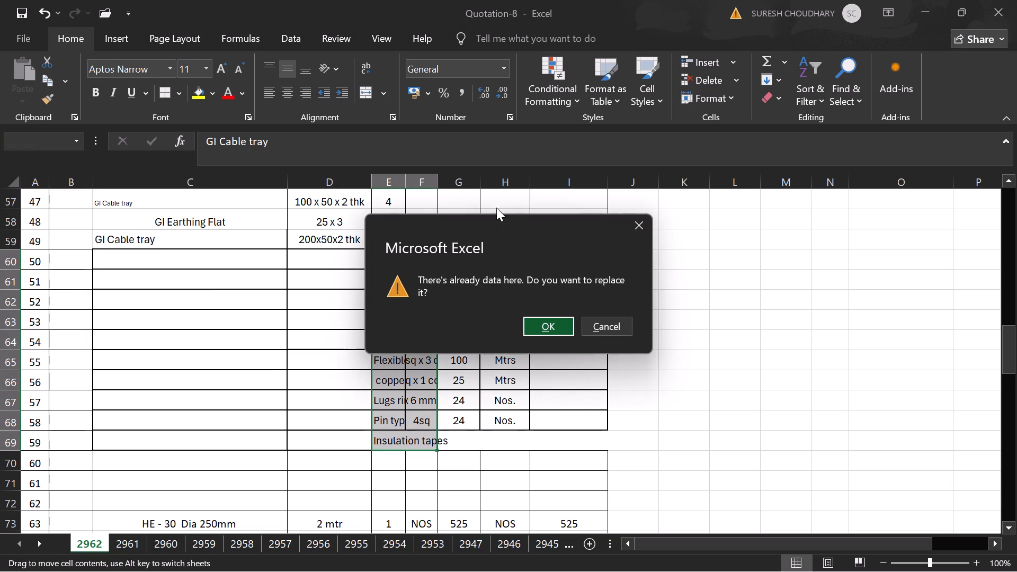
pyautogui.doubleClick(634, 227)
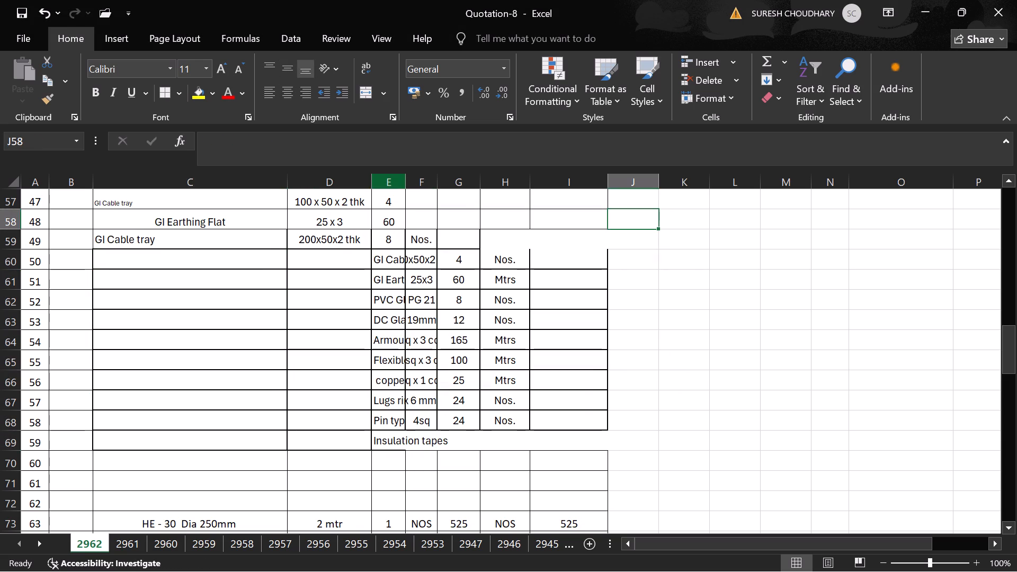
# Auto-fit the width of column E to its contents.
pyautogui.click(404, 183)
pyautogui.doubleClick(404, 183)
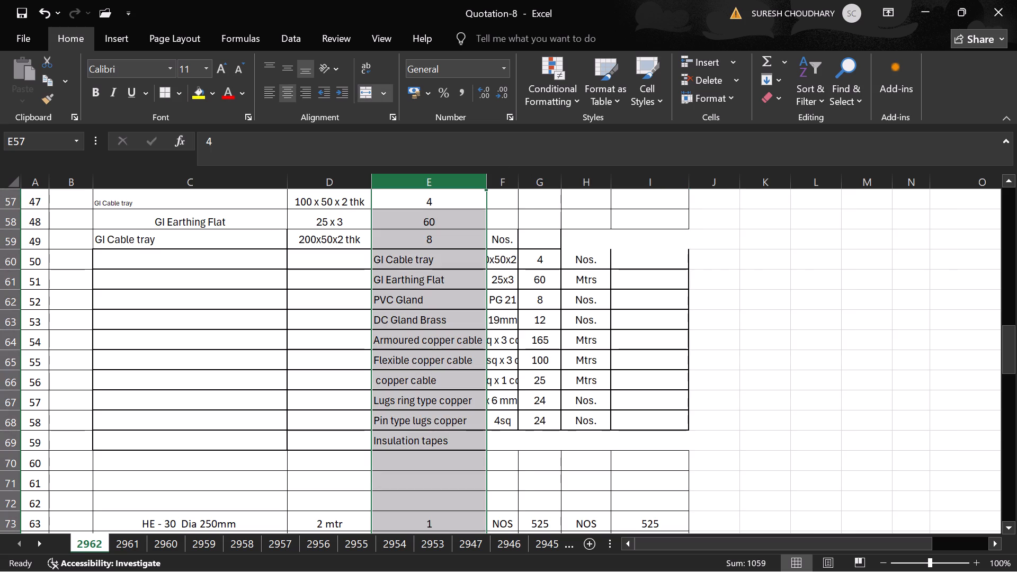
# Copy the item descriptions from cells E60:E69 into column C starting at C60.
pyautogui.moveTo(417, 259); pyautogui.dragTo(399, 443)
pyautogui.click(326, 313)
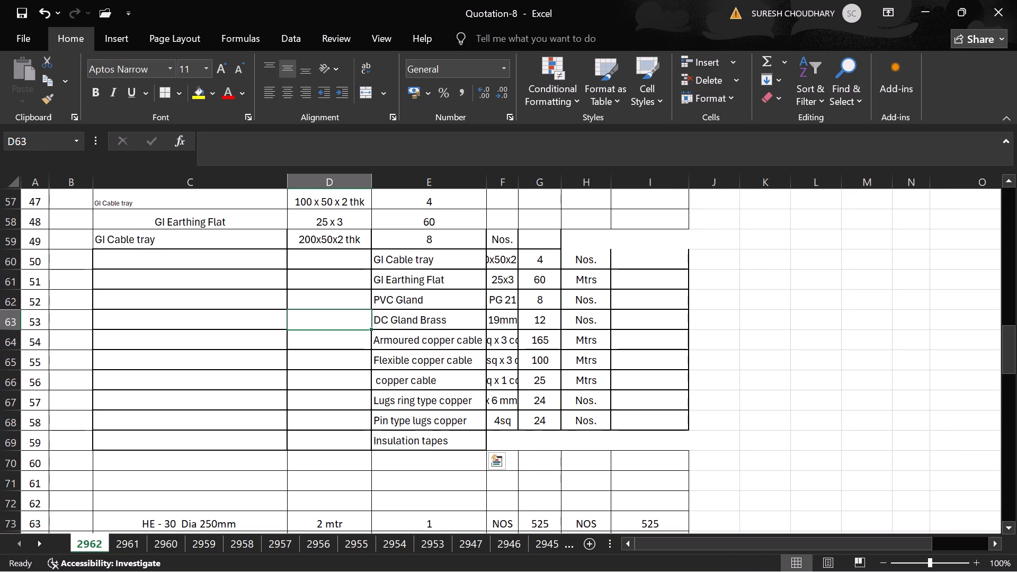
pyautogui.moveTo(425, 263); pyautogui.dragTo(407, 423)
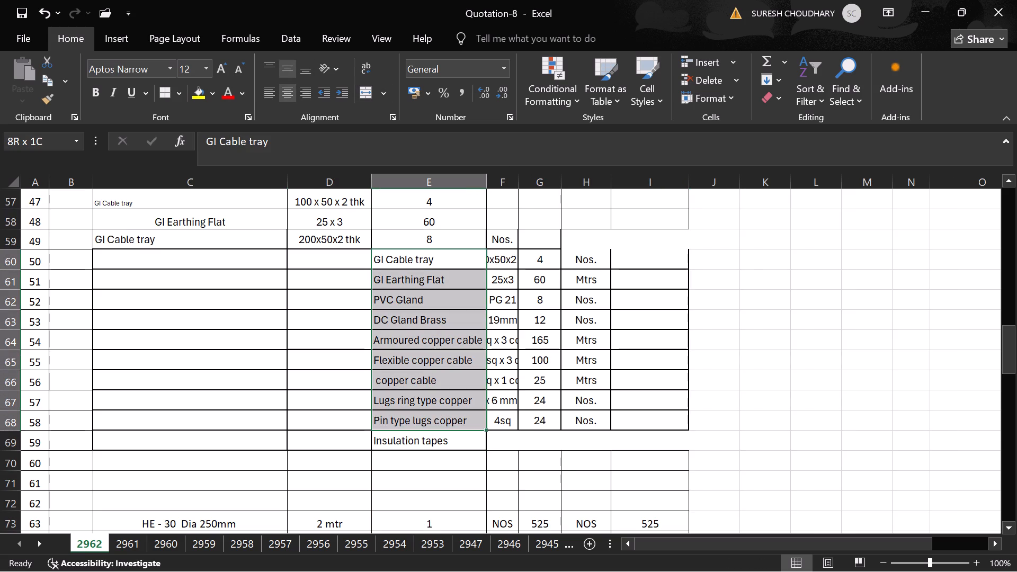
pyautogui.moveTo(407, 423); pyautogui.dragTo(407, 433)
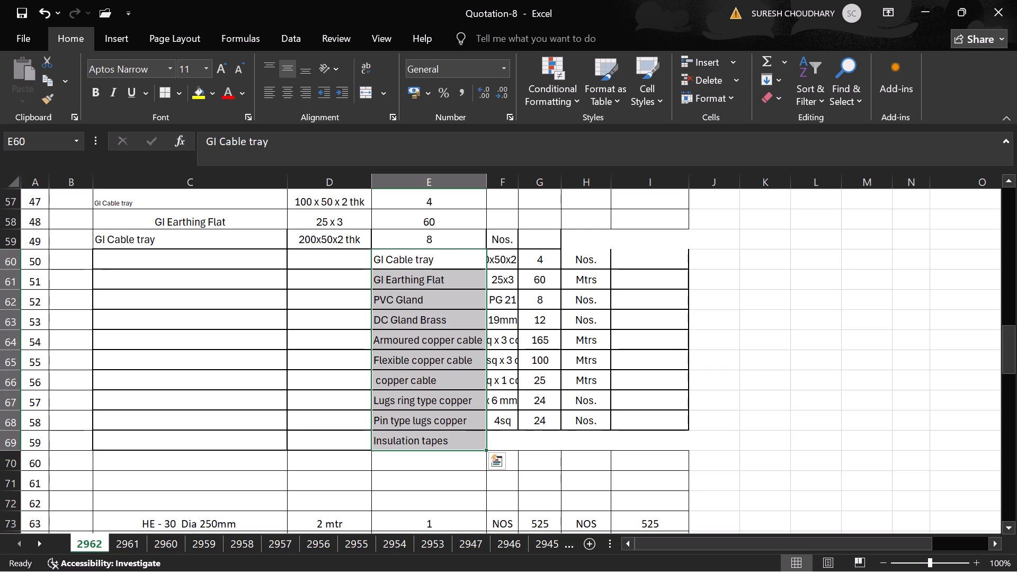
pyautogui.hotkey('ctrl', 'c')
pyautogui.tripleClick(199, 263)
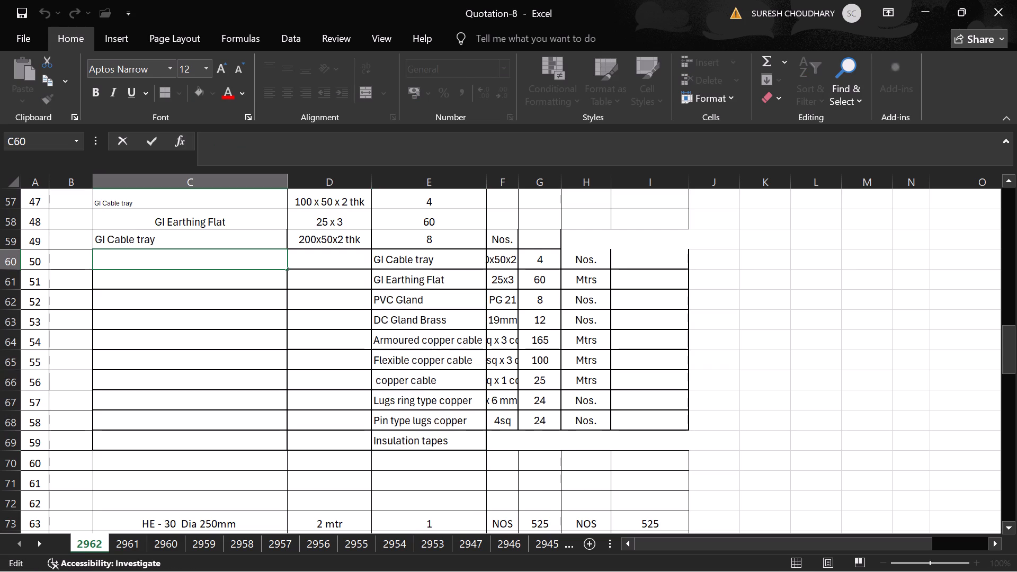
pyautogui.hotkey('ctrl', 'v')
pyautogui.click(205, 263)
pyautogui.click(204, 279)
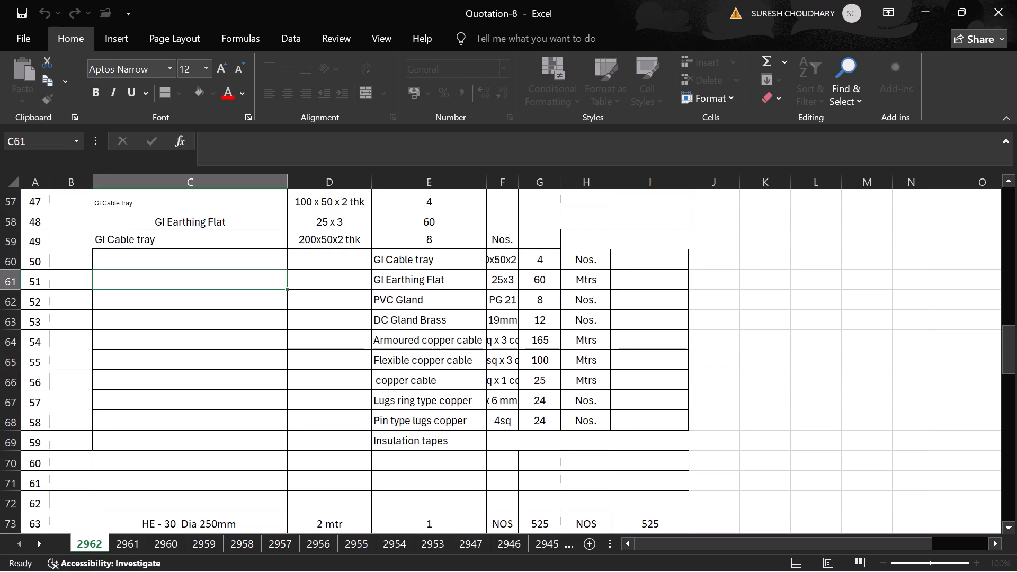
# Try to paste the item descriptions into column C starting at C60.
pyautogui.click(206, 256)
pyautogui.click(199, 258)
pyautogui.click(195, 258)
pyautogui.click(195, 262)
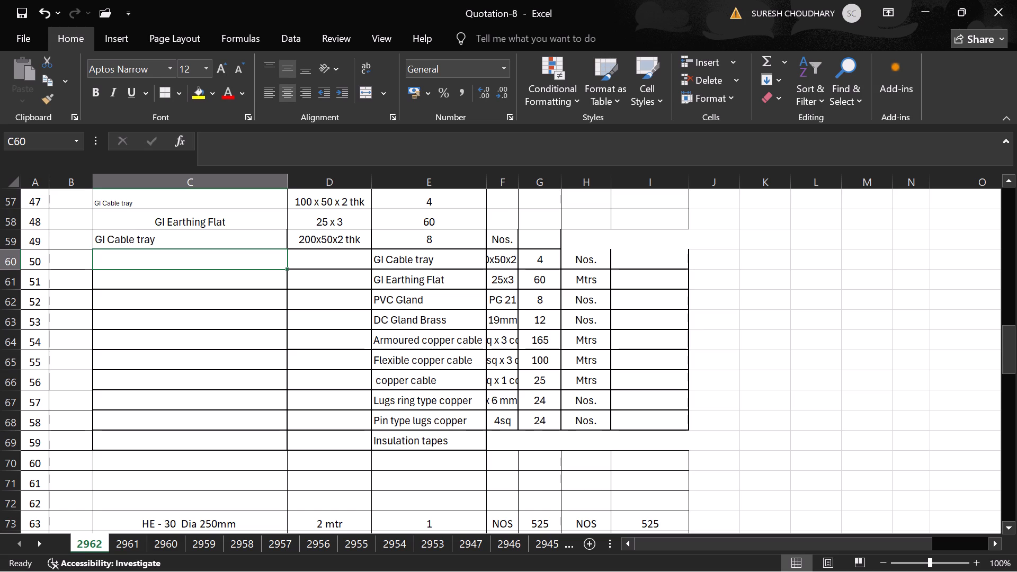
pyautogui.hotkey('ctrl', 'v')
# Copy the item descriptions from cells E60:E69 into column C starting at C60.
pyautogui.moveTo(417, 263); pyautogui.dragTo(408, 449)
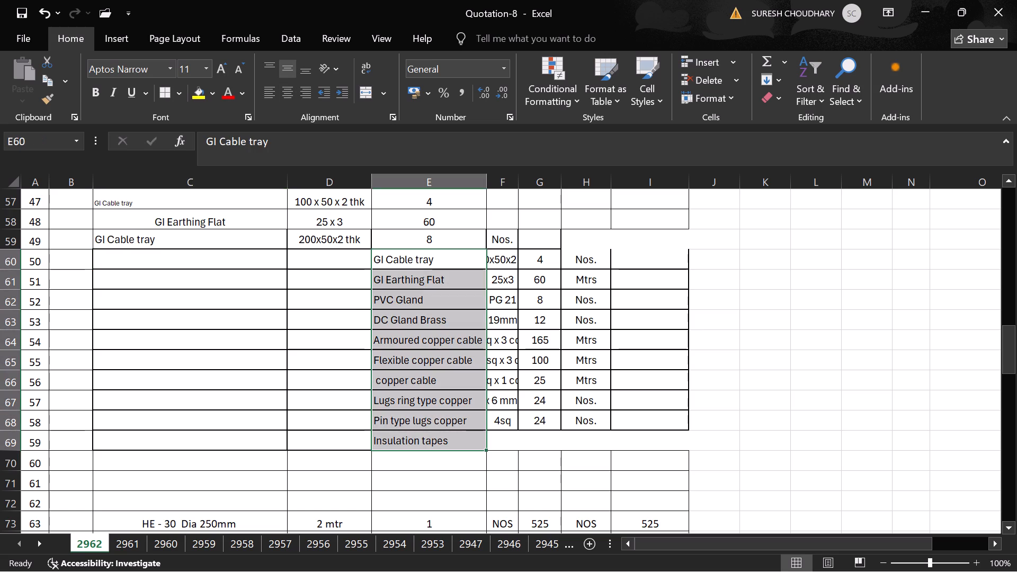
pyautogui.hotkey('ctrl', 'c')
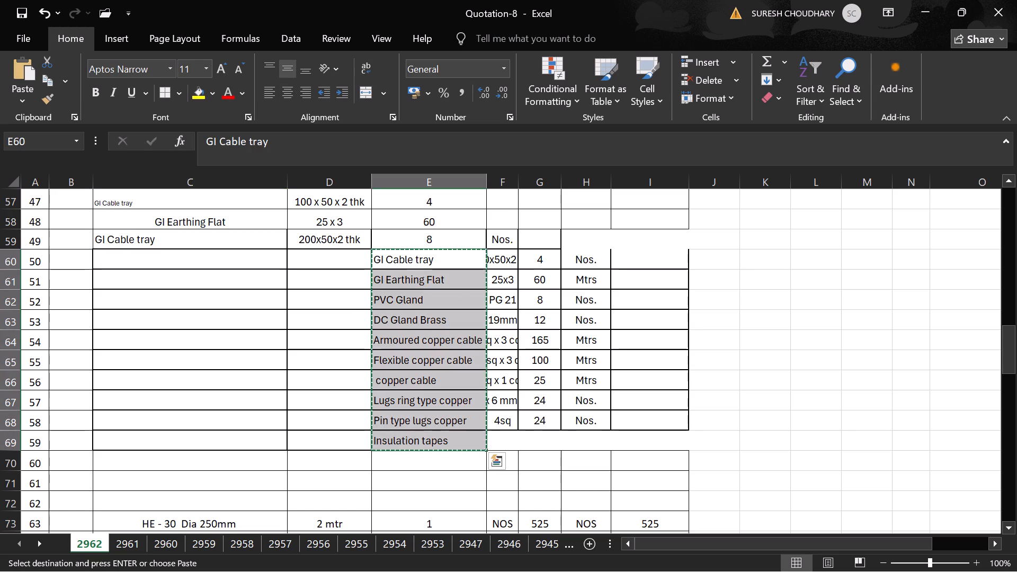
pyautogui.click(217, 260)
pyautogui.hotkey('ctrl', 'v')
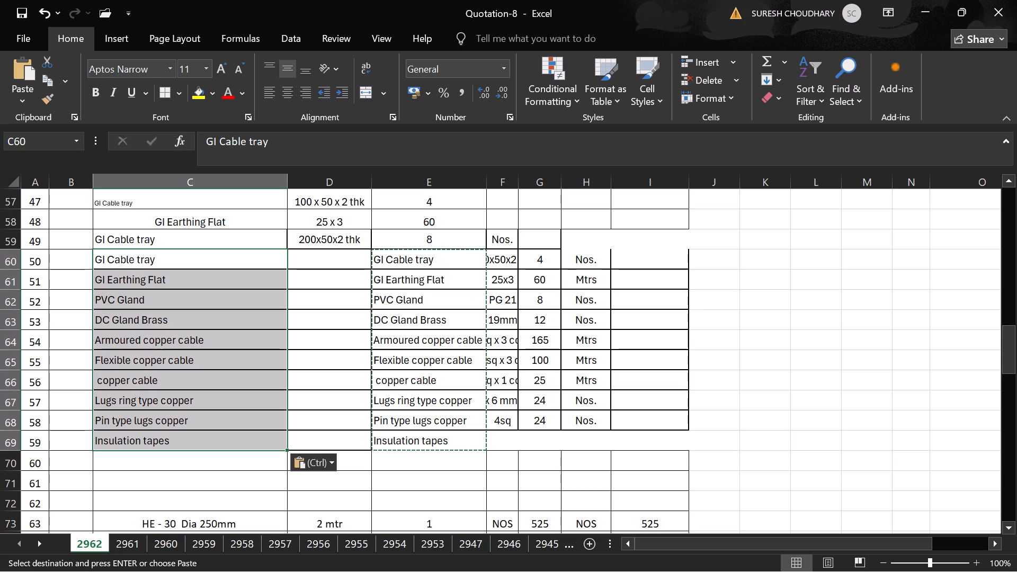
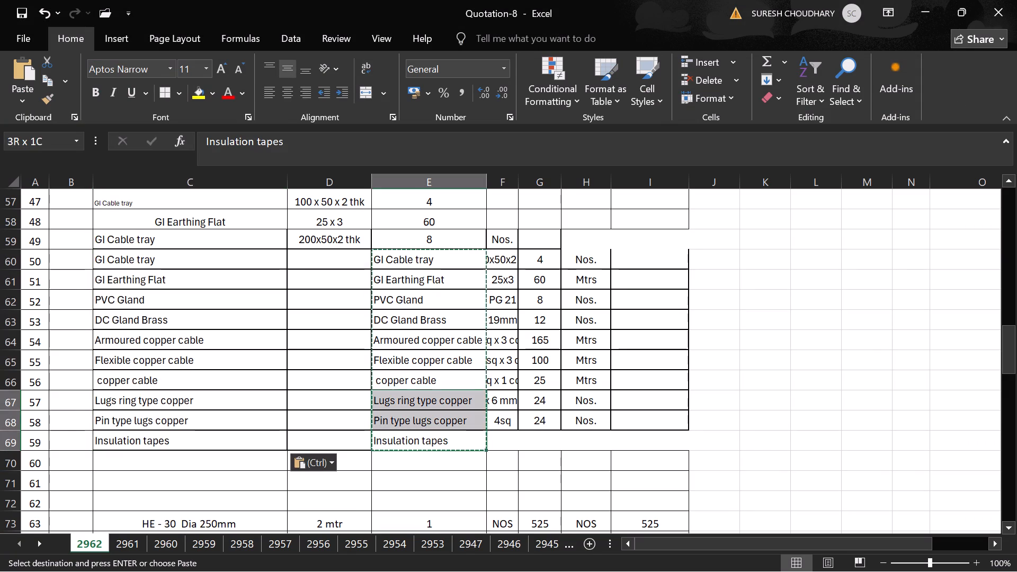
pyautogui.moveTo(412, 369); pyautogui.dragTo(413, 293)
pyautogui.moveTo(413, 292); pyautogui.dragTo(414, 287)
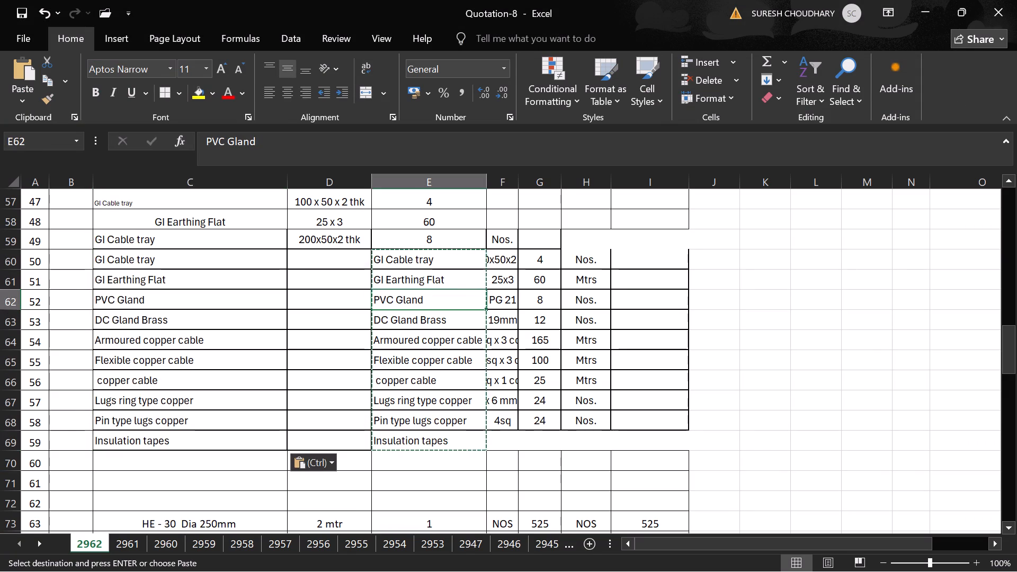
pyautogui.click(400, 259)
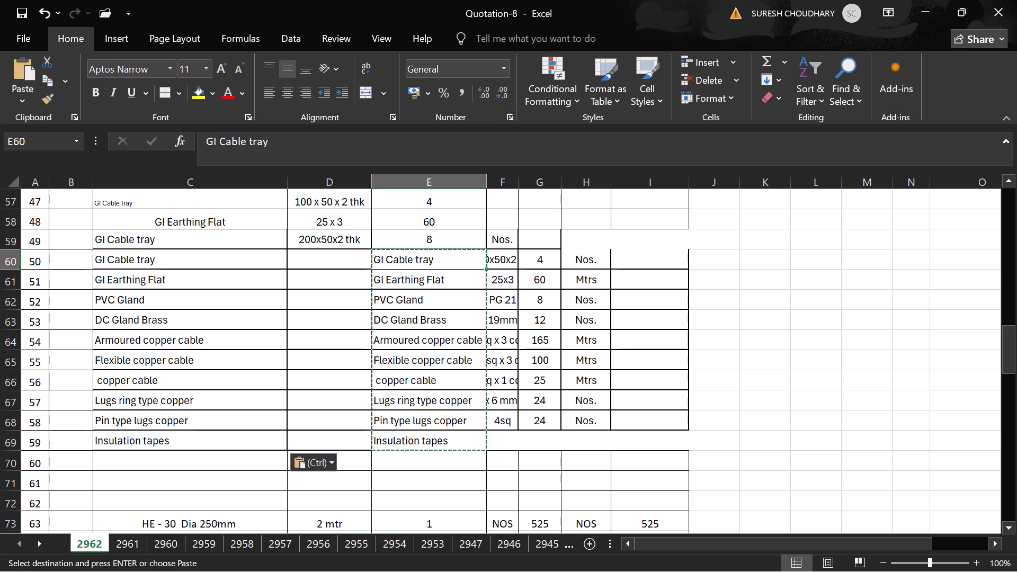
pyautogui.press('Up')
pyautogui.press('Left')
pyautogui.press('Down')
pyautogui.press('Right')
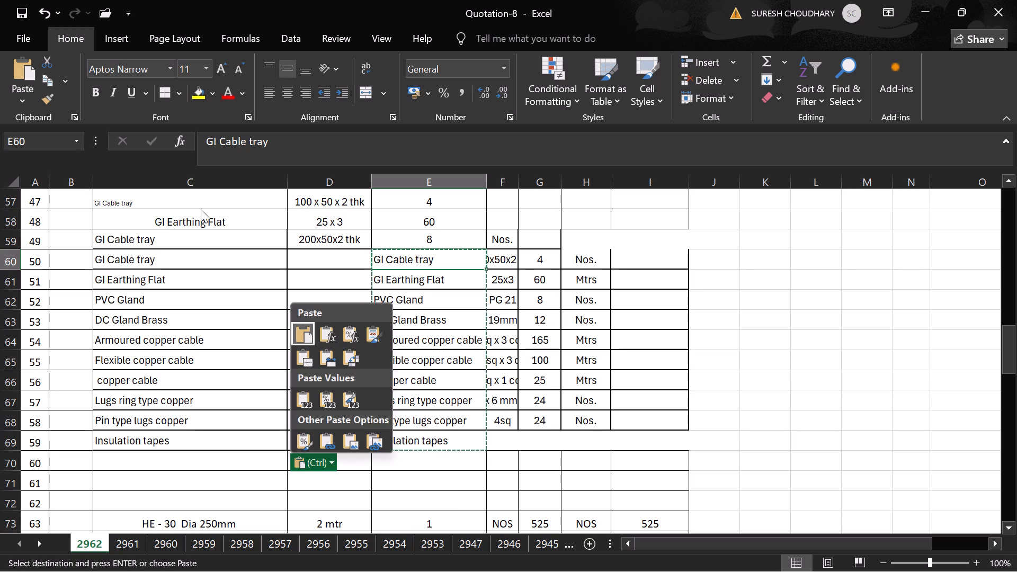
# Select the leftover item descriptions in column E from cell E60 downward, alongside their copies in column C.
pyautogui.click(305, 256)
pyautogui.click(422, 272)
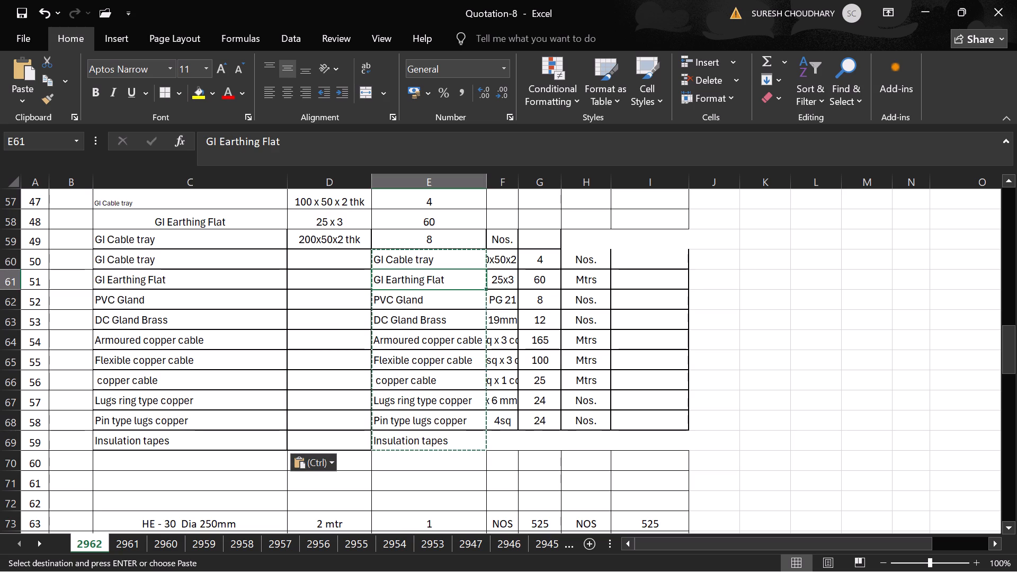
pyautogui.click(339, 259)
pyautogui.press('Right')
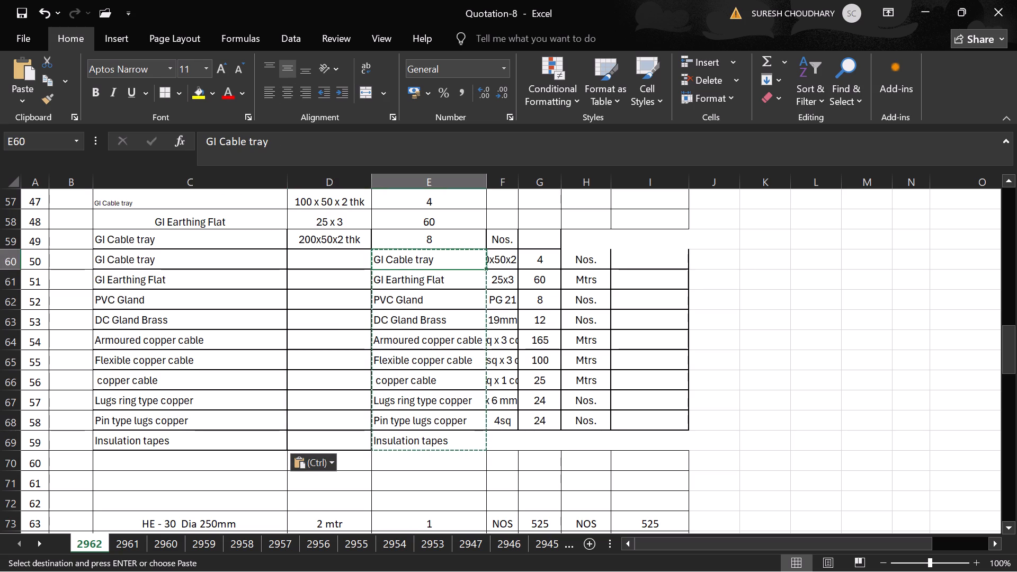
pyautogui.hotkey('shift', 'Down')
pyautogui.hotkey('shift', 'Down')
pyautogui.hotkey('shift', 'Down')
pyautogui.hotkey('shift', 'Down')
pyautogui.hotkey('shift', 'Down')
pyautogui.hotkey('shift', 'Down')
pyautogui.hotkey('shift', 'Down')
pyautogui.hotkey('shift', 'Down')
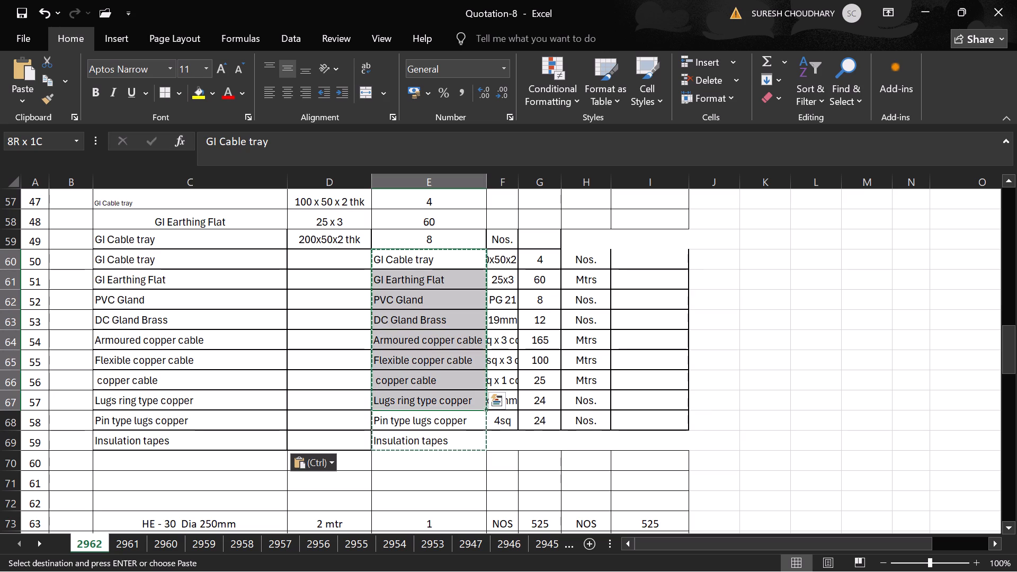
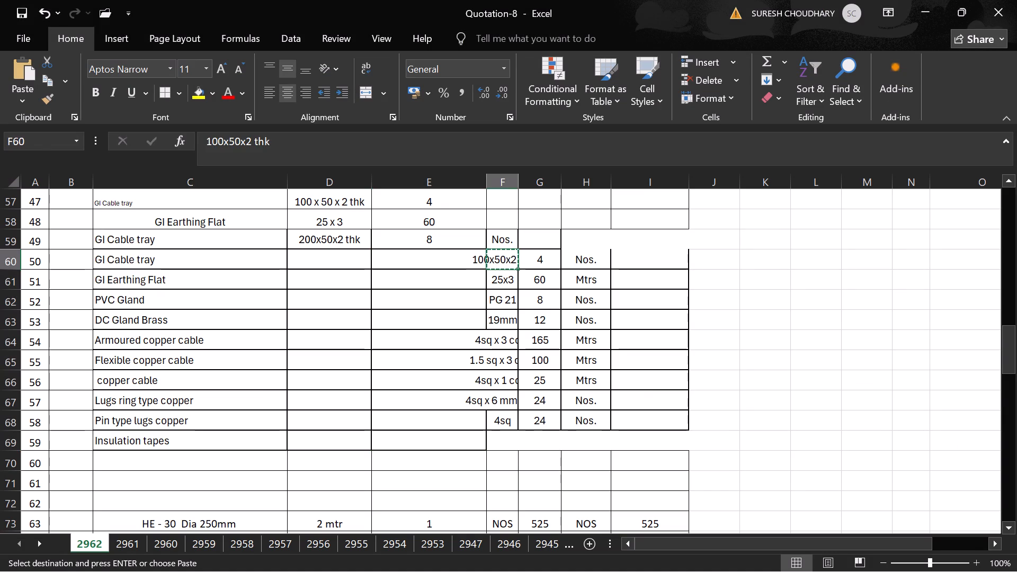
# Copy the item sizes from cells F60:F68 into column D starting at D60.
pyautogui.hotkey('shift', 'Down')
pyautogui.hotkey('shift', 'Down')
pyautogui.hotkey('shift', 'Down')
pyautogui.hotkey('shift', 'Down')
pyautogui.hotkey('shift', 'Down')
pyautogui.hotkey('shift', 'Down')
pyautogui.hotkey('shift', 'Down')
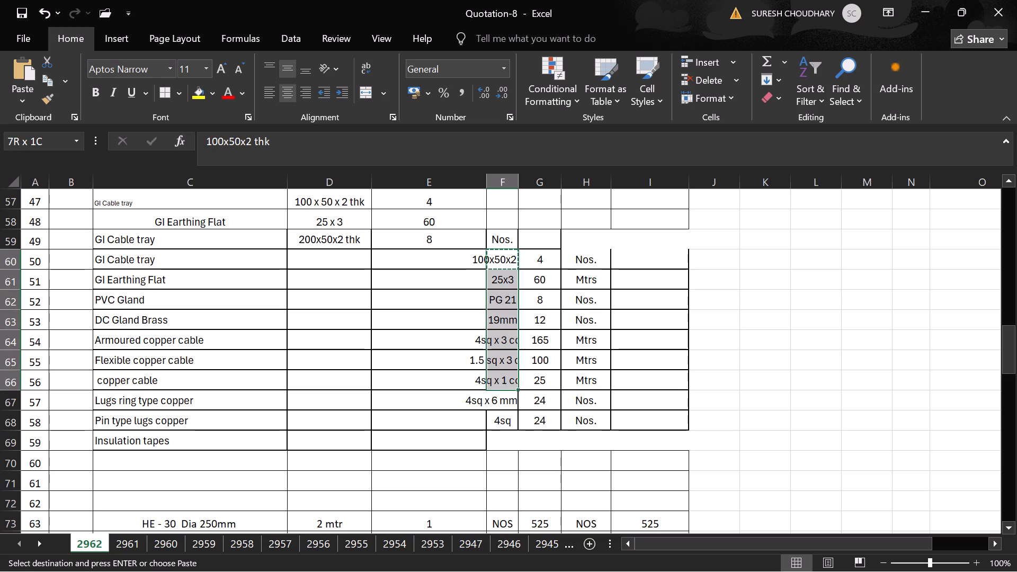
pyautogui.hotkey('shift', 'Down')
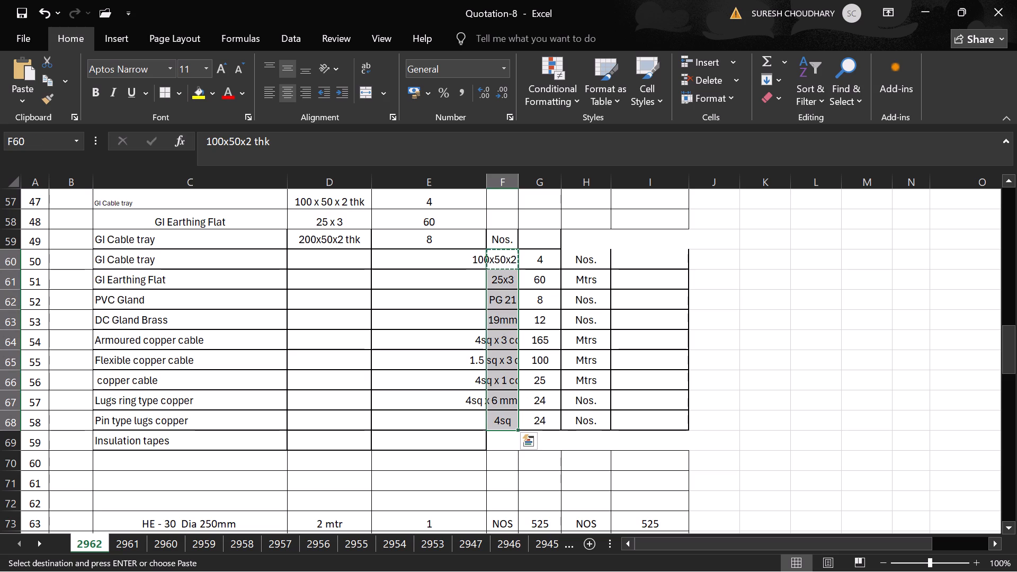
pyautogui.hotkey('ctrl', 'c')
pyautogui.press('Left')
pyautogui.press('Left')
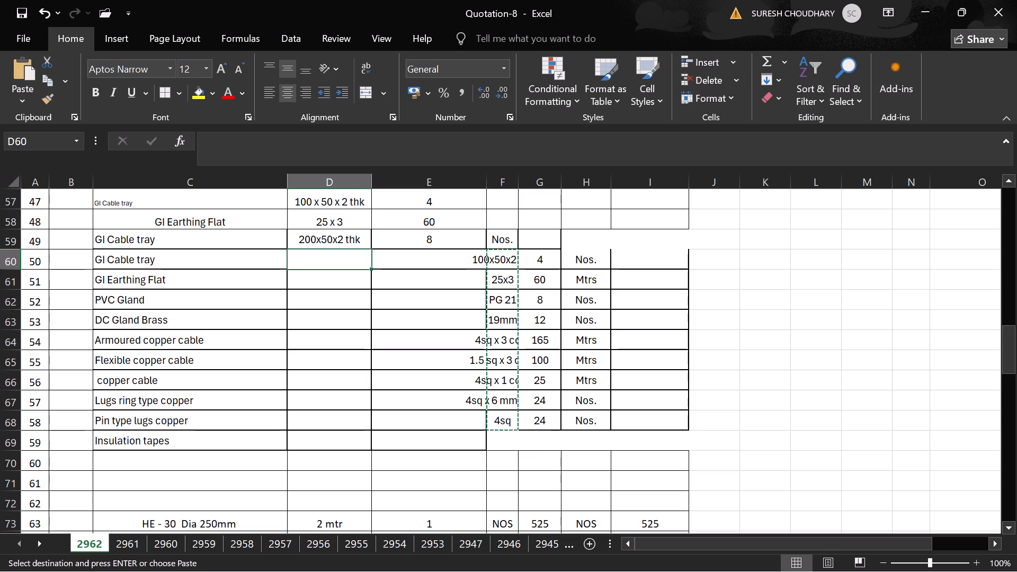
pyautogui.hotkey('ctrl', 'v')
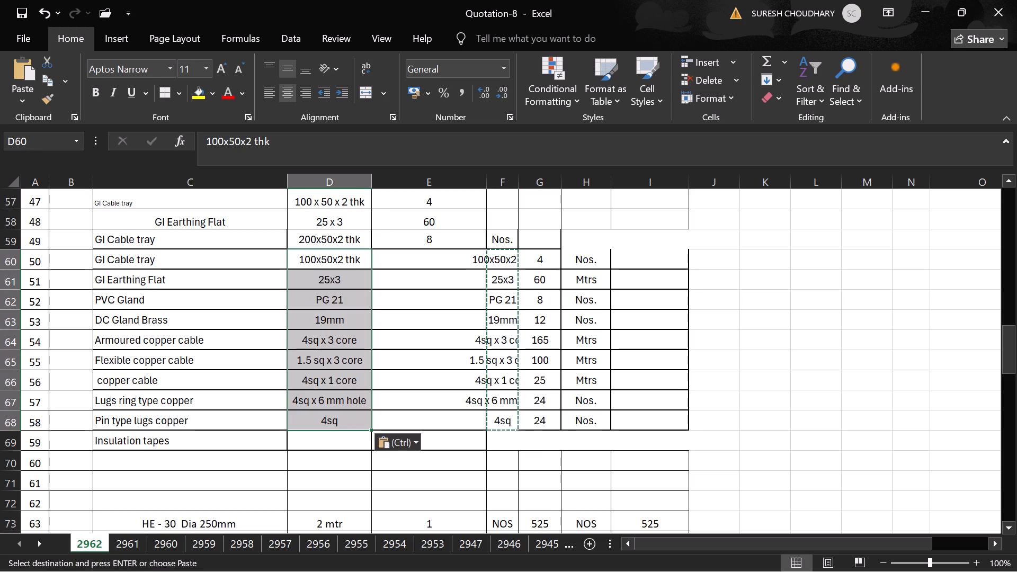
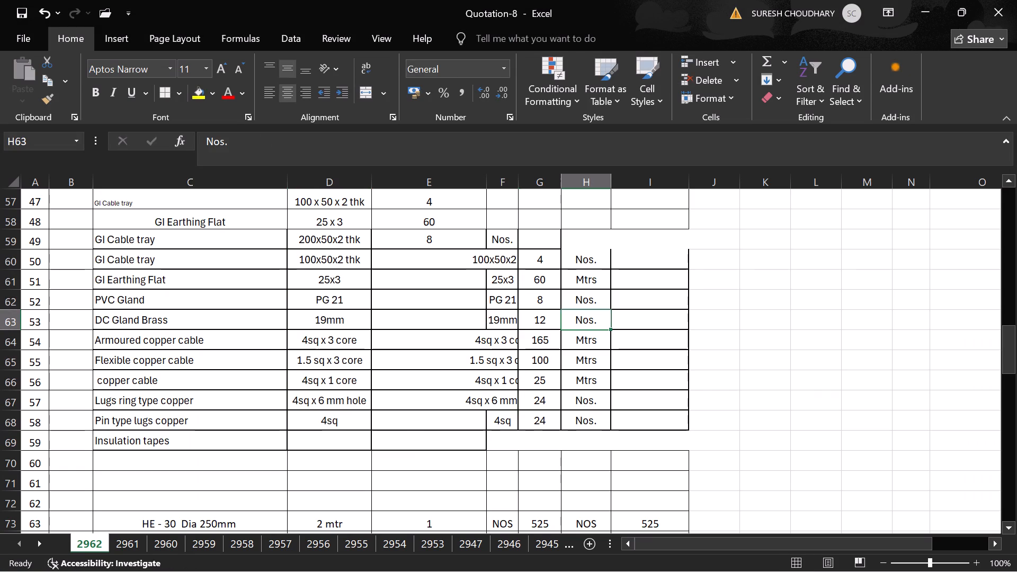
# Select the misplaced quantities and units in cells G60:H68, from the GI Cable tray row through the Pin type lugs copper row.
pyautogui.click(542, 242)
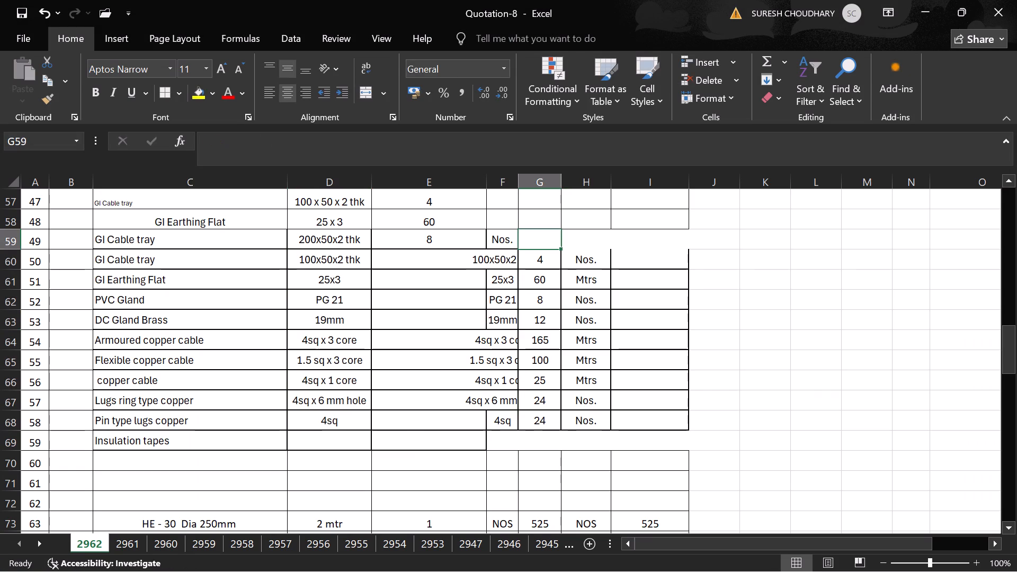
pyautogui.press('Down')
pyautogui.hotkey('shift', 'Right')
pyautogui.hotkey('shift', 'Down')
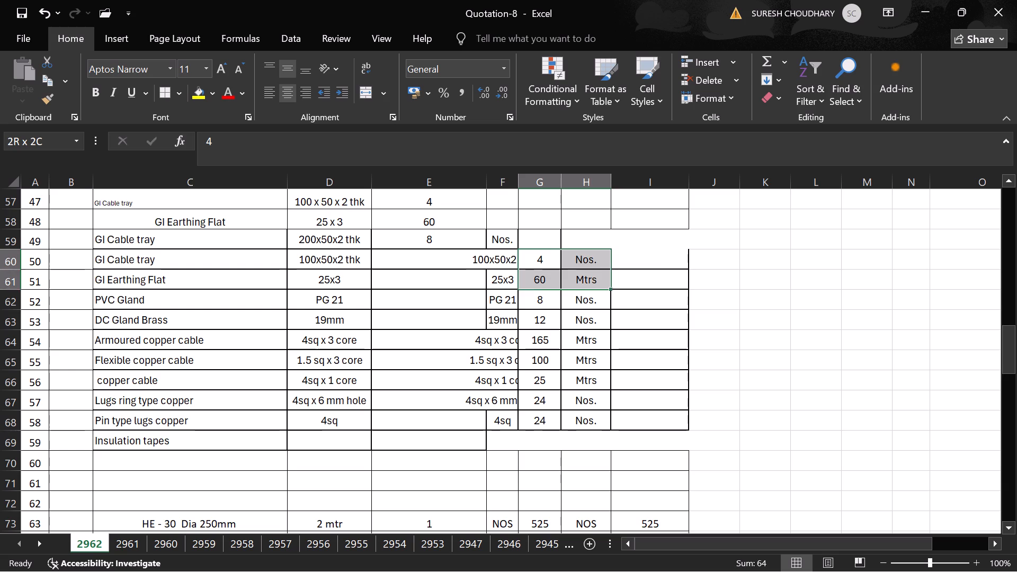
pyautogui.hotkey('shift', 'Down')
pyautogui.hotkey('shift', 'Down')
pyautogui.hotkey('shift', 'Down')
pyautogui.hotkey('shift', 'Down')
pyautogui.hotkey('shift', 'Down')
pyautogui.hotkey('shift', 'Down')
pyautogui.hotkey('shift', 'Down')
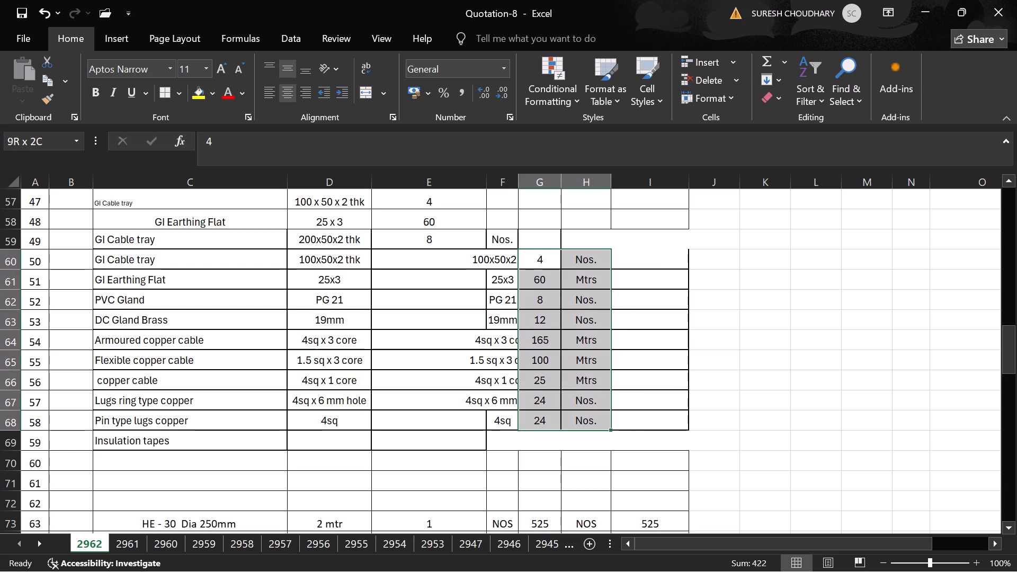
# Copy the quantities and units in G60:H68 into columns E and F of the same rows, starting at E60.
pyautogui.hotkey('ctrl', 'c')
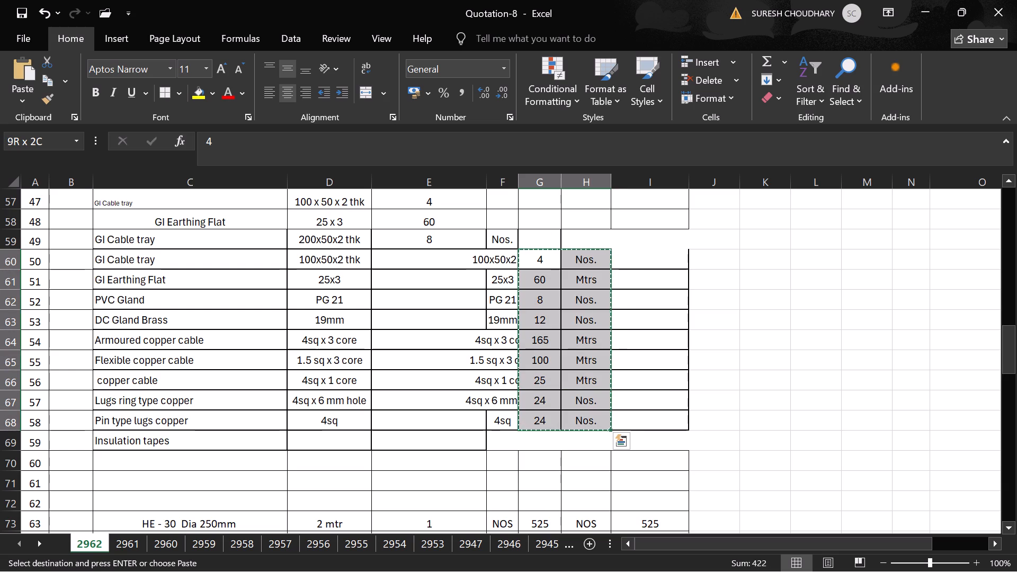
pyautogui.press('Left')
pyautogui.press('Left')
pyautogui.hotkey('ctrl', 'v')
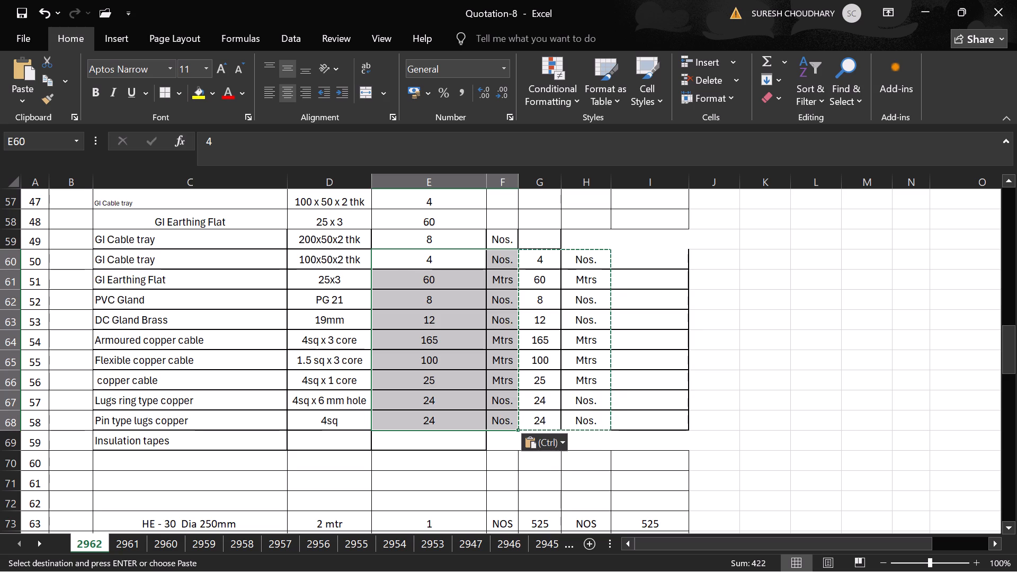
# Clear the leftover quantities and units from cells G60 to H68.
pyautogui.click(578, 265)
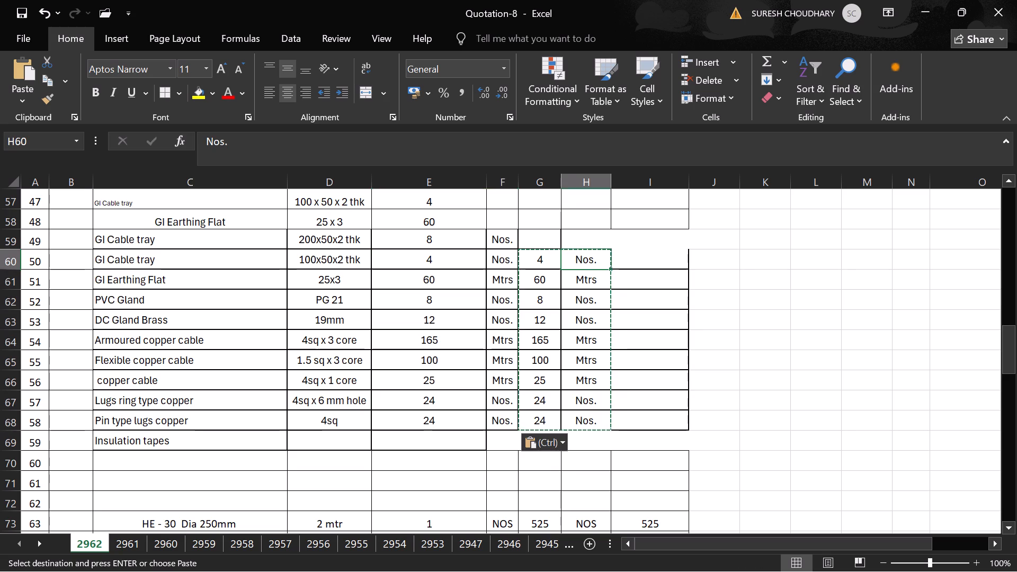
pyautogui.moveTo(600, 387); pyautogui.dragTo(600, 405)
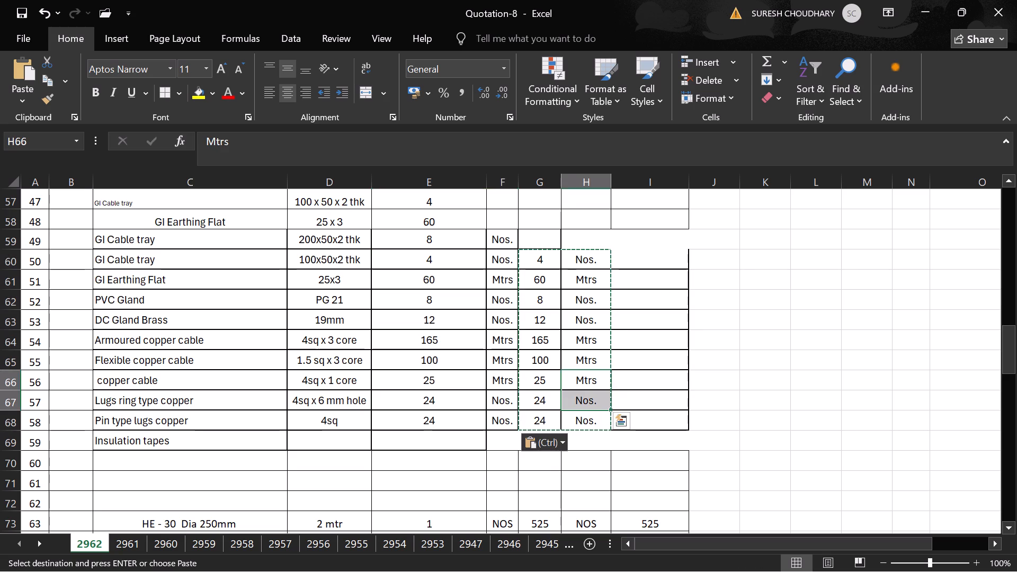
pyautogui.moveTo(556, 343); pyautogui.dragTo(543, 296)
pyautogui.moveTo(534, 256); pyautogui.dragTo(552, 260)
pyautogui.click(573, 261)
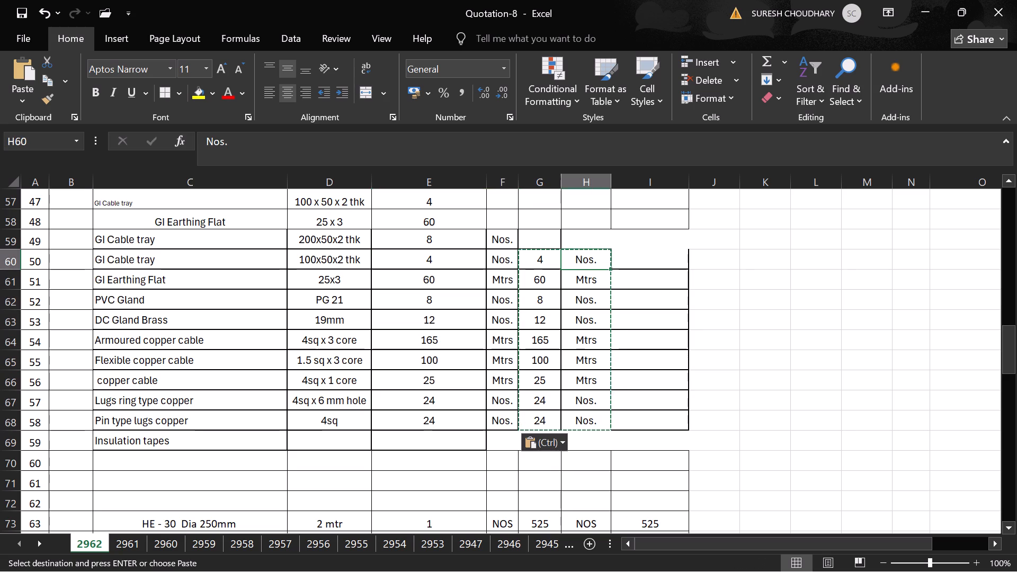
pyautogui.moveTo(535, 260); pyautogui.dragTo(594, 405)
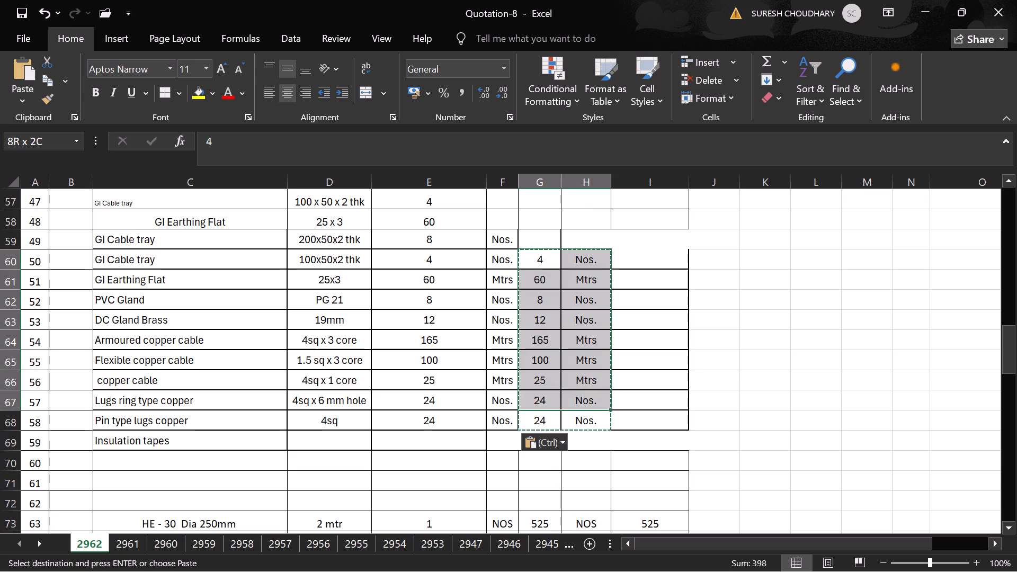
pyautogui.moveTo(594, 405); pyautogui.dragTo(593, 416)
pyautogui.press('Delete')
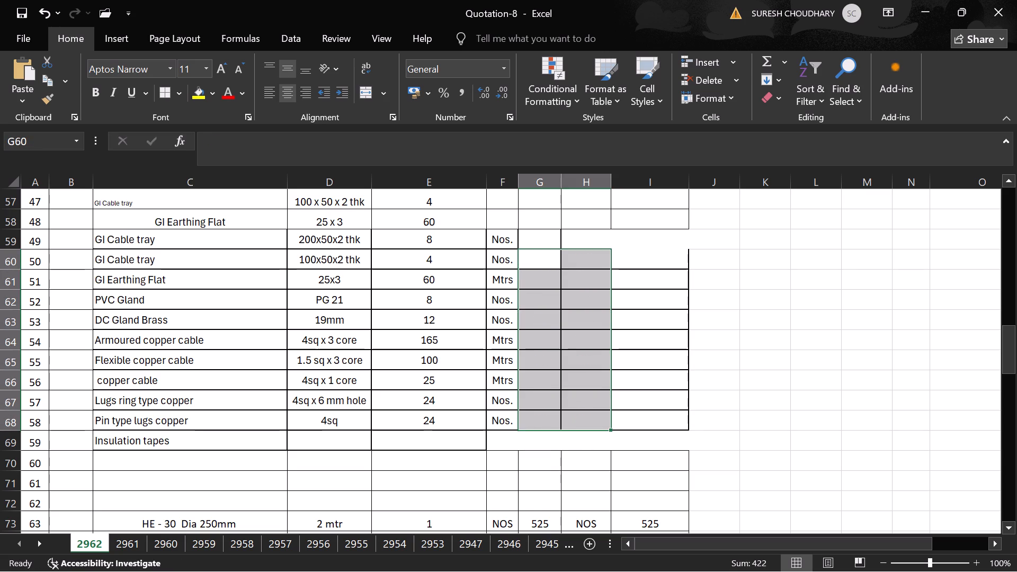
# Centre the GI Cable tray description in cell C57 horizontally and enlarge its font size to 11.
pyautogui.scroll(1, 645, 307)
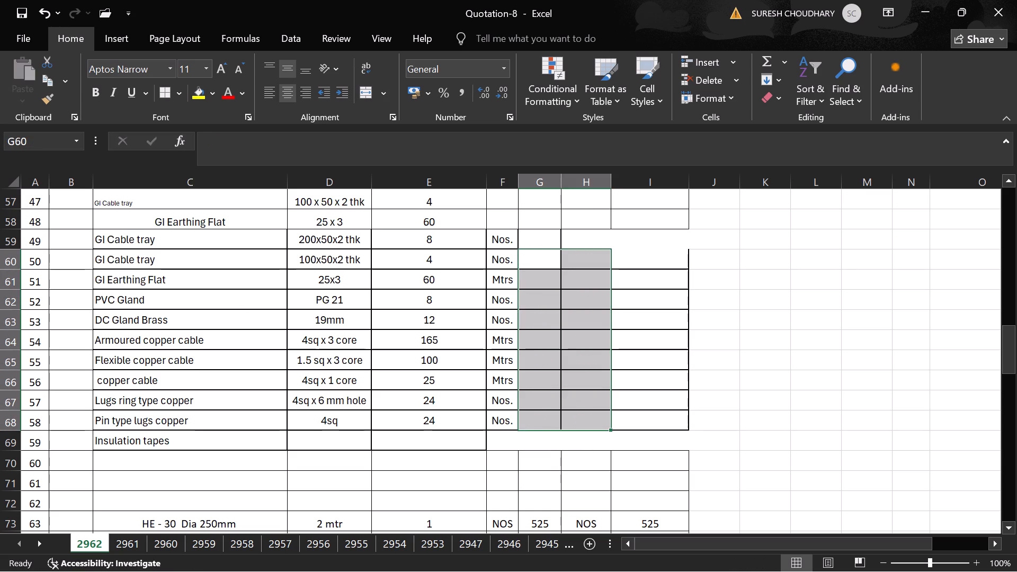
pyautogui.scroll(-1, 645, 307)
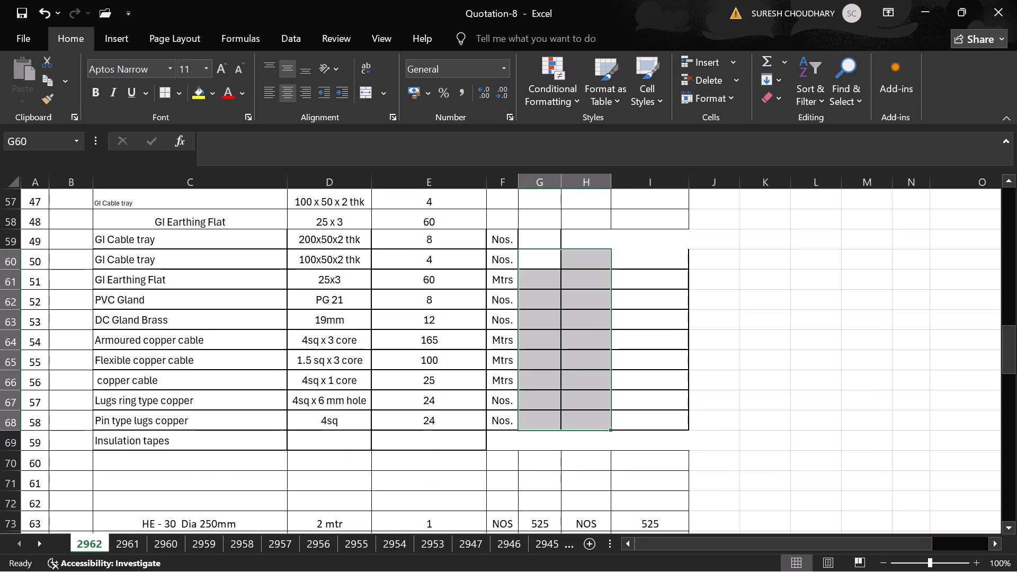
pyautogui.scroll(1, 125, 221)
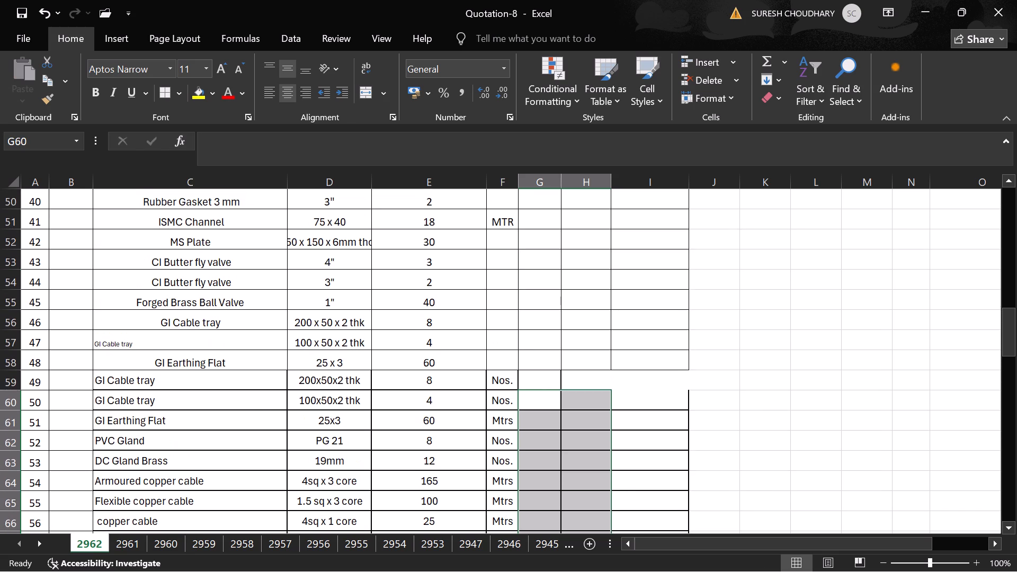
pyautogui.click(200, 340)
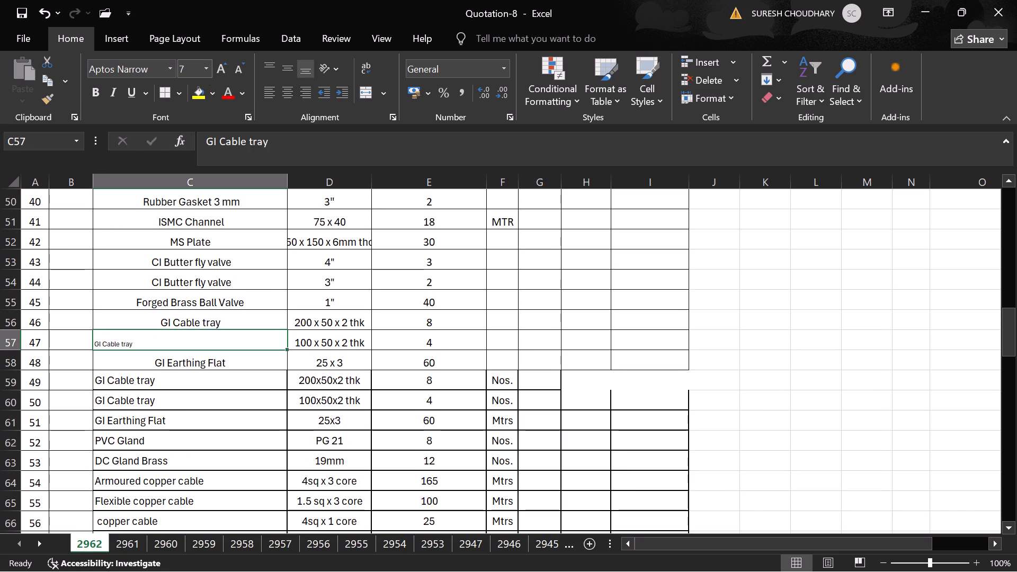
pyautogui.click(287, 93)
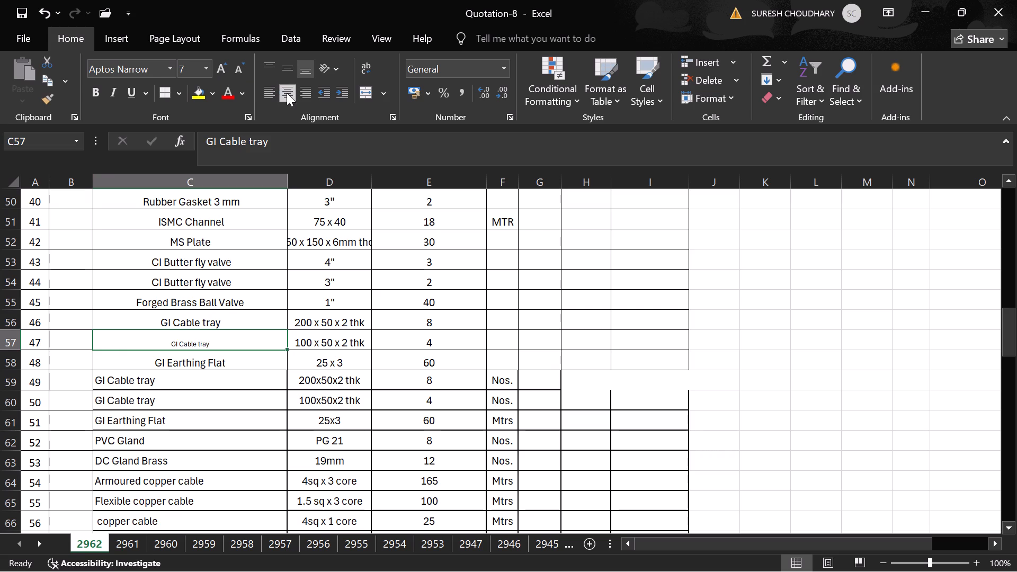
pyautogui.click(224, 70)
pyautogui.click(224, 70)
pyautogui.click(224, 70)
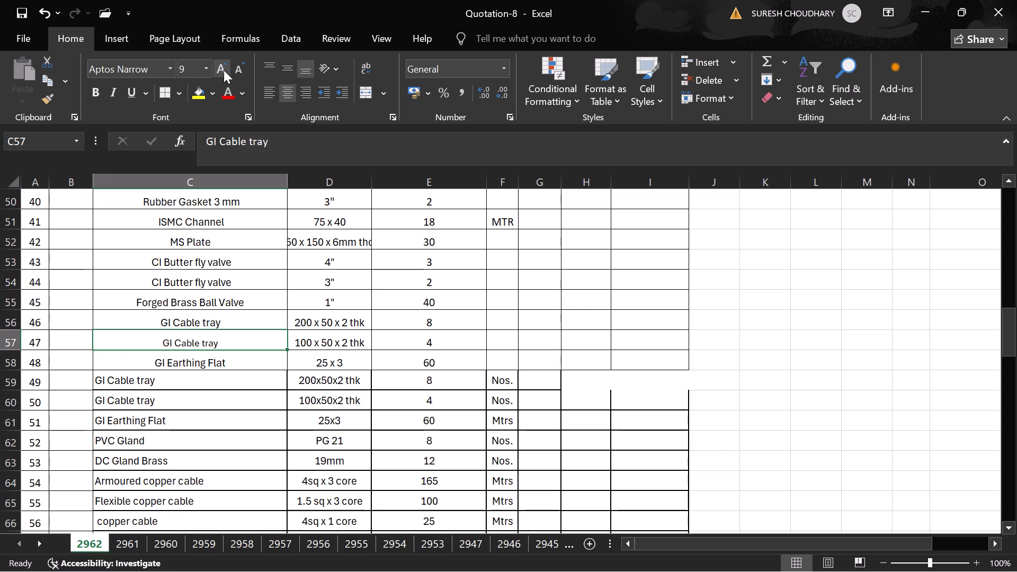
pyautogui.click(224, 70)
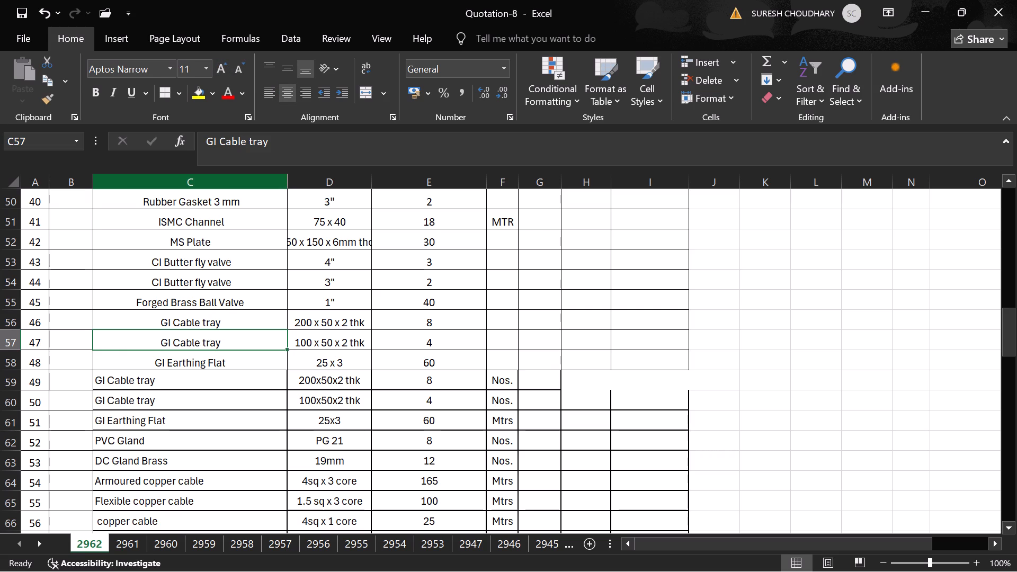
# Centre the item descriptions in cells C59 to C69, from GI Cable tray through Insulation tapes, horizontally.
pyautogui.scroll(-1, 130, 365)
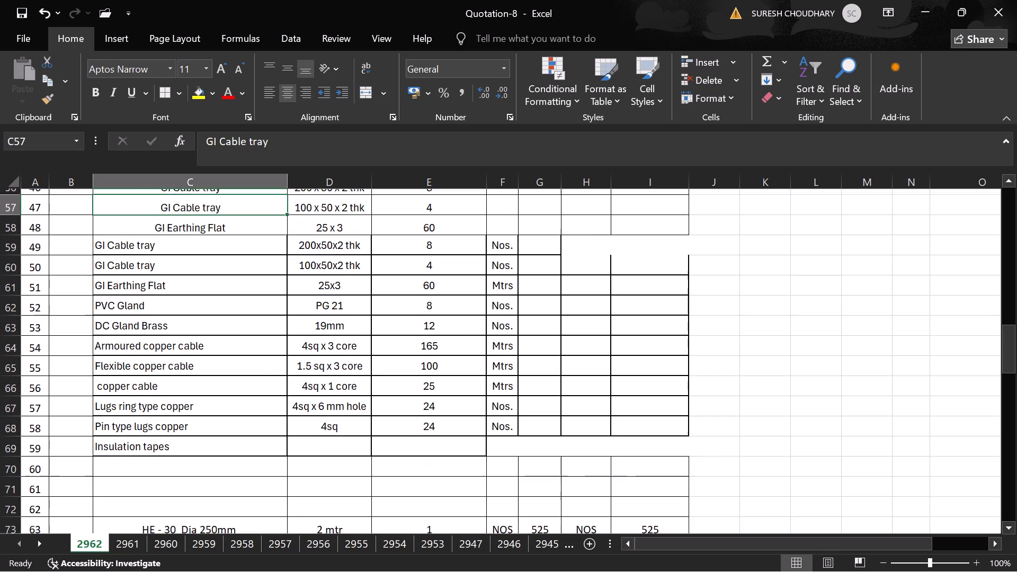
pyautogui.moveTo(122, 235); pyautogui.dragTo(163, 460)
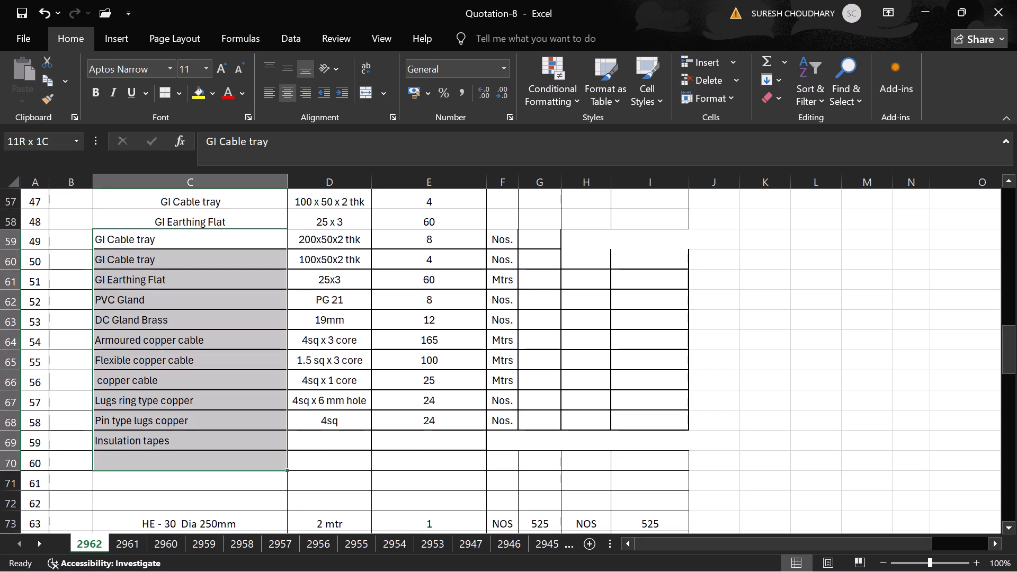
pyautogui.moveTo(163, 460); pyautogui.dragTo(163, 449)
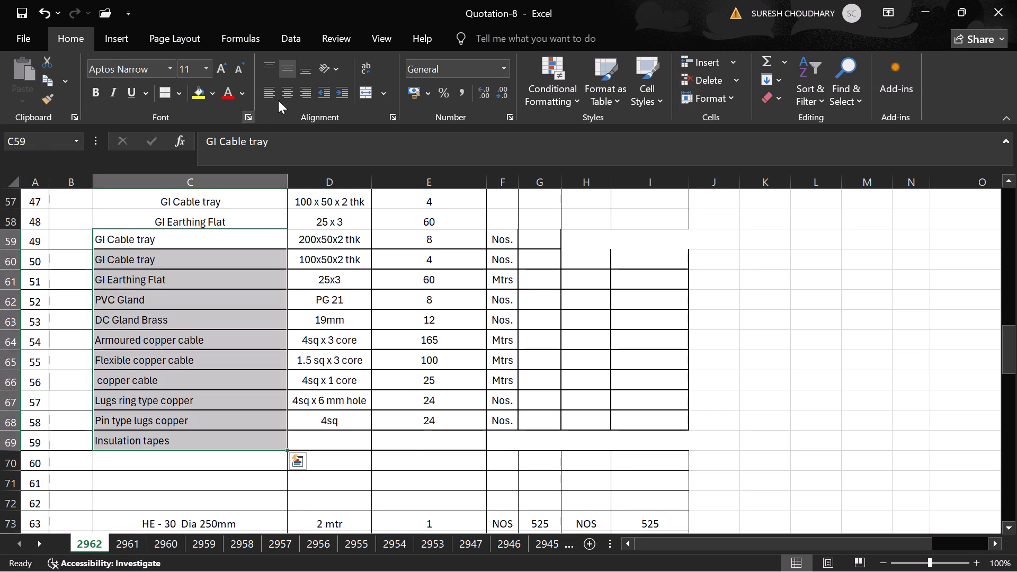
pyautogui.click(284, 92)
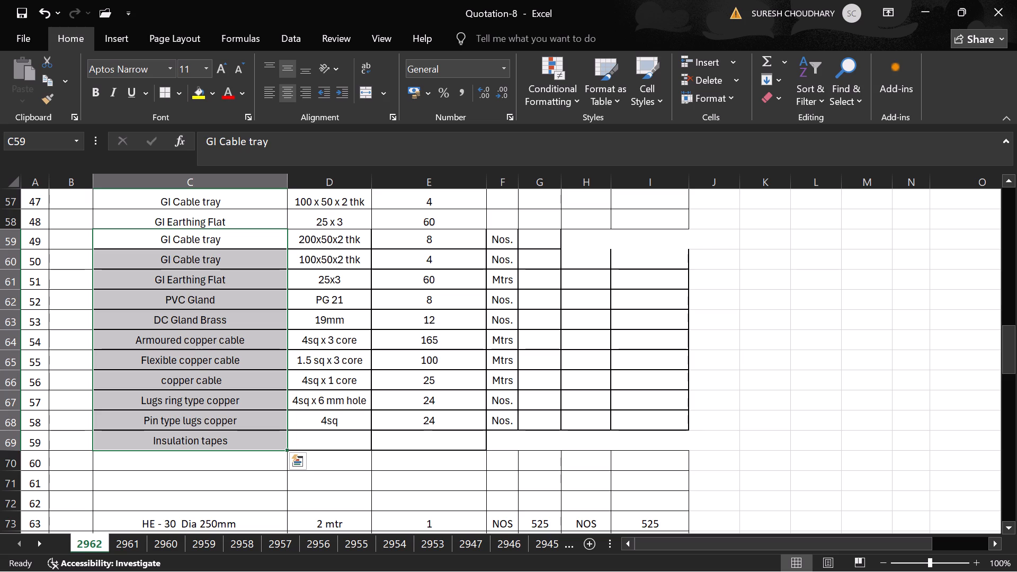
pyautogui.click(405, 442)
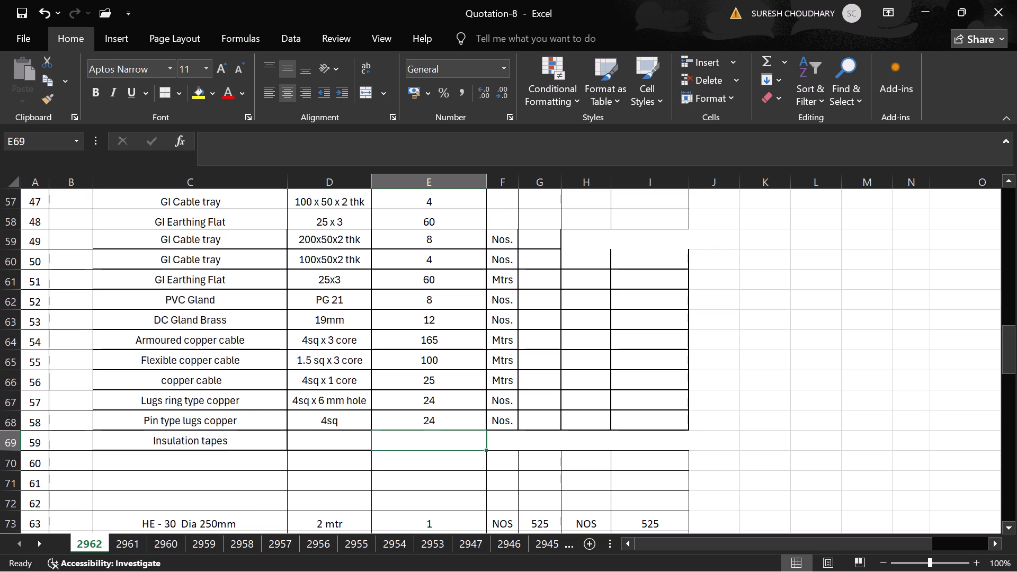
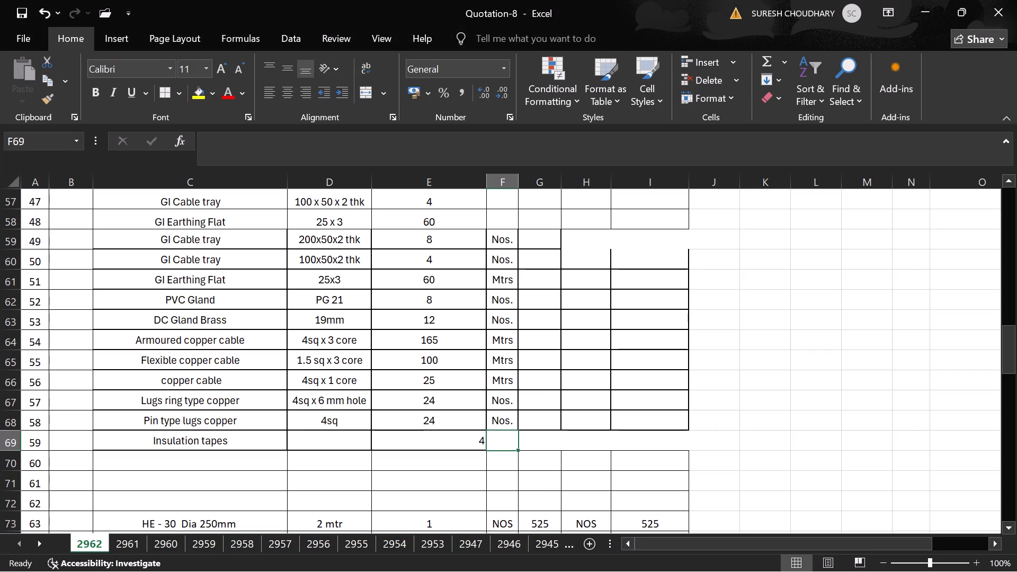
# Enter NOS as the unit for the Insulation tapes row in cell F69.
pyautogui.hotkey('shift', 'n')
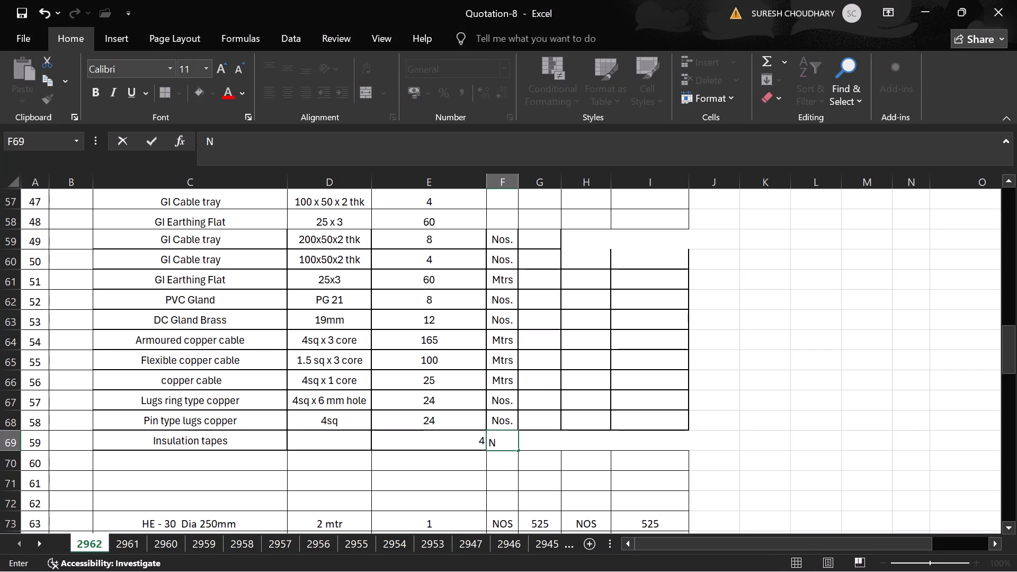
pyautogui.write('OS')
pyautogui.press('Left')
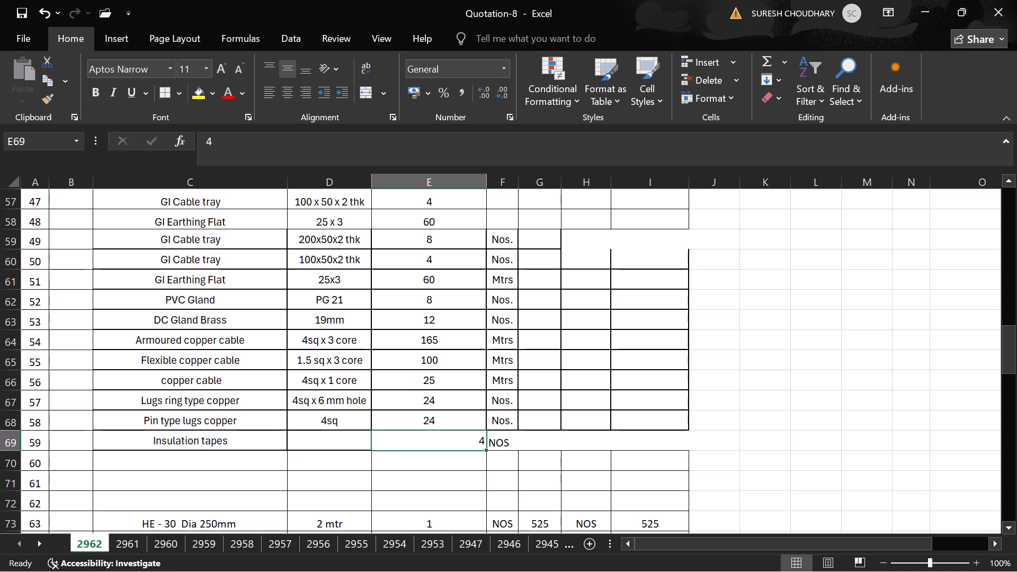
# Centre the Insulation tapes quantity in cell E69 horizontally.
pyautogui.click(291, 92)
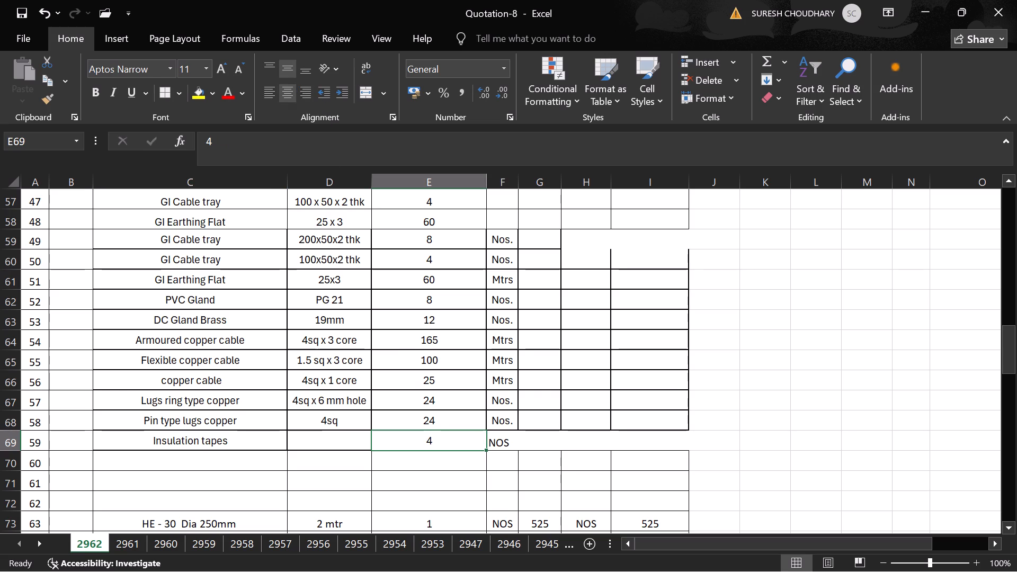
# Select the item rows from B58 to I70 and open the border choices for that range.
pyautogui.moveTo(77, 219); pyautogui.dragTo(609, 310)
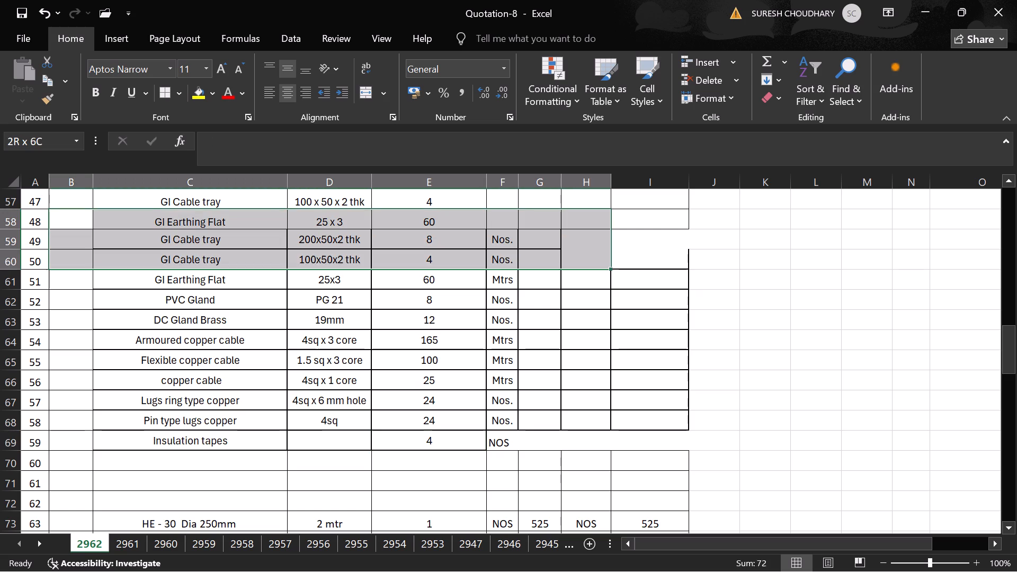
pyautogui.moveTo(609, 310); pyautogui.dragTo(648, 466)
pyautogui.click(176, 95)
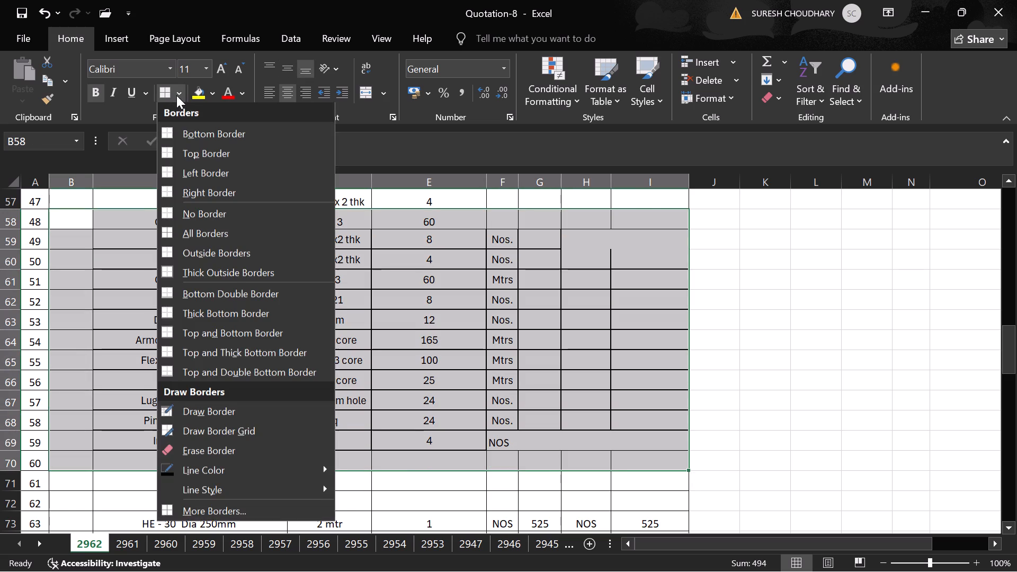
# Remove all existing cell borders from the selected item rows, range B58:I70.
pyautogui.click(208, 210)
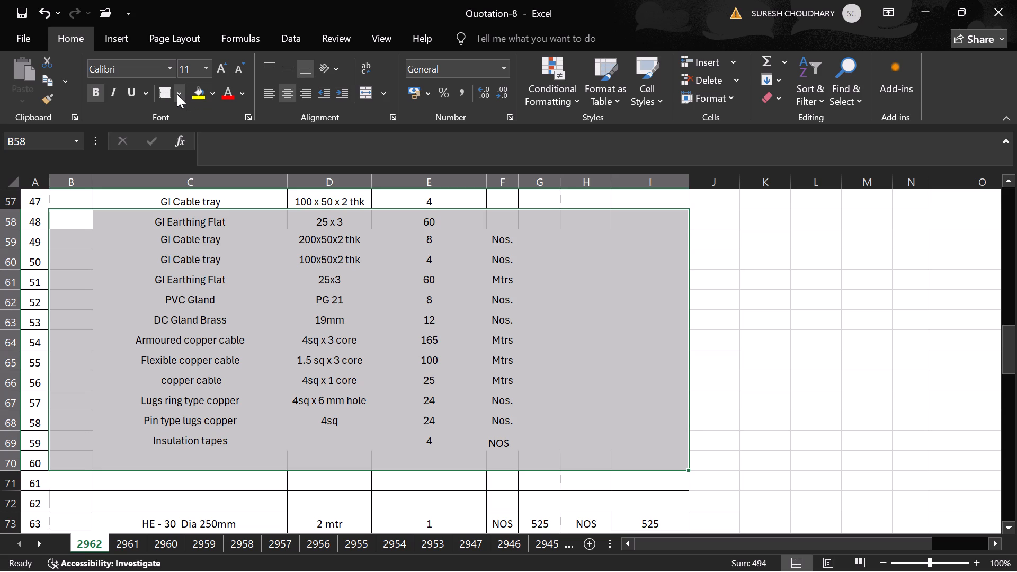
# Apply all borders to every cell of the selected item rows, range B58:I70.
pyautogui.doubleClick(177, 94)
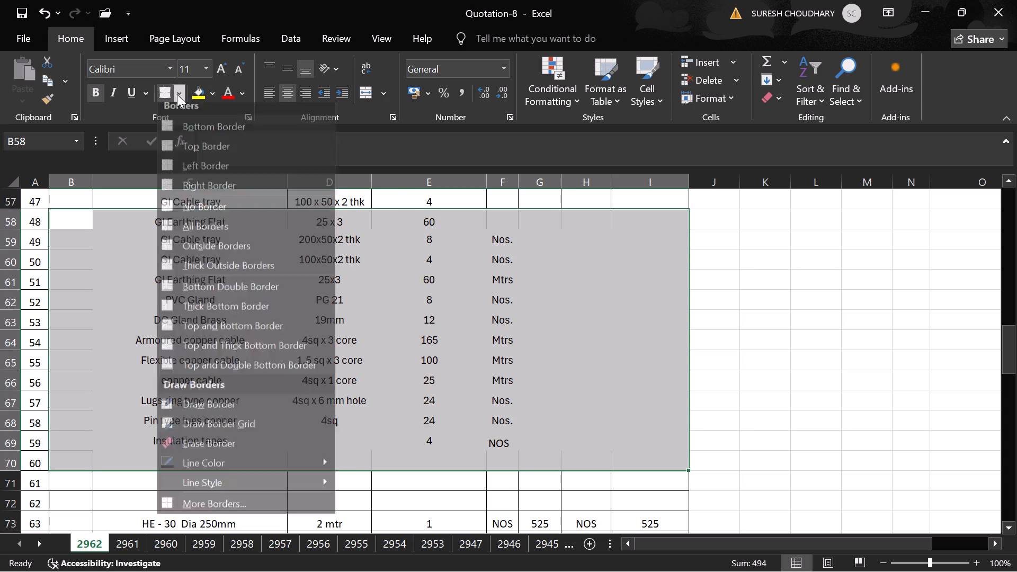
pyautogui.click(177, 94)
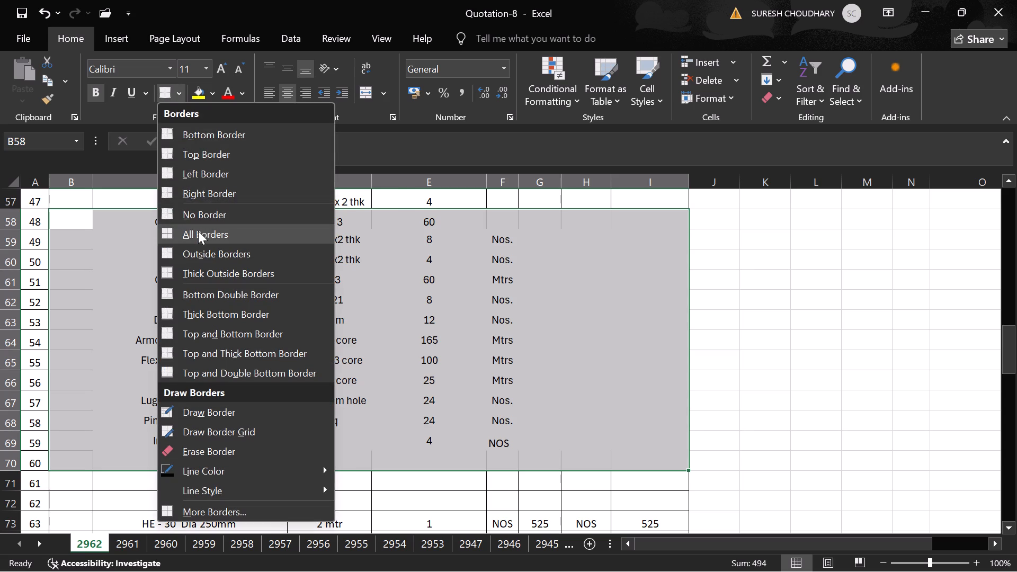
pyautogui.click(198, 231)
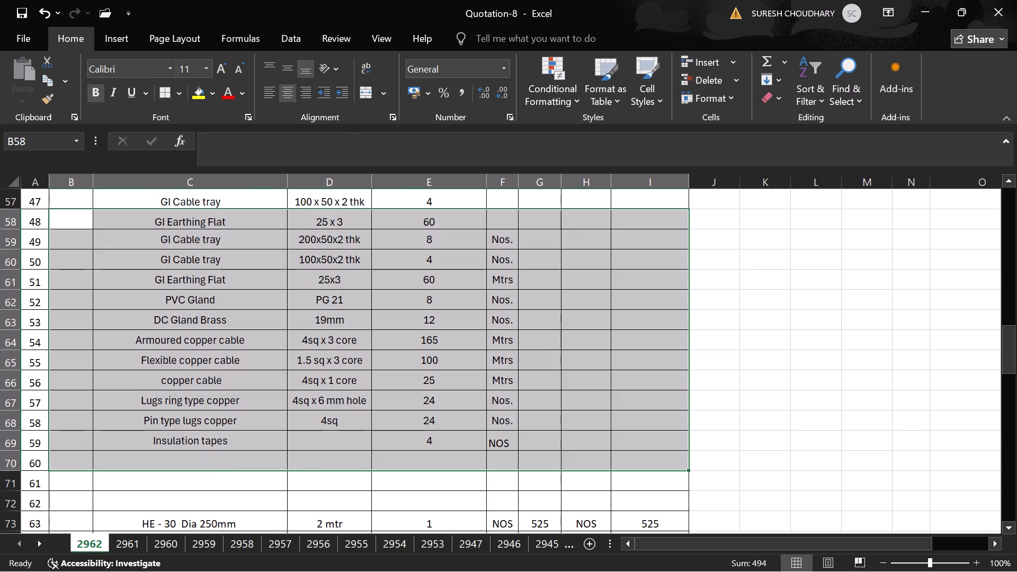
pyautogui.click(167, 460)
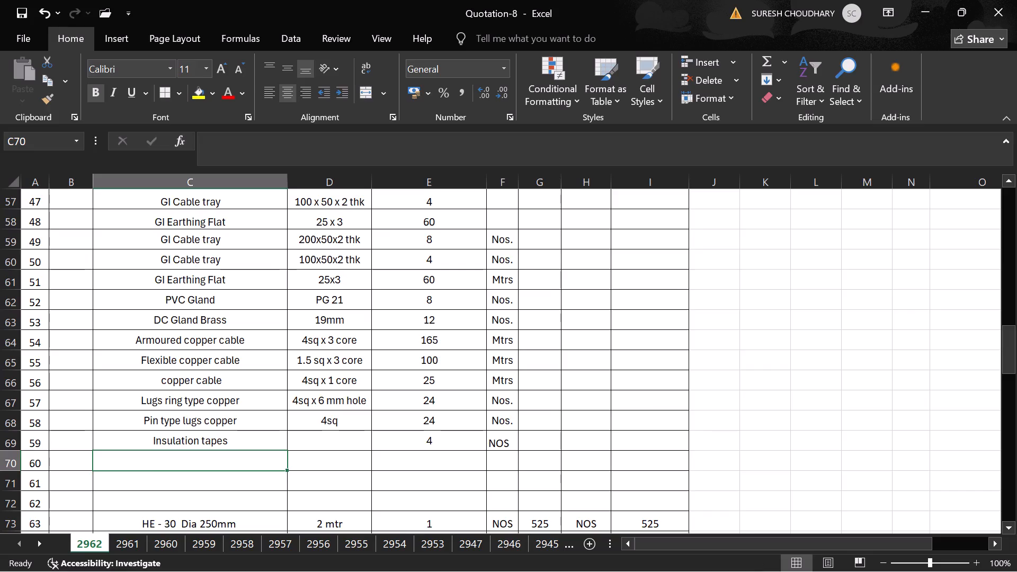
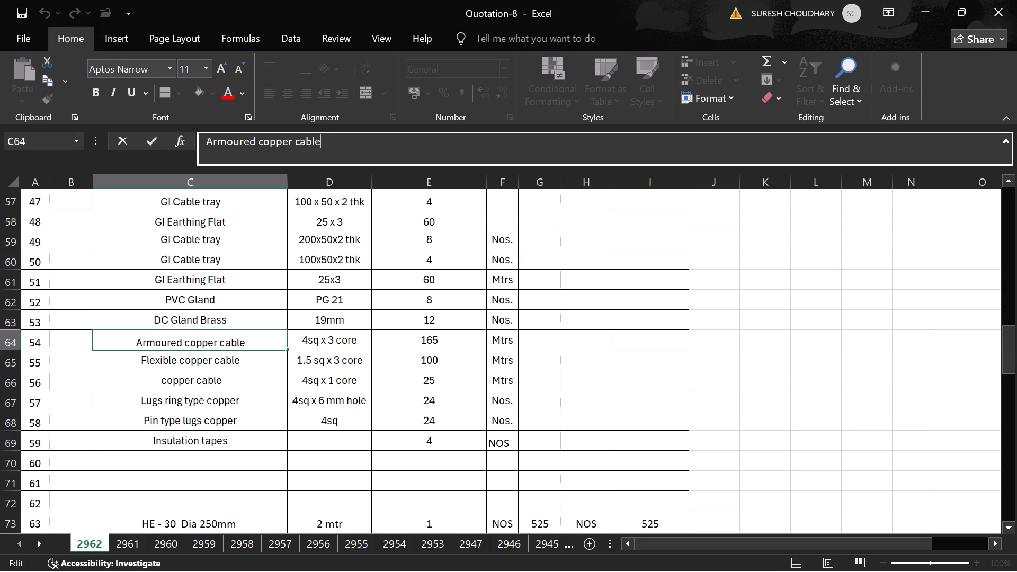
# Append the brand to the cable description in cell C64 so it reads "Armoured copper cable-Polycab".
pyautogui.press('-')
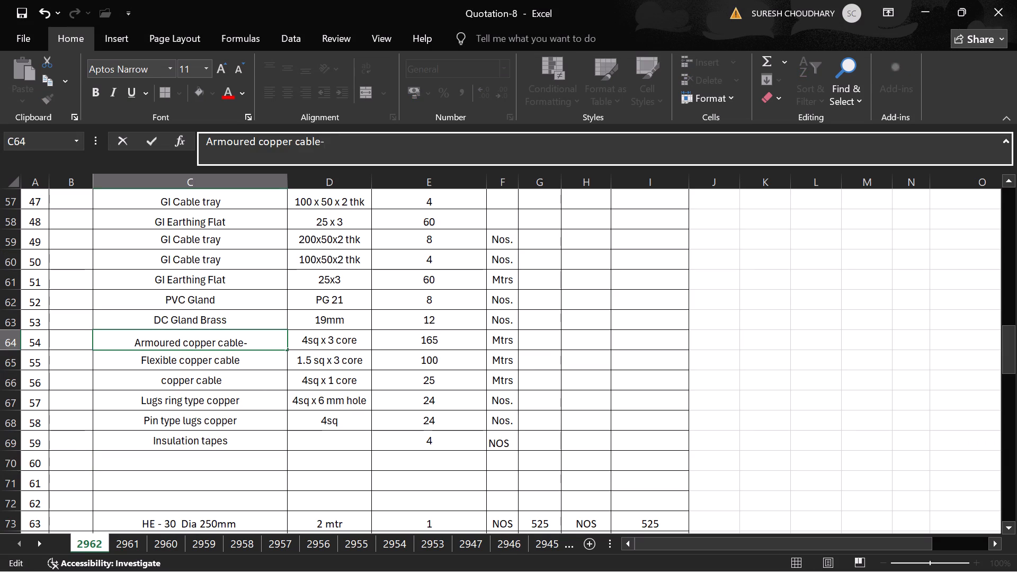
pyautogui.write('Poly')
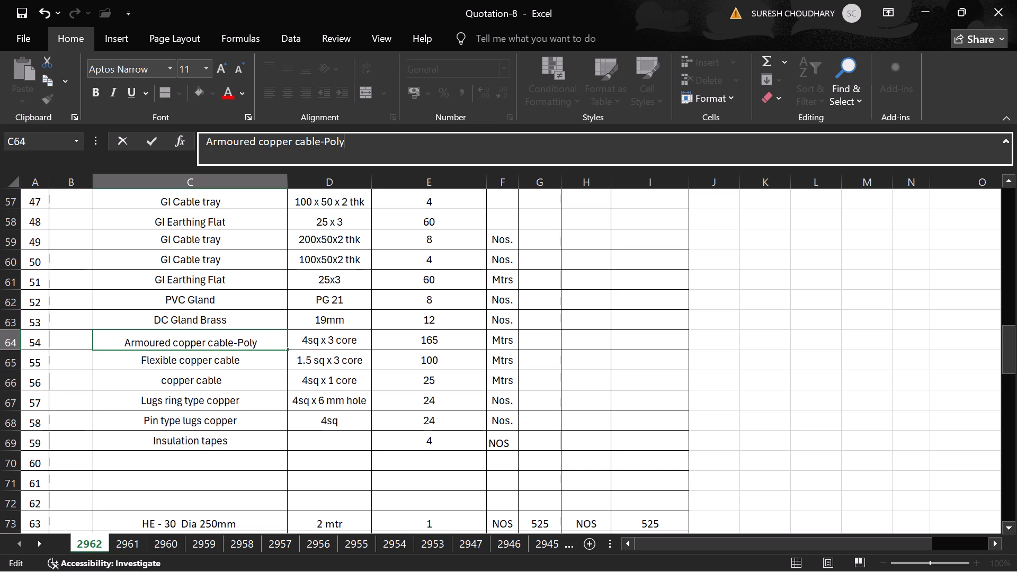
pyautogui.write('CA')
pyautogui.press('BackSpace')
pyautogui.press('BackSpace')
# Complete the brand suffix in C64 so the description reads "Armoured copper cable-Polycab".
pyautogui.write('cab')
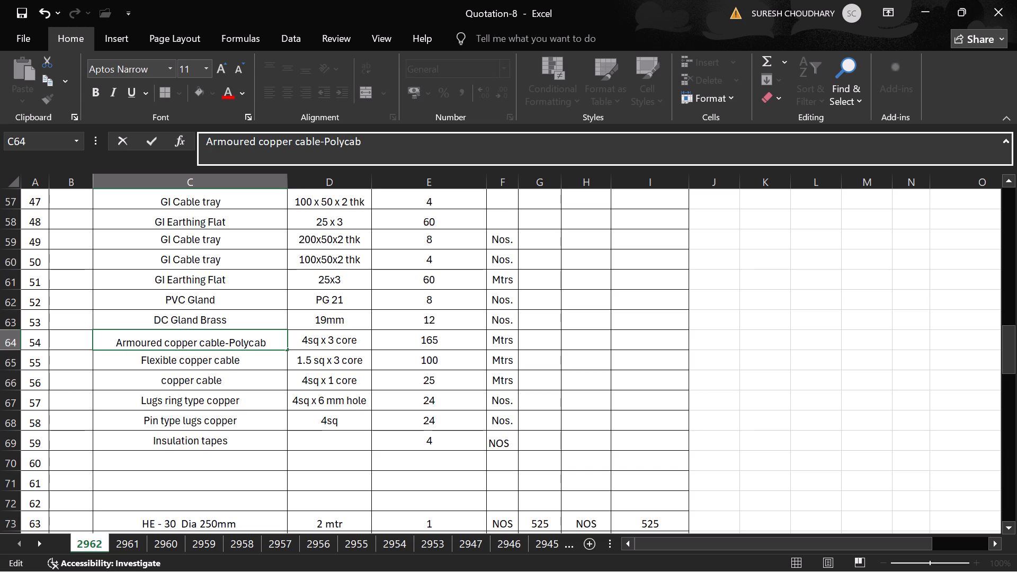
# Copy "-Polycab" from the description in C64 and paste it over the word "cable" in C65 and C66.
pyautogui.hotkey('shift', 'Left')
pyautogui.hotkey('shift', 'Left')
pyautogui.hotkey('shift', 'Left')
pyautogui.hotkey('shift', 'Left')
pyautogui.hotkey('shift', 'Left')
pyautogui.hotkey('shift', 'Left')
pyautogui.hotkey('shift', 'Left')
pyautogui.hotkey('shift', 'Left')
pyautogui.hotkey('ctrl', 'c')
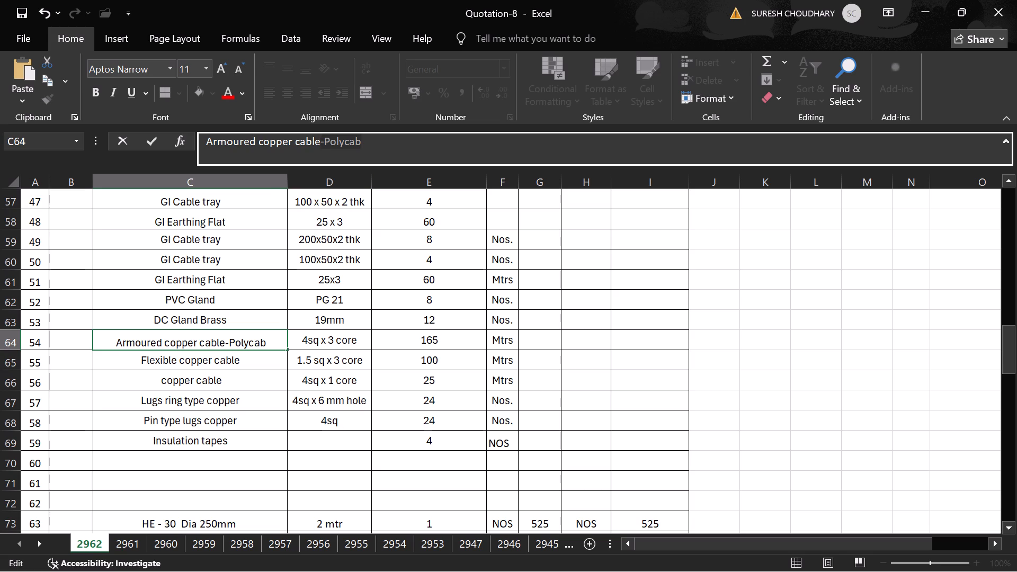
pyautogui.click(251, 364)
pyautogui.doubleClick(342, 141)
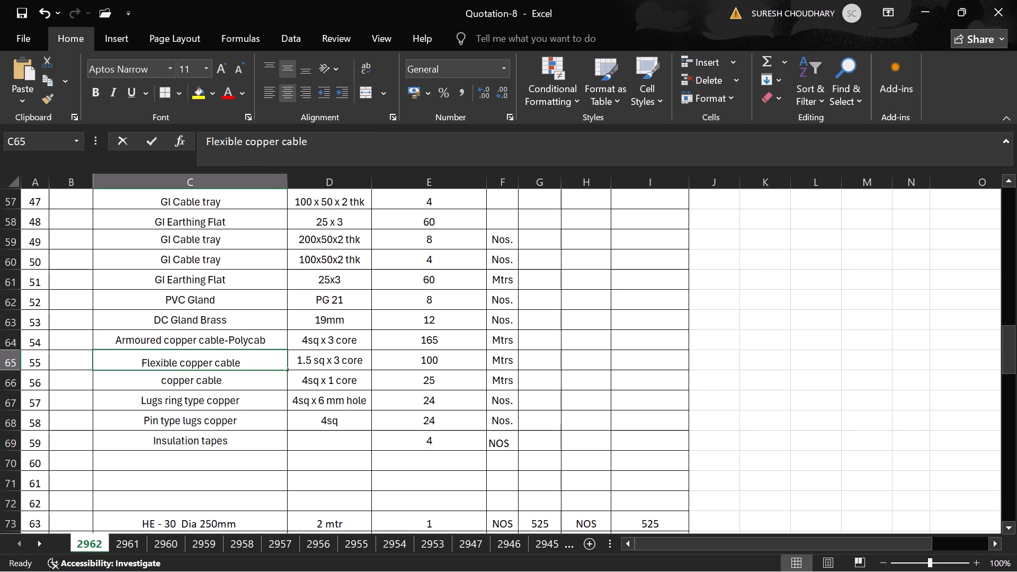
pyautogui.hotkey('ctrl', 'v')
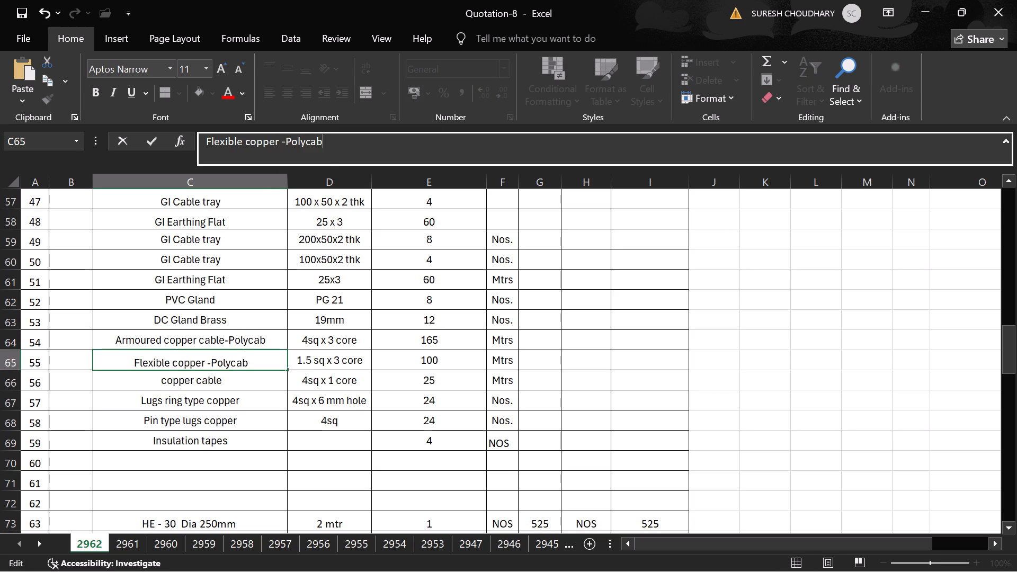
pyautogui.click(253, 383)
pyautogui.doubleClick(301, 144)
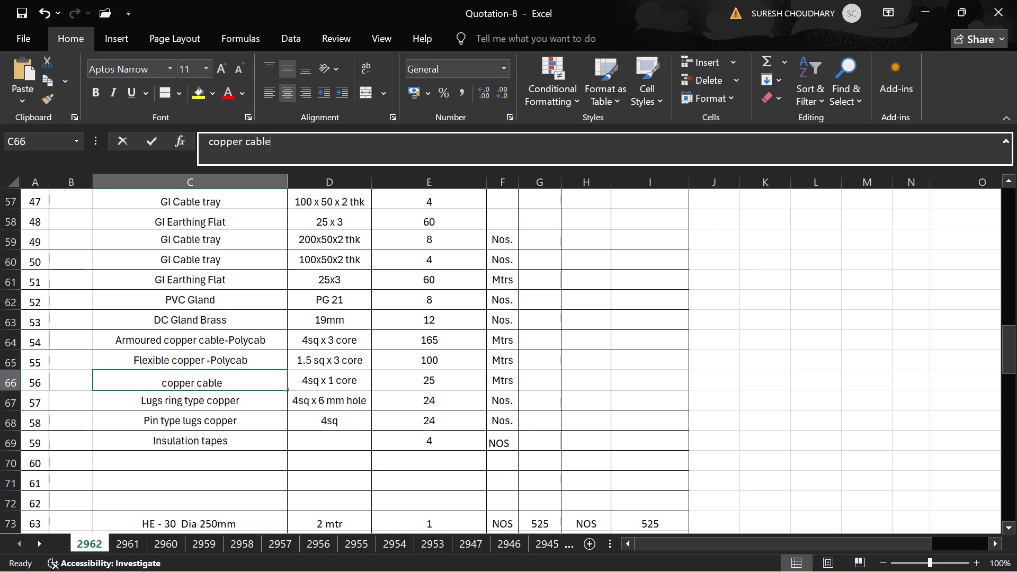
pyautogui.hotkey('ctrl', 'v')
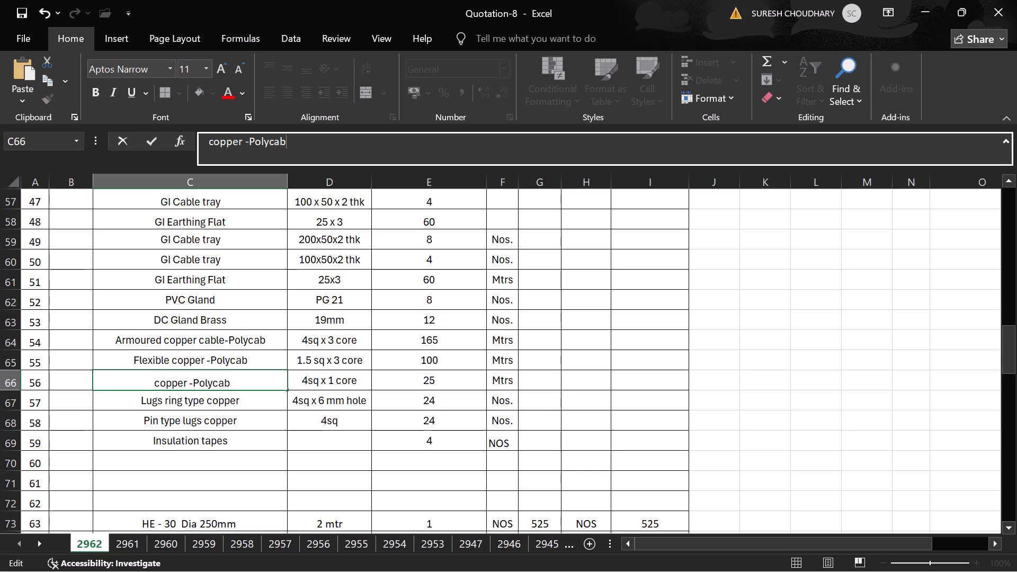
pyautogui.doubleClick(274, 419)
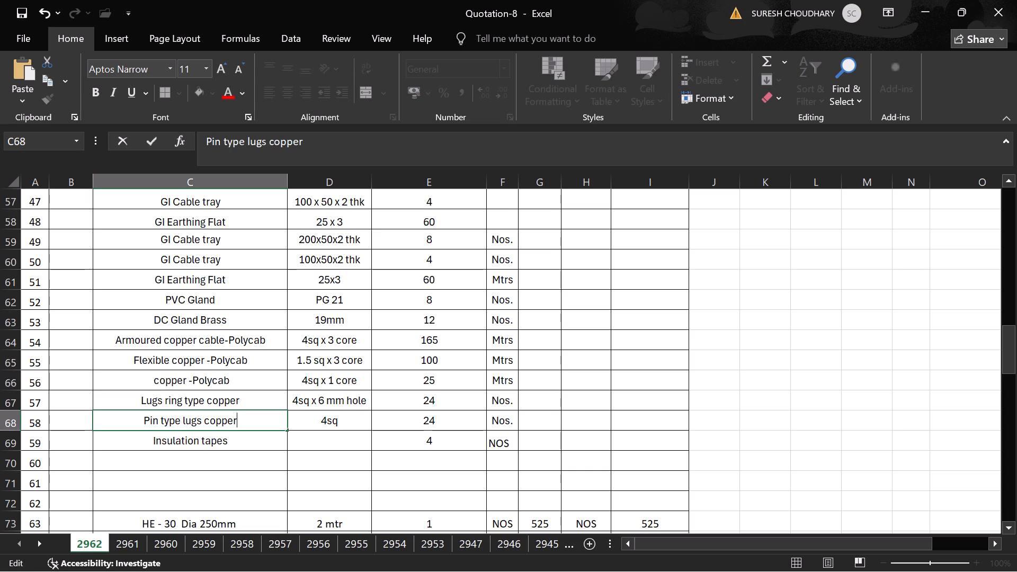
# Insert "Cable" before the suffix in C65 so the description reads "Flexible copper Cable-Polycab".
pyautogui.click(210, 359)
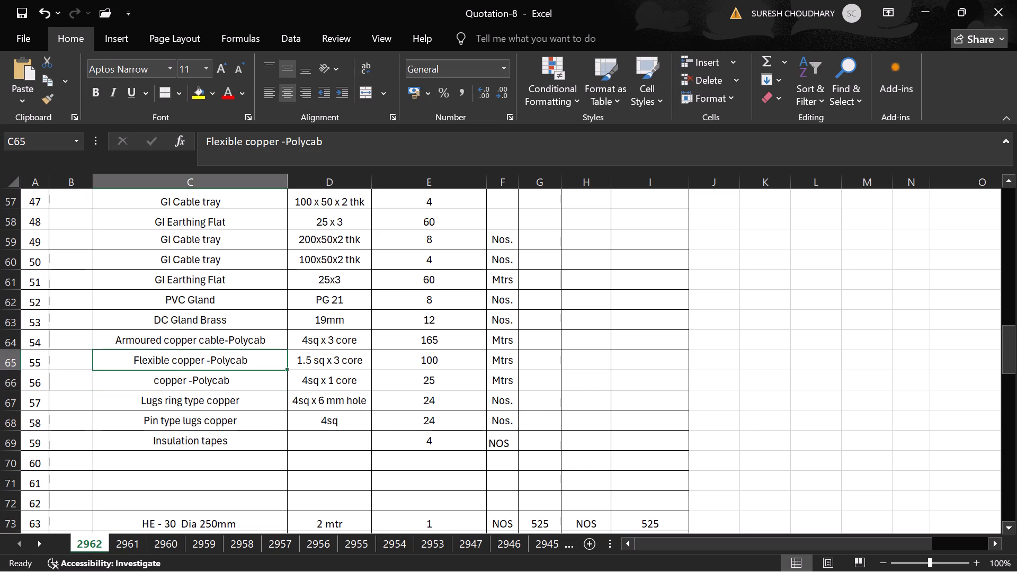
pyautogui.doubleClick(278, 146)
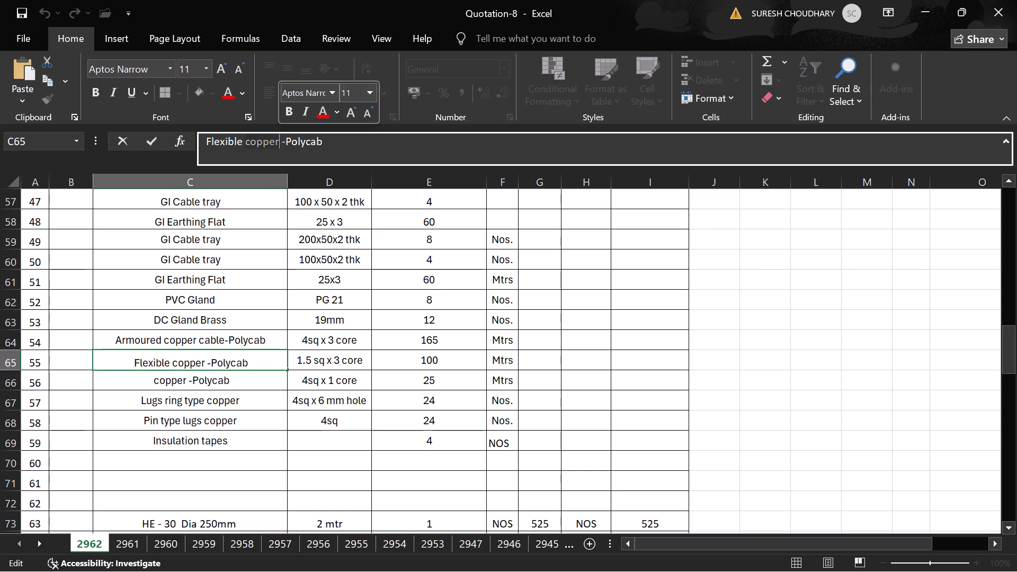
pyautogui.tripleClick(285, 142)
pyautogui.click(281, 141)
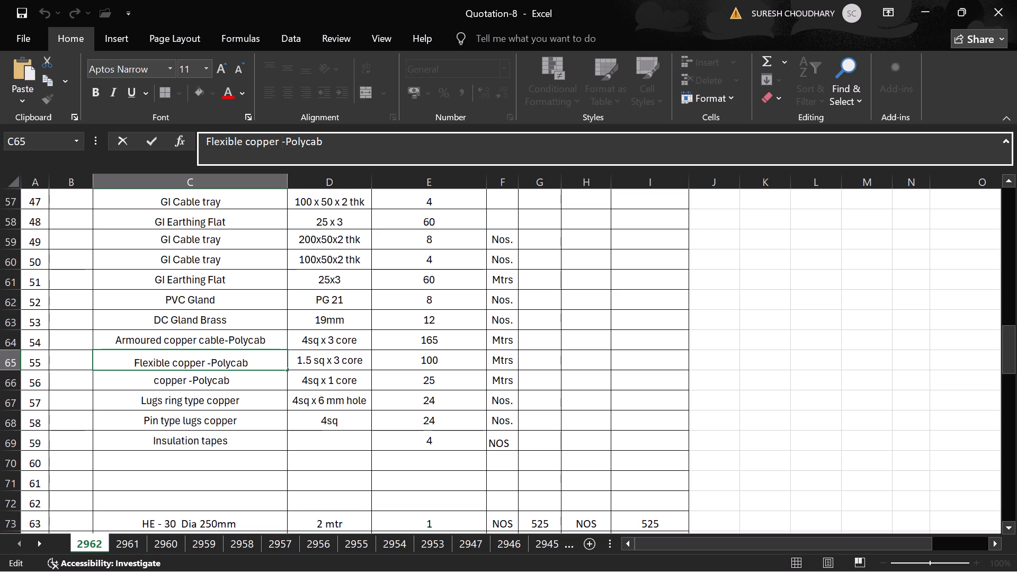
pyautogui.hotkey('shift', 'c')
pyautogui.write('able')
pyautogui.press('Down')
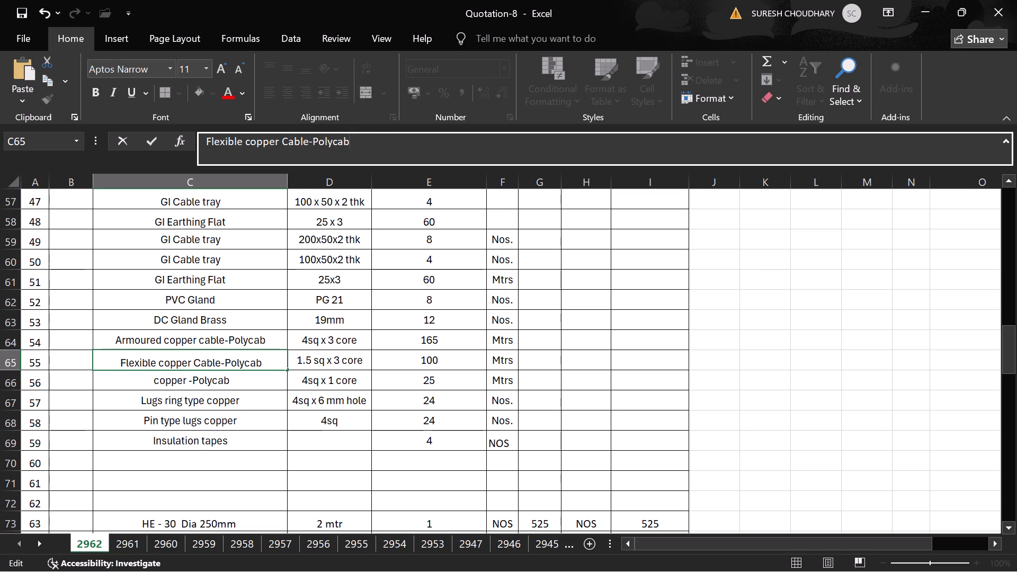
# Commit the edited description "Flexible copper Cable-Polycab" in C65.
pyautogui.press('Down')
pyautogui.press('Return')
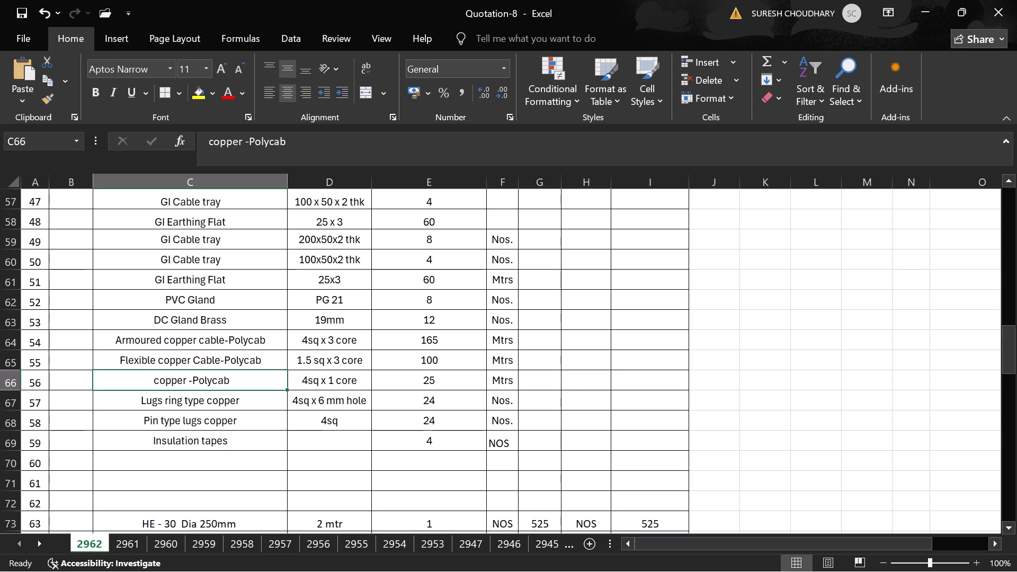
# Insert "Cable" before the brand suffix in C66 so the description reads "copper Cable-Polycab".
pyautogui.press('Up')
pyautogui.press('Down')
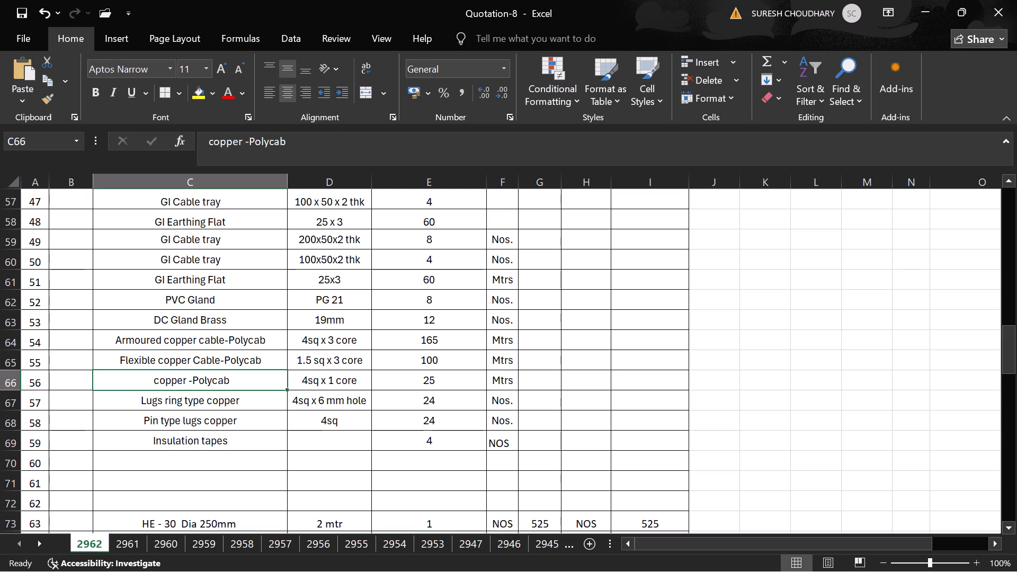
pyautogui.click(313, 152)
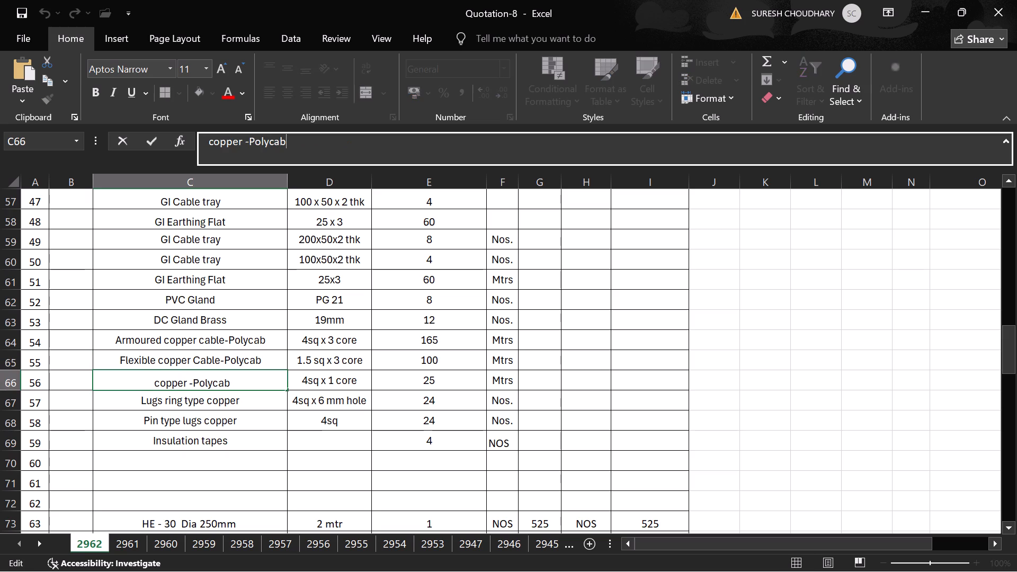
pyautogui.press('Left')
pyautogui.press('Left')
pyautogui.press('Left')
pyautogui.press('Left')
pyautogui.press('Left')
pyautogui.press('Left')
pyautogui.press('Left')
pyautogui.press('Left')
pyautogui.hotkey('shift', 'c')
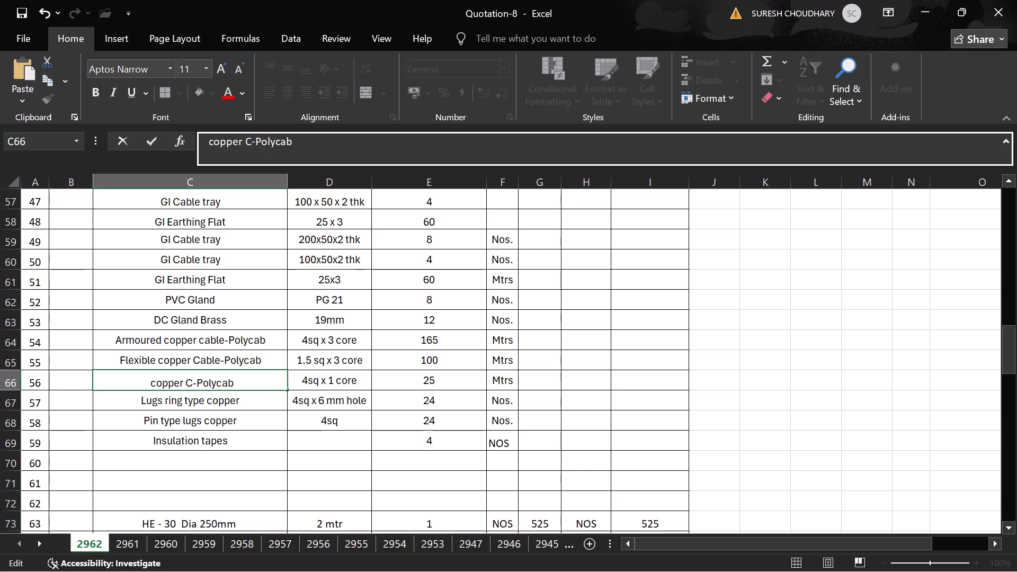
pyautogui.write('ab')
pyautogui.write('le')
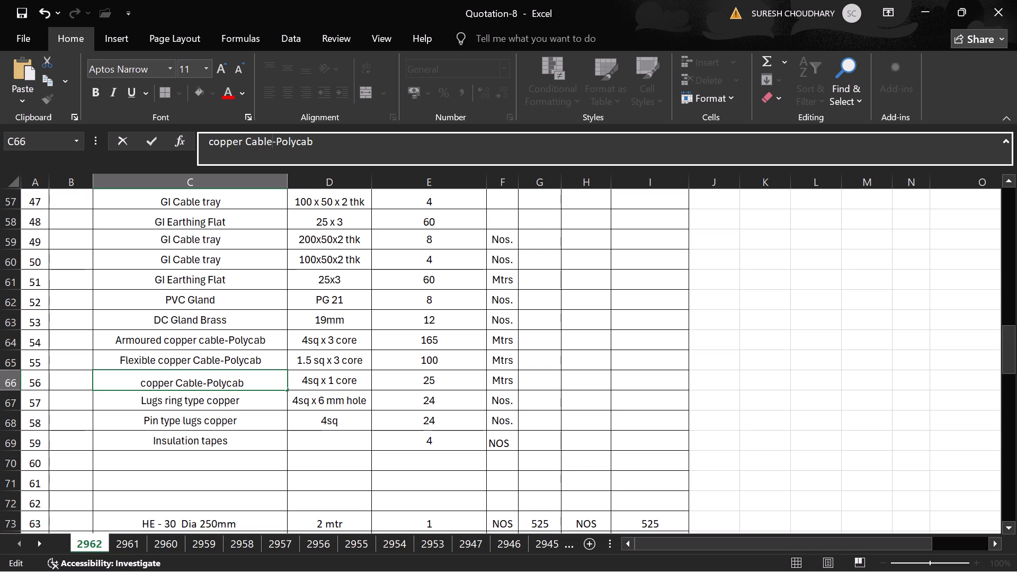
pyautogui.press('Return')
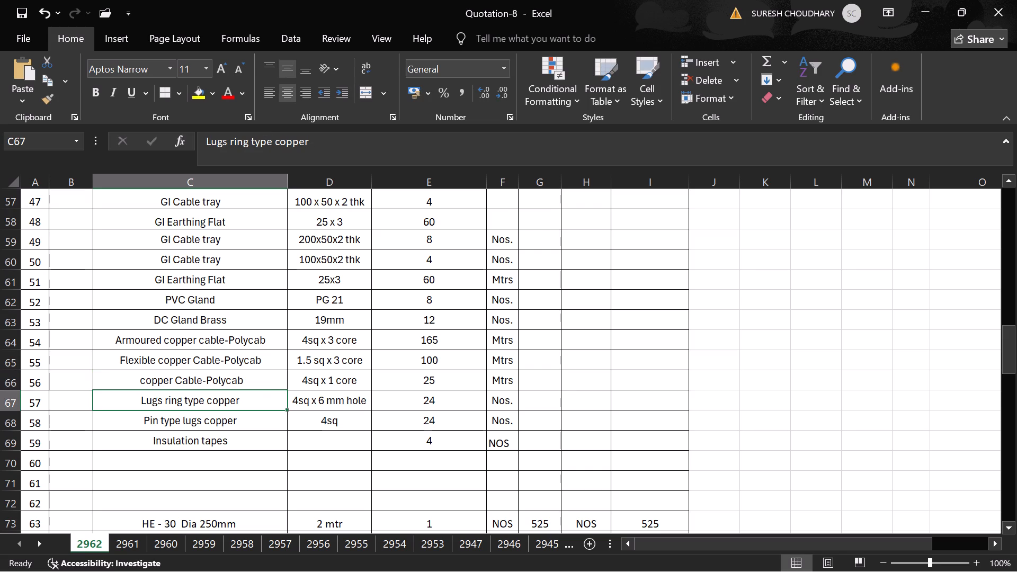
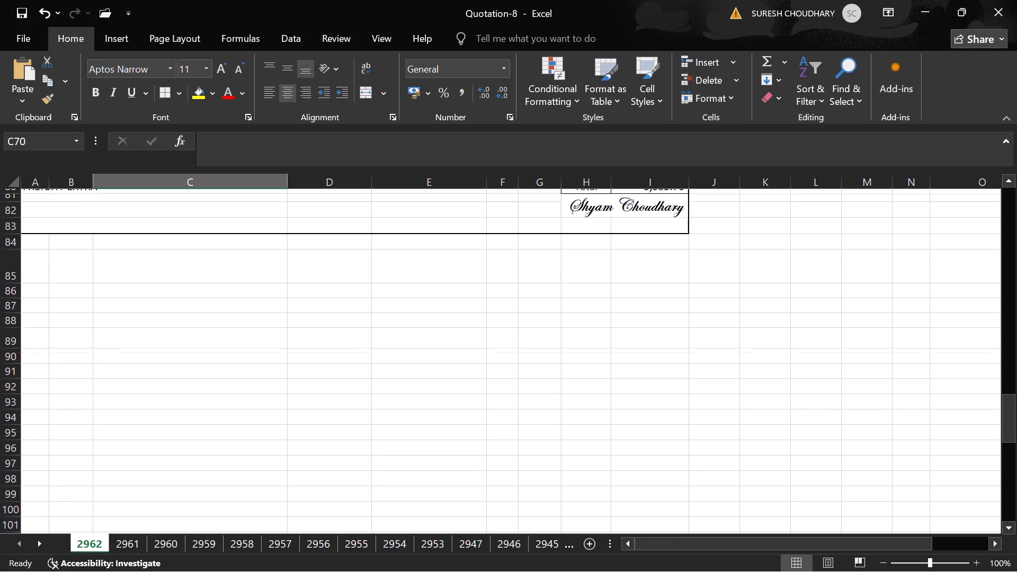
# Paste the copied block of source item rows into the blank area below the quotation, starting at D85.
pyautogui.scroll(1, 452, 318)
pyautogui.click(342, 282)
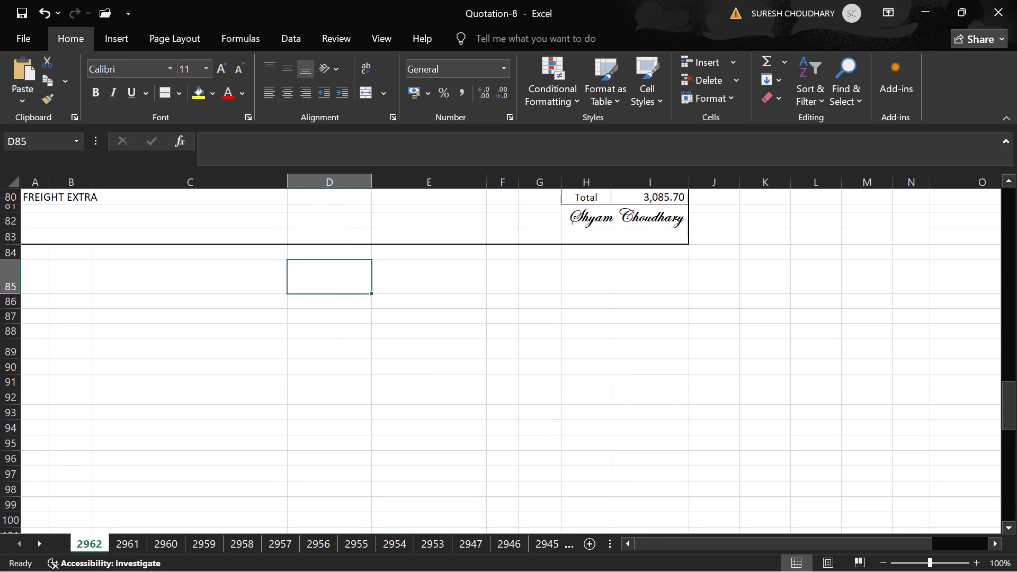
pyautogui.hotkey('ctrl', 'v')
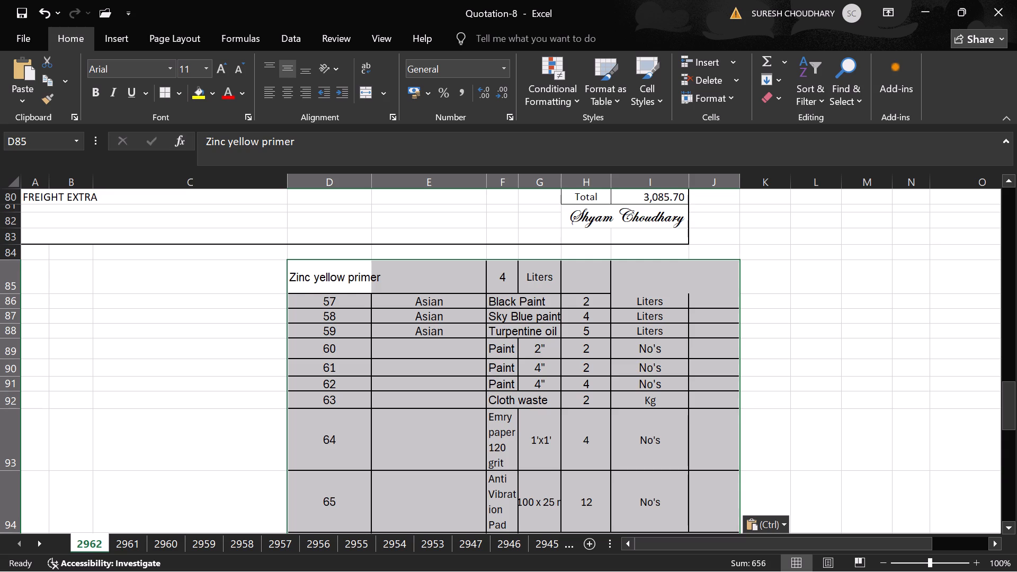
# Copy the item descriptions from Black Paint through Junction Box in F86:F95 for use in the quotation's item rows.
pyautogui.click(507, 305)
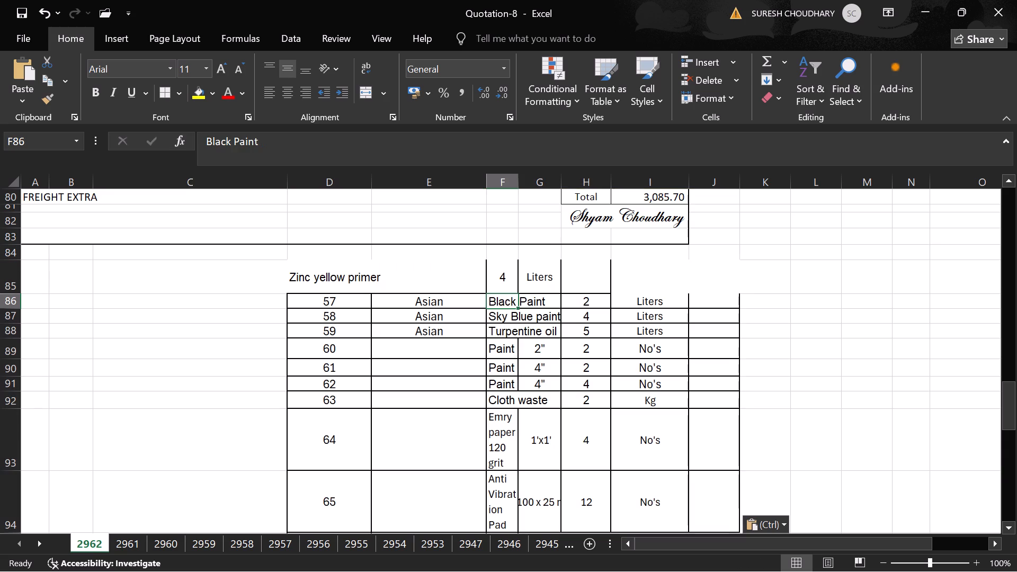
pyautogui.hotkey('shift', 'Down')
pyautogui.hotkey('shift', 'Down')
pyautogui.hotkey('shift', 'Down')
pyautogui.hotkey('shift', 'Down')
pyautogui.hotkey('shift', 'Down')
pyautogui.hotkey('shift', 'Down')
pyautogui.hotkey('shift', 'Down')
pyautogui.hotkey('shift', 'Down')
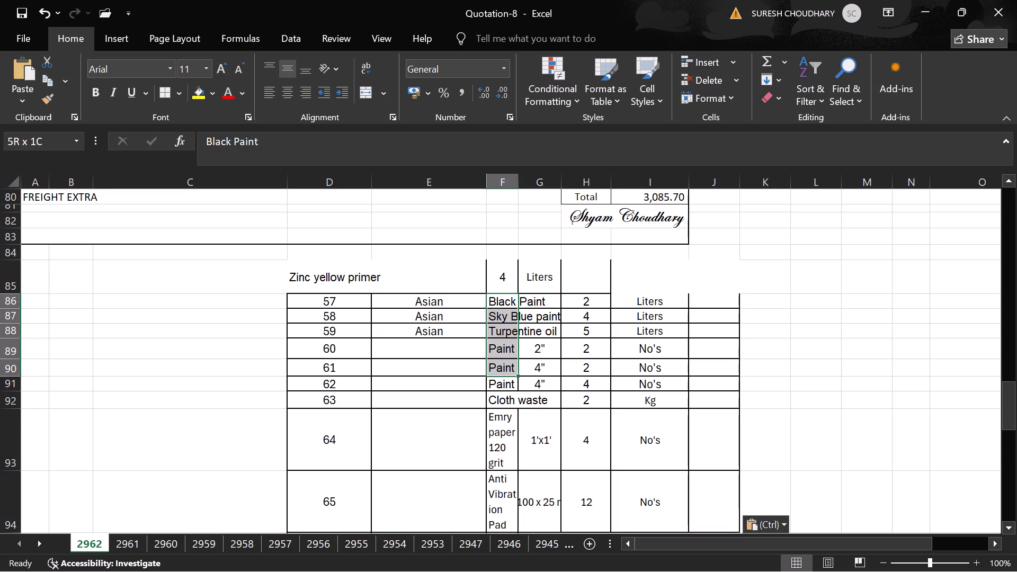
pyautogui.hotkey('shift', 'Down')
pyautogui.hotkey('shift', 'Down')
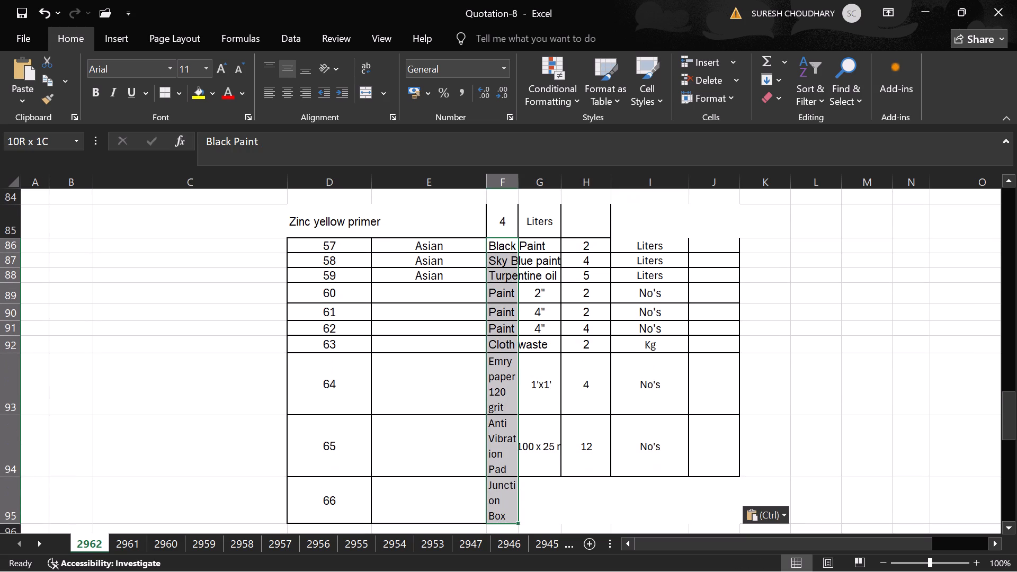
pyautogui.hotkey('ctrl', 'c')
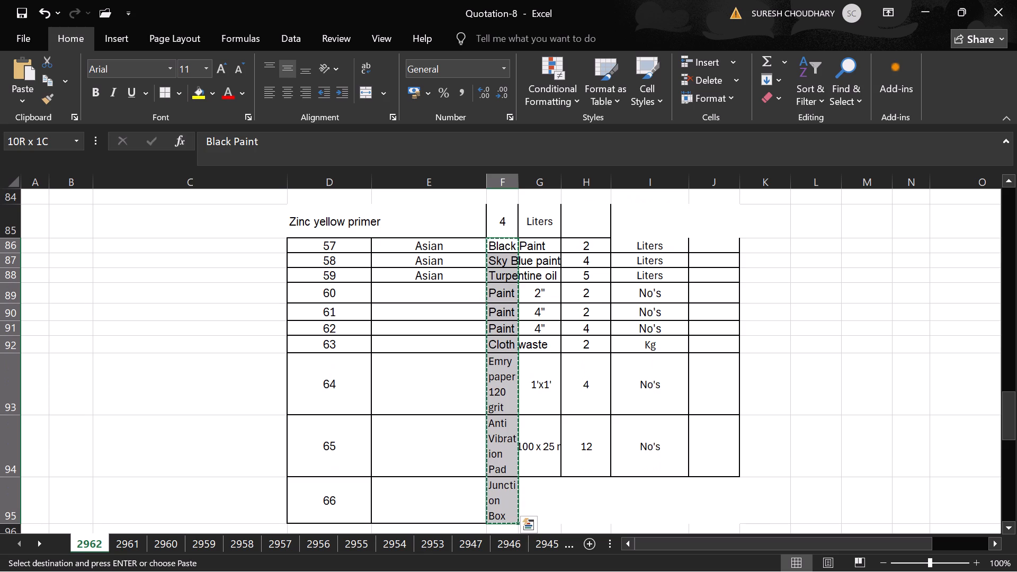
pyautogui.scroll(2, 453, 288)
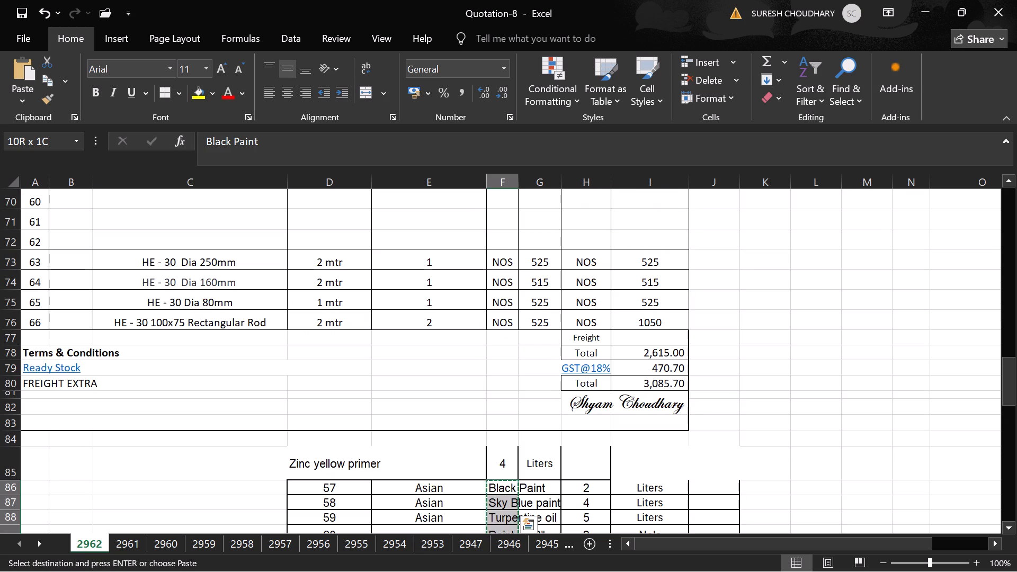
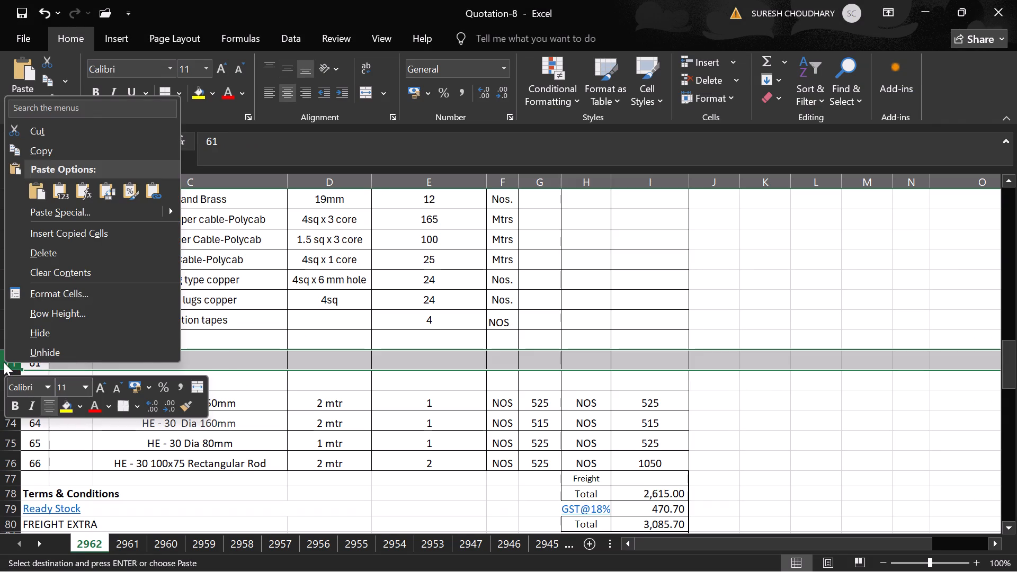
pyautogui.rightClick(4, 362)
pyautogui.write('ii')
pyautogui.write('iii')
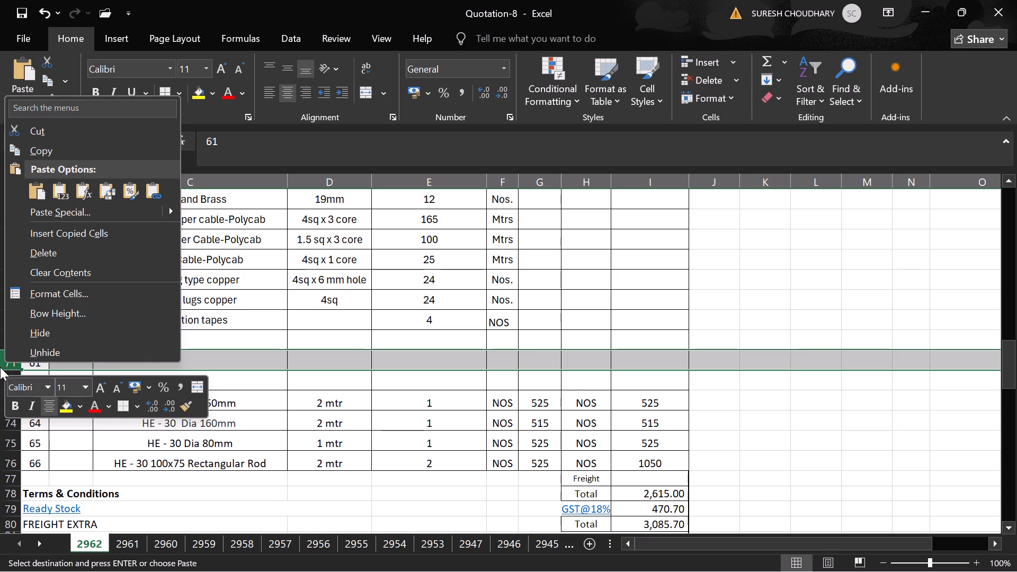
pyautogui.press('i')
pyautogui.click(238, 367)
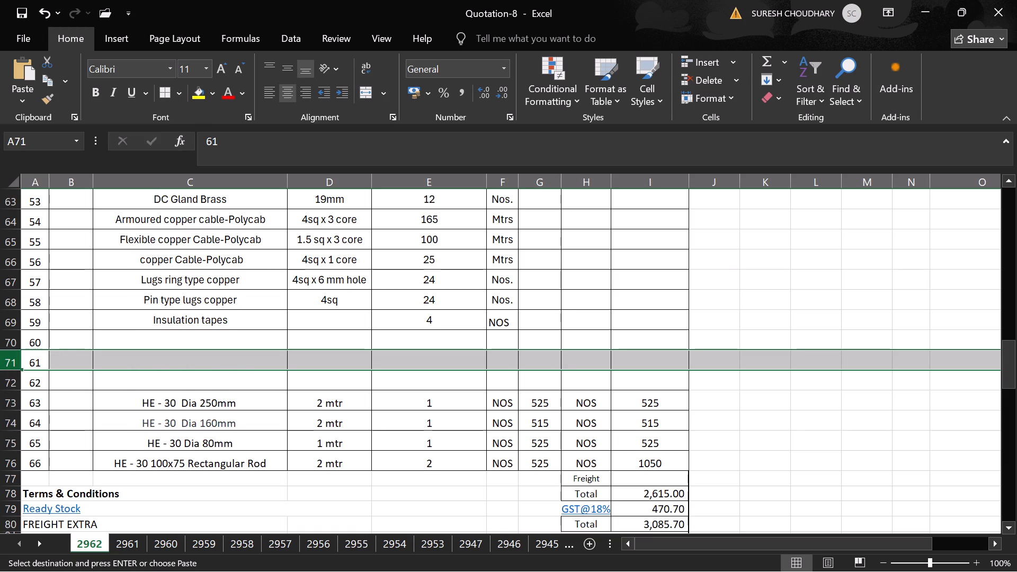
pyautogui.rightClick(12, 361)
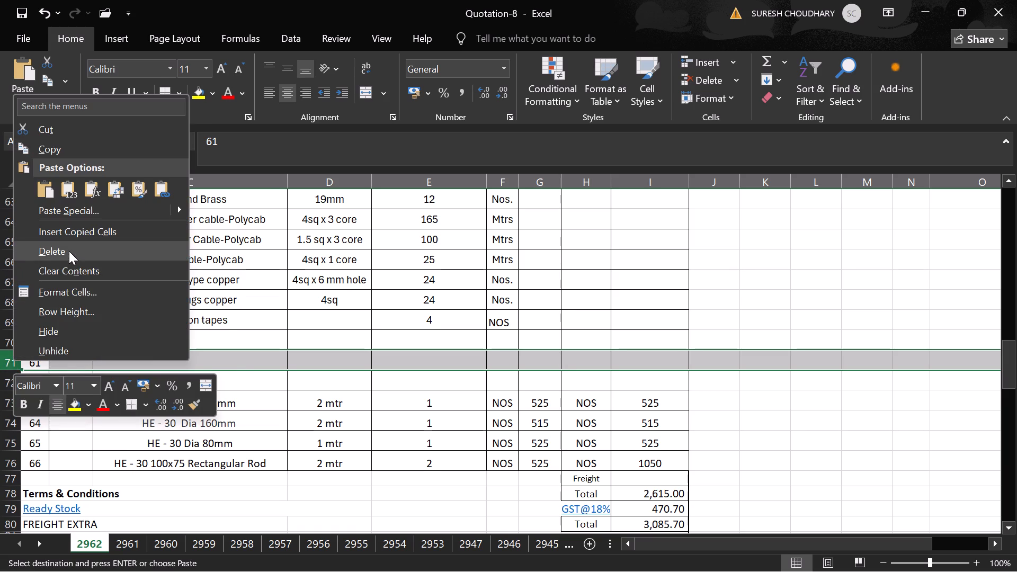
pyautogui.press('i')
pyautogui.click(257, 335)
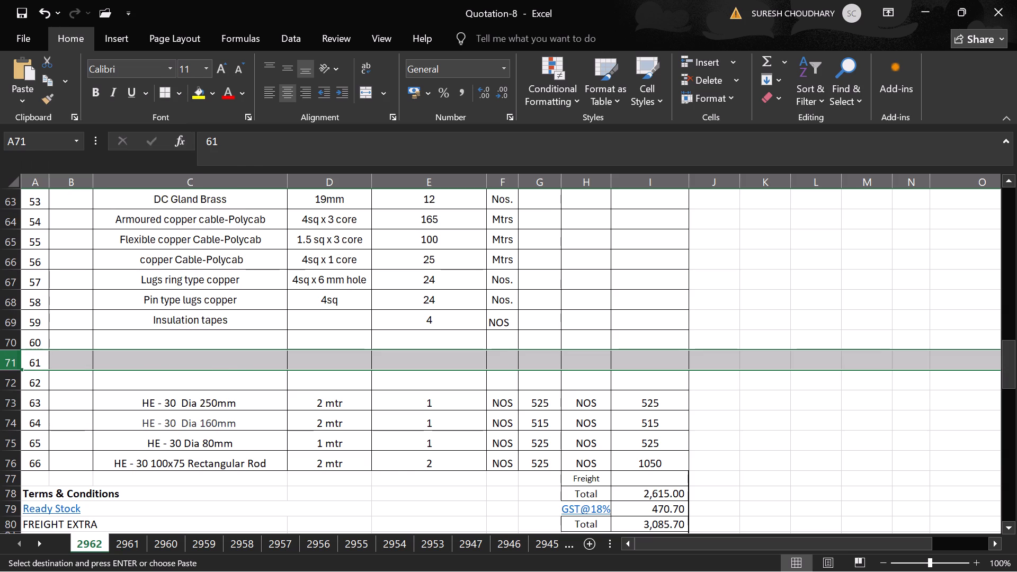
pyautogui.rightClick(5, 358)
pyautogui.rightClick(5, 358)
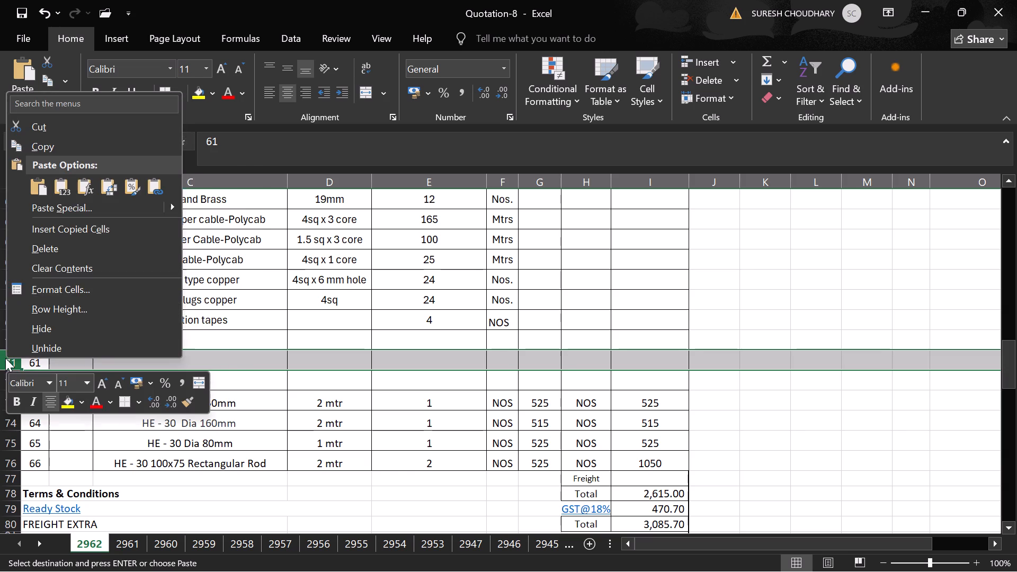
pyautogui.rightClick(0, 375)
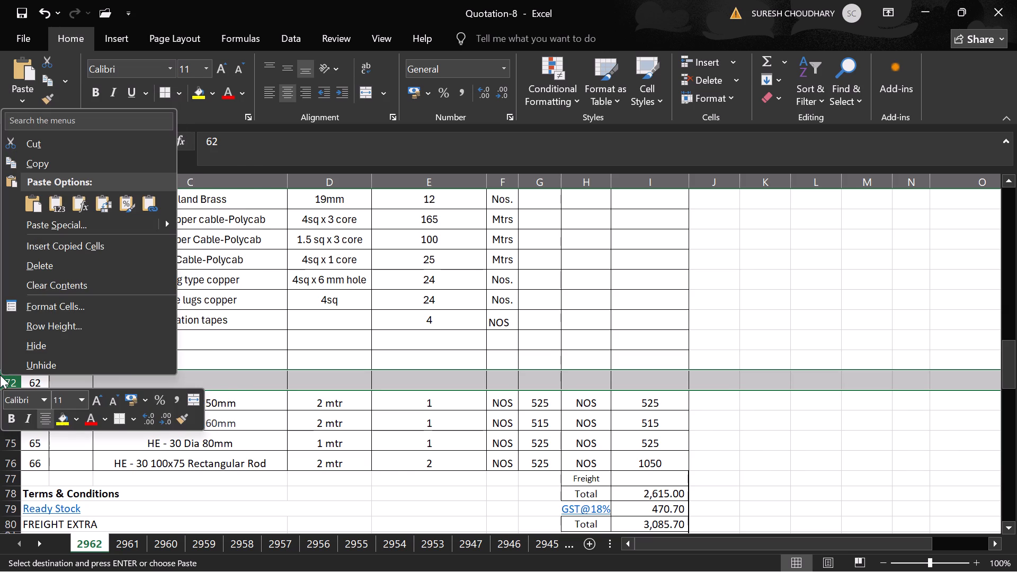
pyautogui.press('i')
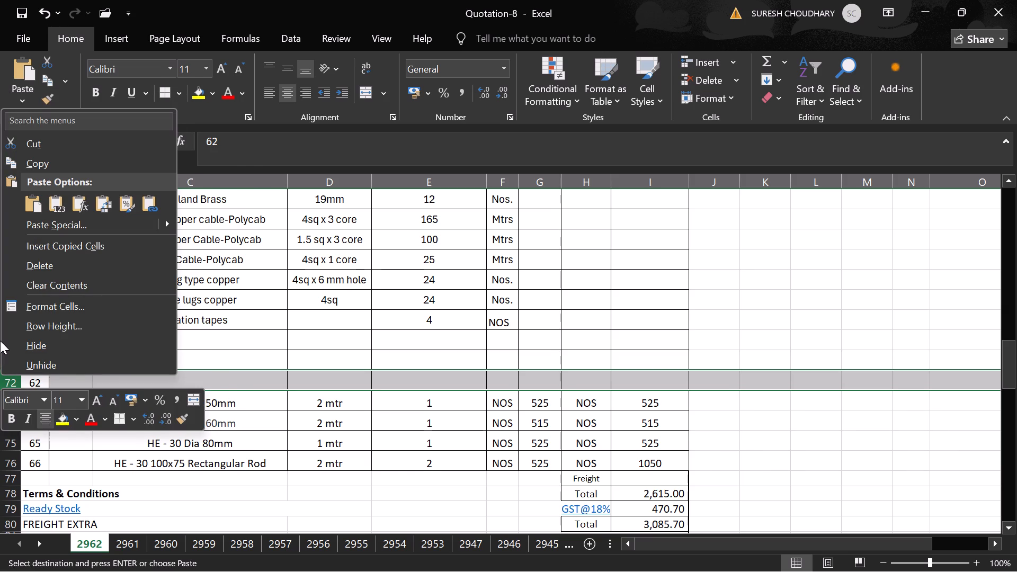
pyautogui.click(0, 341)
# Clear the serial number 61 from cell A71.
pyautogui.click(39, 364)
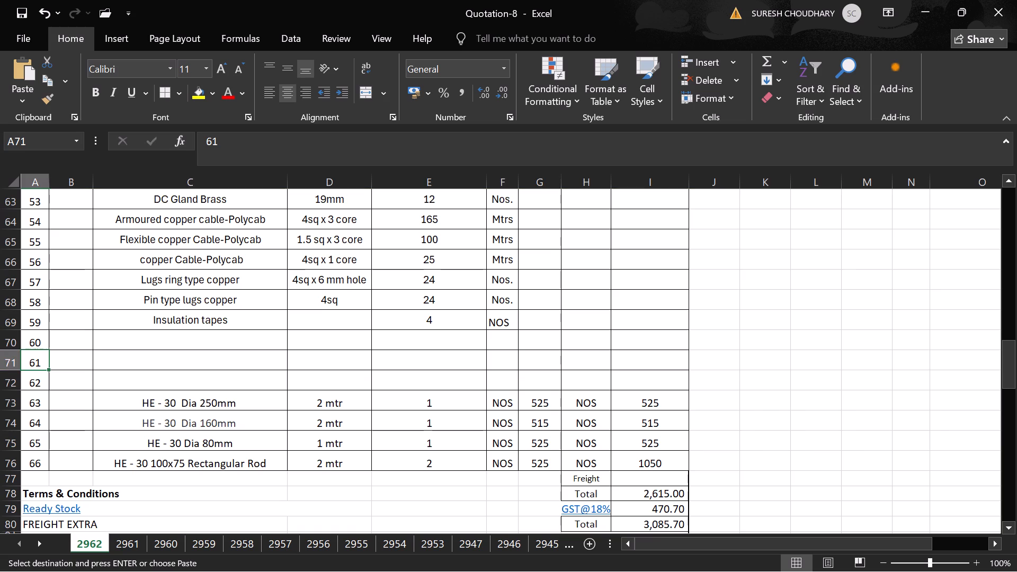
pyautogui.press('BackSpace')
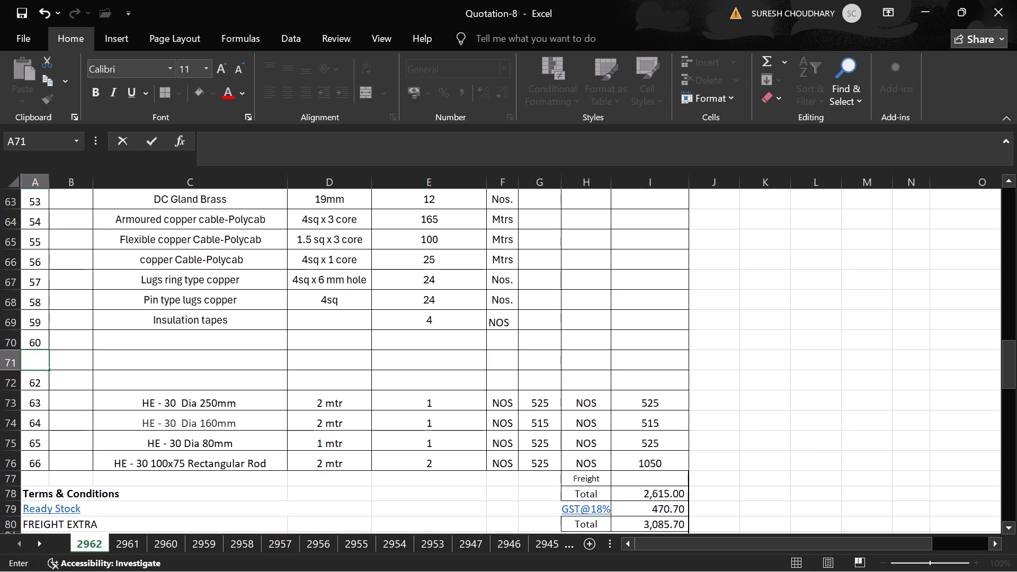
# Insert seven blank rows at row 71, directly below the row with serial number 60.
pyautogui.moveTo(2, 368); pyautogui.dragTo(1, 375, button='right')
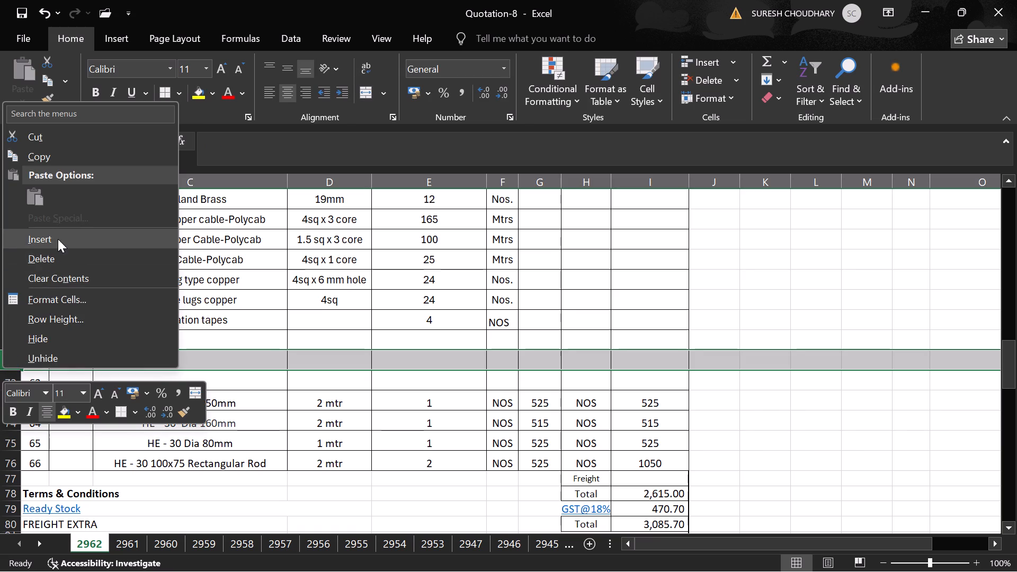
pyautogui.click(58, 239)
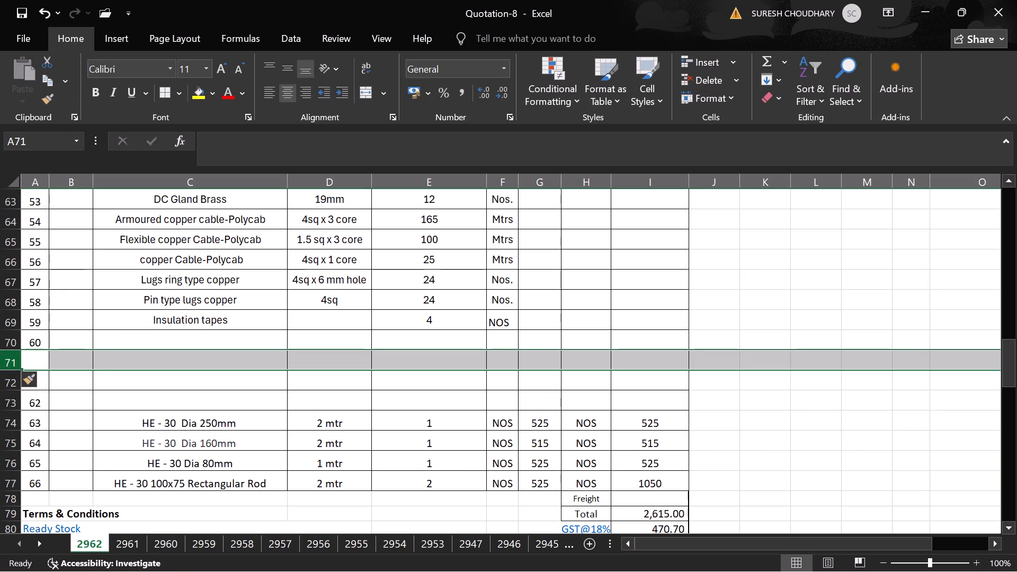
pyautogui.rightClick(14, 362)
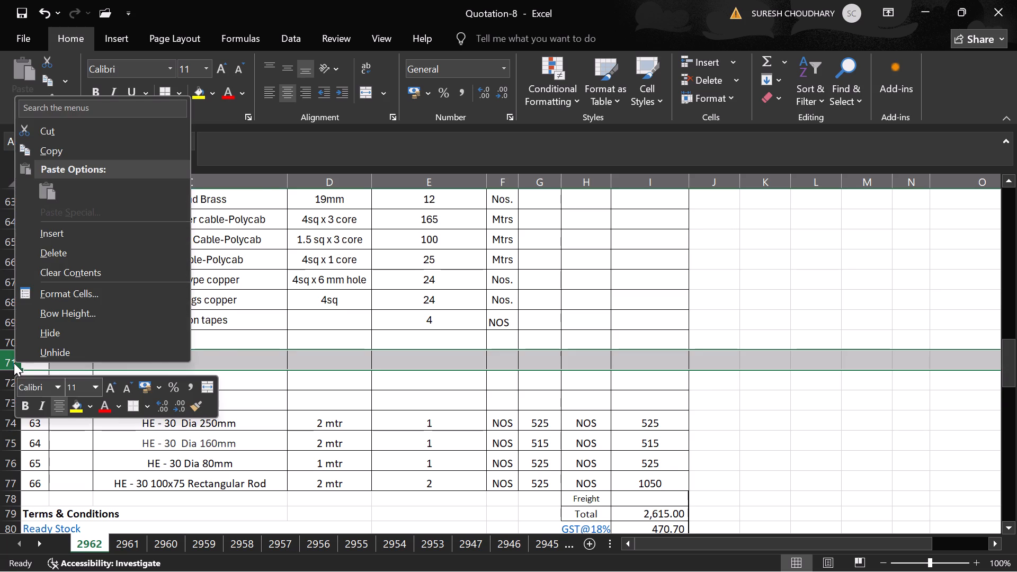
pyautogui.press('i')
pyautogui.rightClick(13, 363)
pyautogui.press('i')
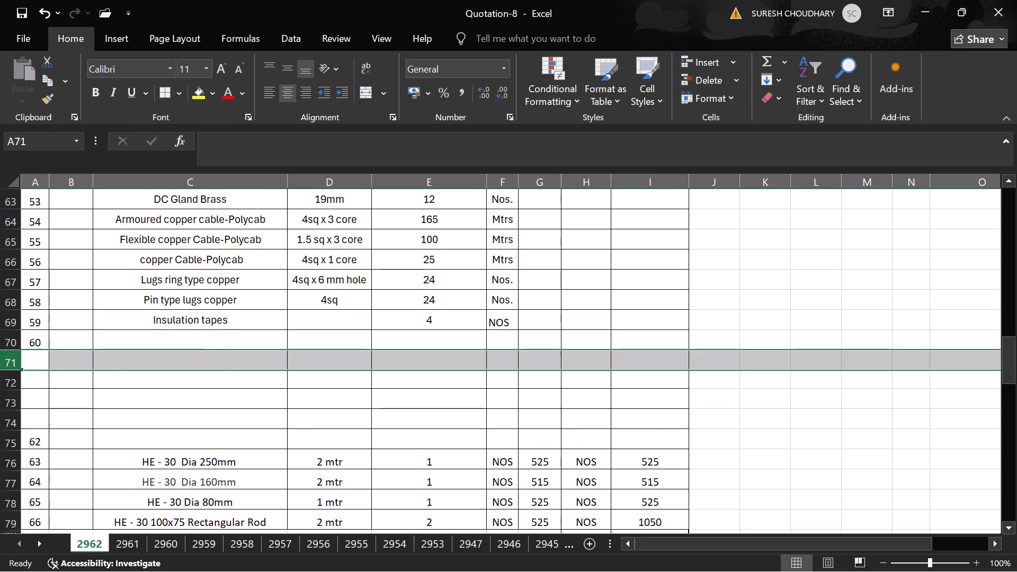
pyautogui.press('i')
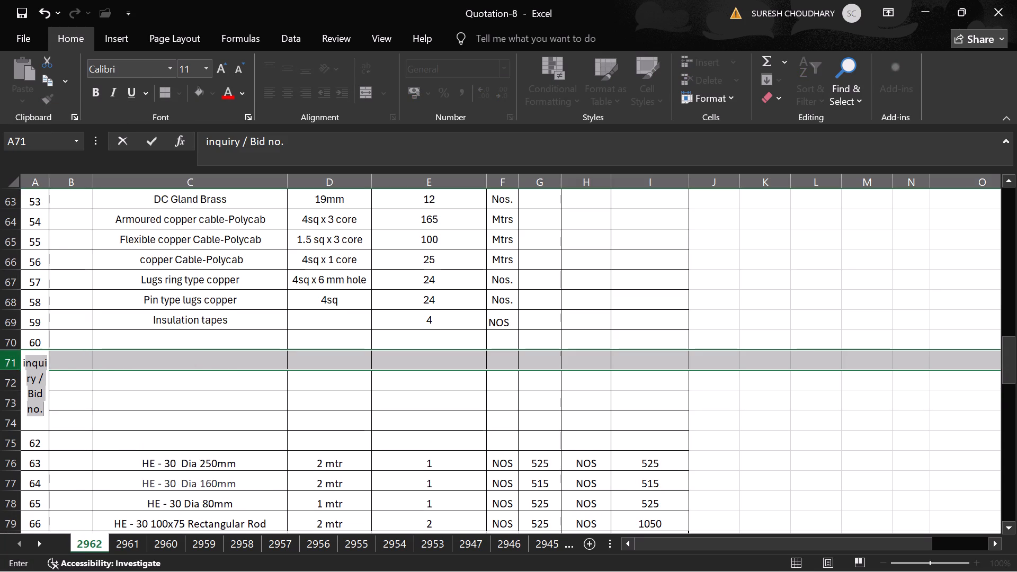
pyautogui.rightClick(3, 363)
pyautogui.press('i')
pyautogui.rightClick(3, 363)
pyautogui.press('i')
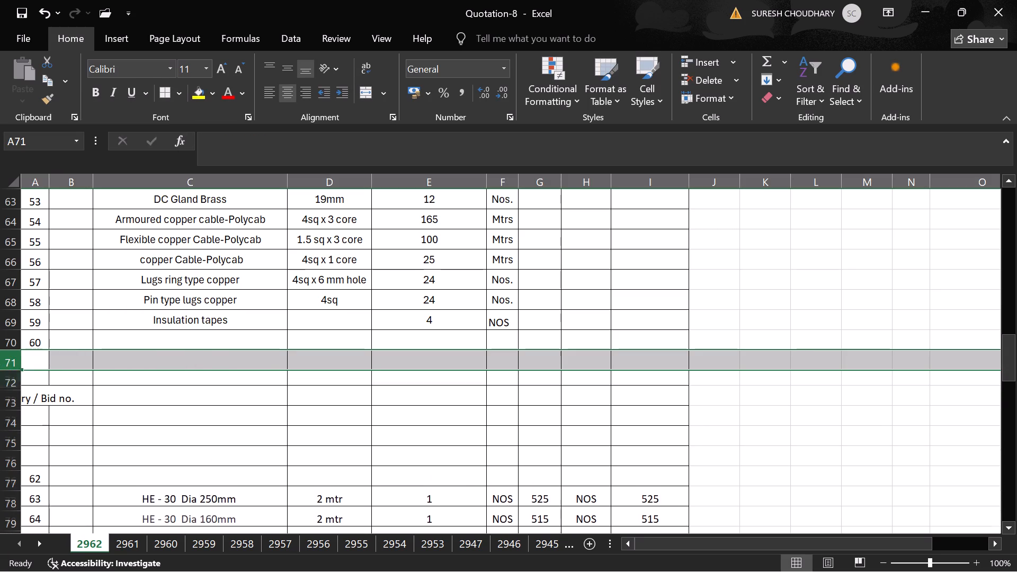
pyautogui.rightClick(3, 363)
pyautogui.press('i')
pyautogui.rightClick(3, 363)
pyautogui.press('i')
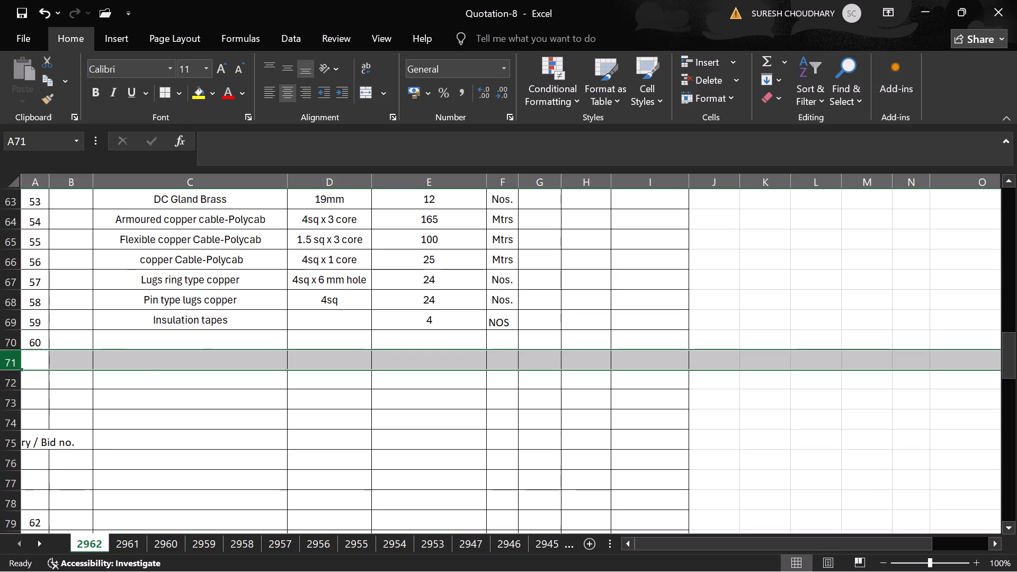
# Insert three more blank rows at row 71, below the row with serial number 60.
pyautogui.rightClick(3, 363)
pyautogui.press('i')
pyautogui.rightClick(3, 363)
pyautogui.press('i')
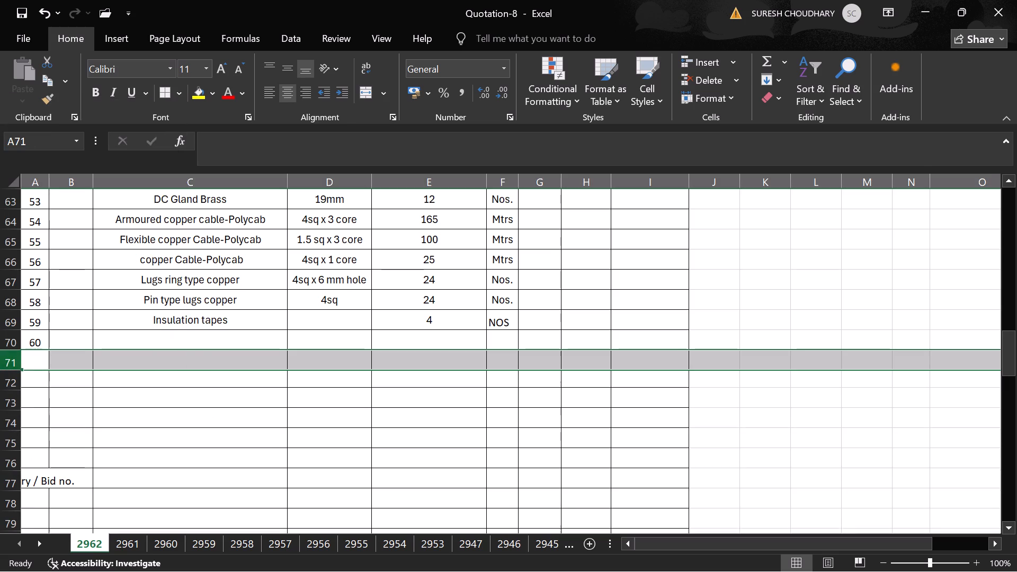
pyautogui.rightClick(3, 363)
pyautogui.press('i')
# Clear the stray "Inquiry / Bid no." label from cell A78.
pyautogui.scroll(-1, 41, 401)
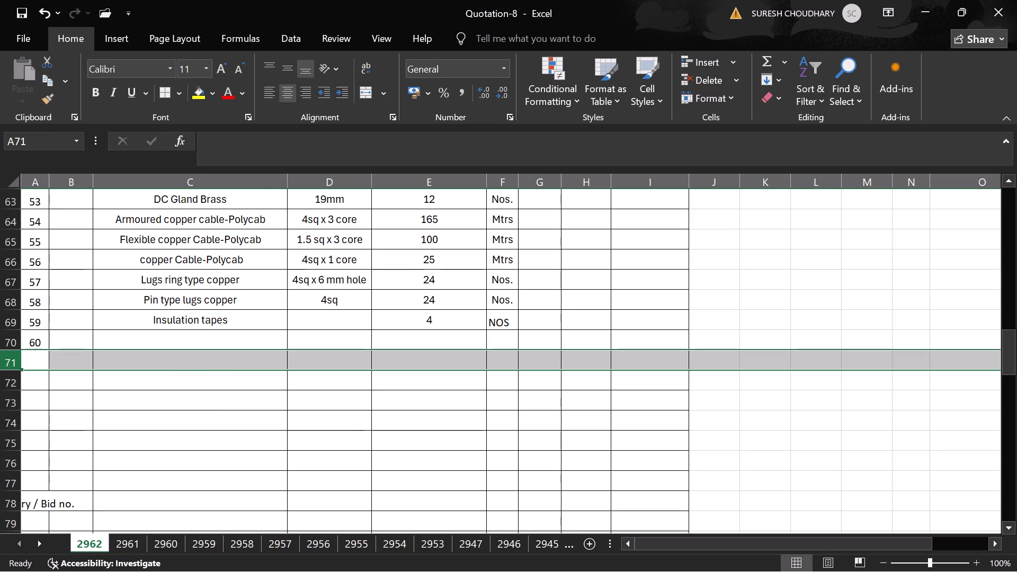
pyautogui.click(67, 363)
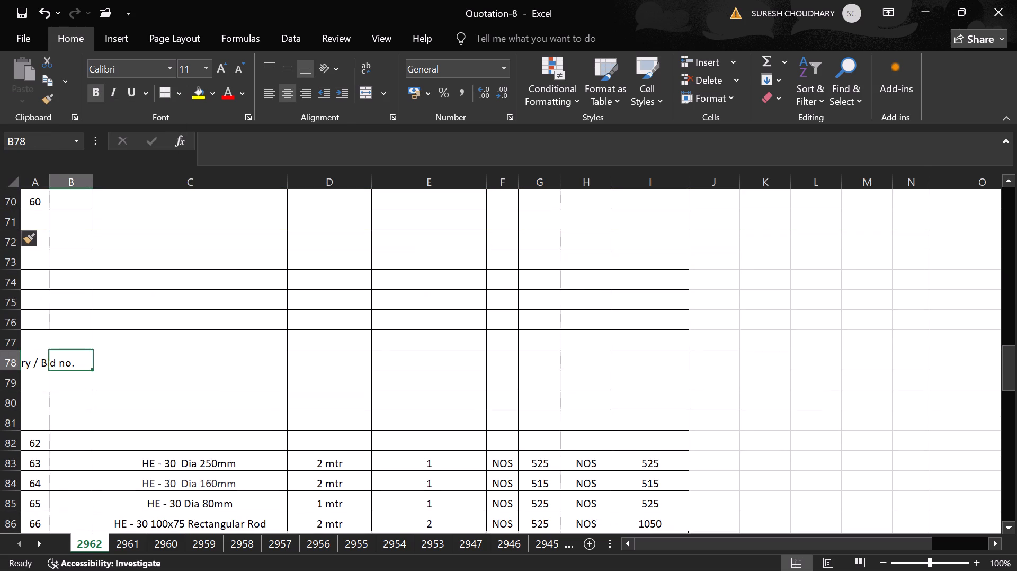
pyautogui.click(37, 366)
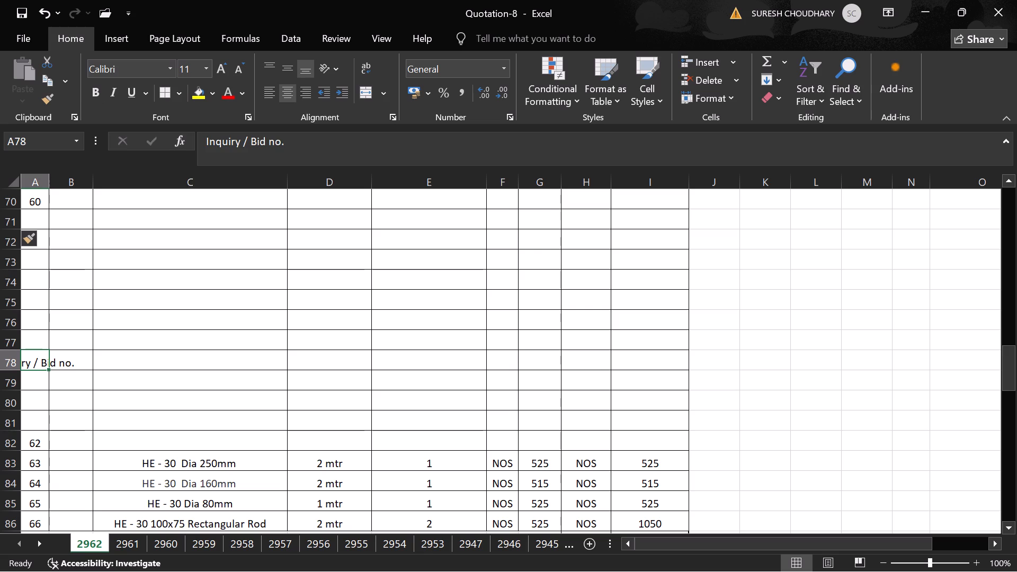
pyautogui.press('Delete')
# Examine the leftover source item list below the signature block, starting at the Zinc yellow primer row.
pyautogui.scroll(-1, 90, 350)
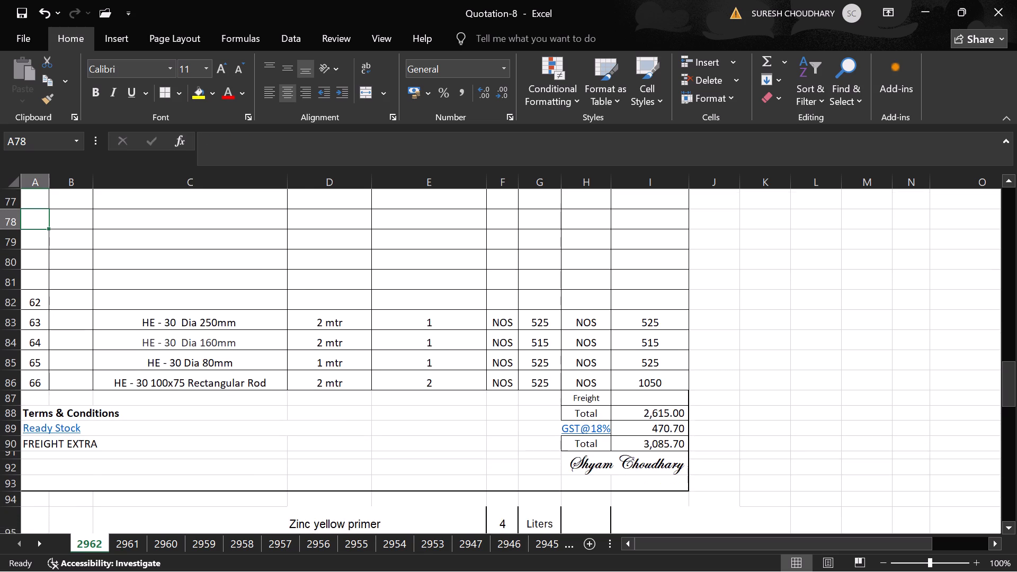
pyautogui.scroll(-2, 91, 348)
pyautogui.scroll(2, 404, 309)
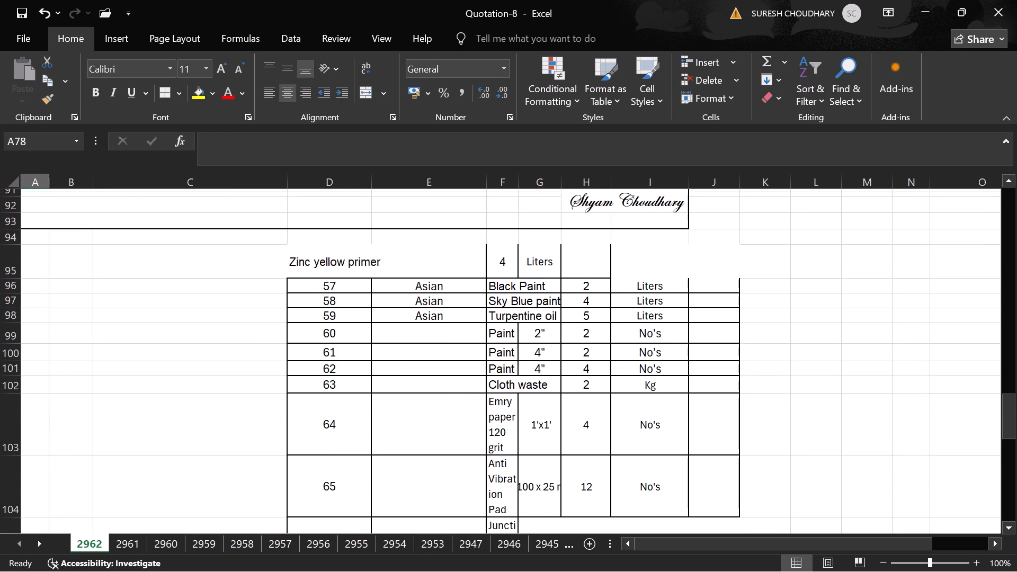
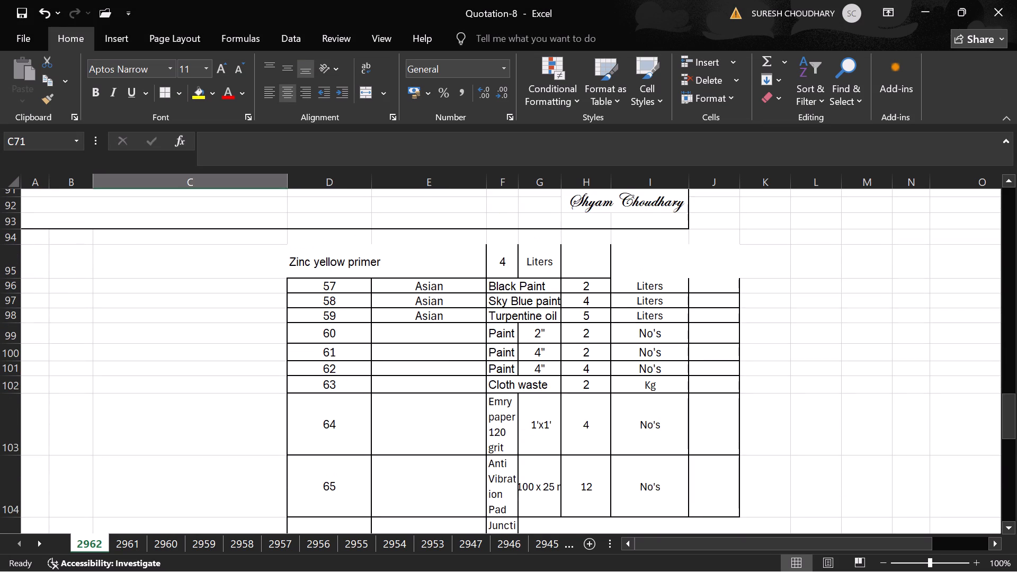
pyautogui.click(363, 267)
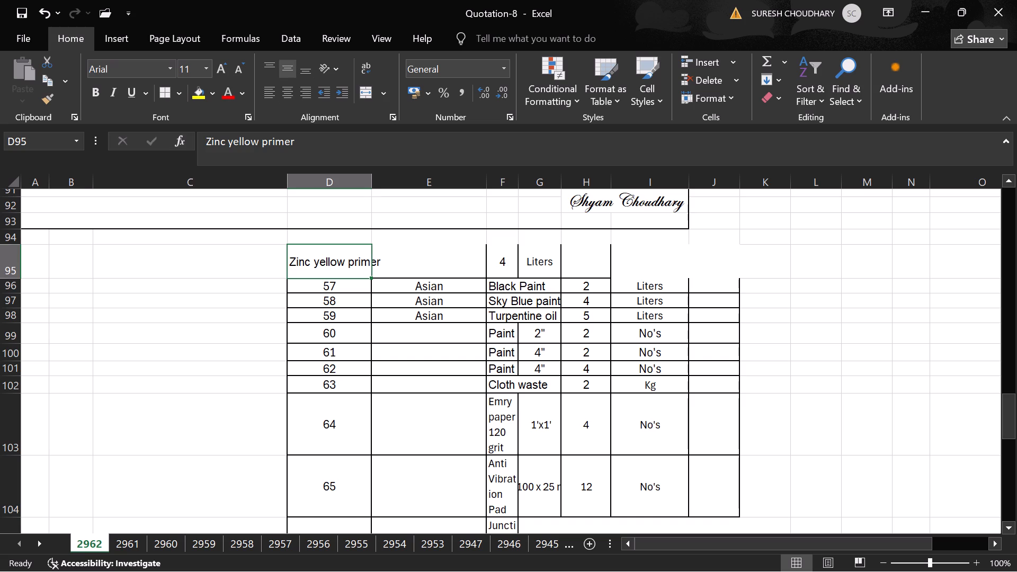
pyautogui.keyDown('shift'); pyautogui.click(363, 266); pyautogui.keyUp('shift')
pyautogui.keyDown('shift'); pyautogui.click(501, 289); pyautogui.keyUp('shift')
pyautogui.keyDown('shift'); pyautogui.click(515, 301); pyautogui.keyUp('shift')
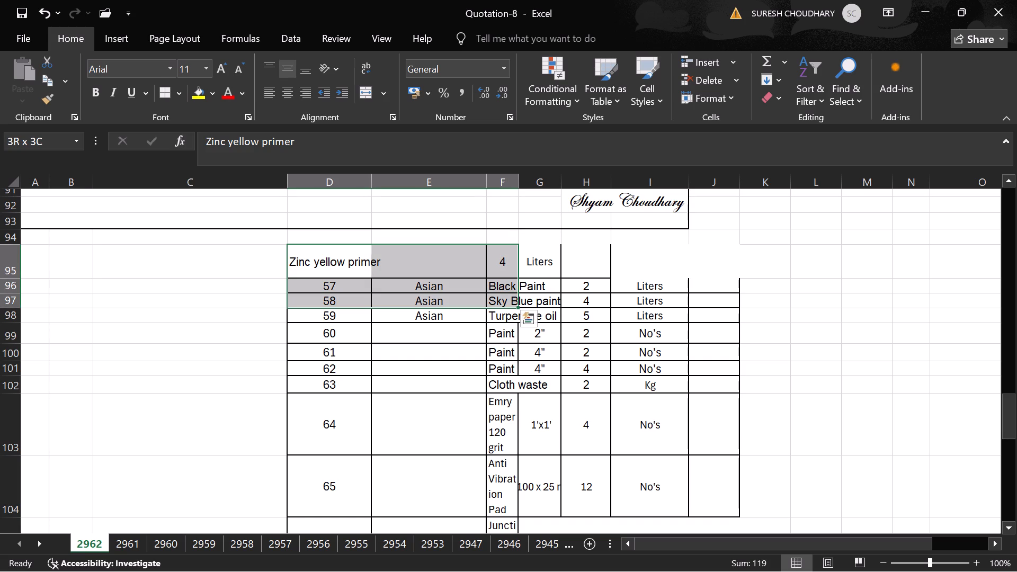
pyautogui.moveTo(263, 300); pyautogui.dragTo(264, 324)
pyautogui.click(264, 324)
# Select the "Zinc yellow primer" description in D95, at the start of the remaining items below the quotation.
pyautogui.click(346, 266)
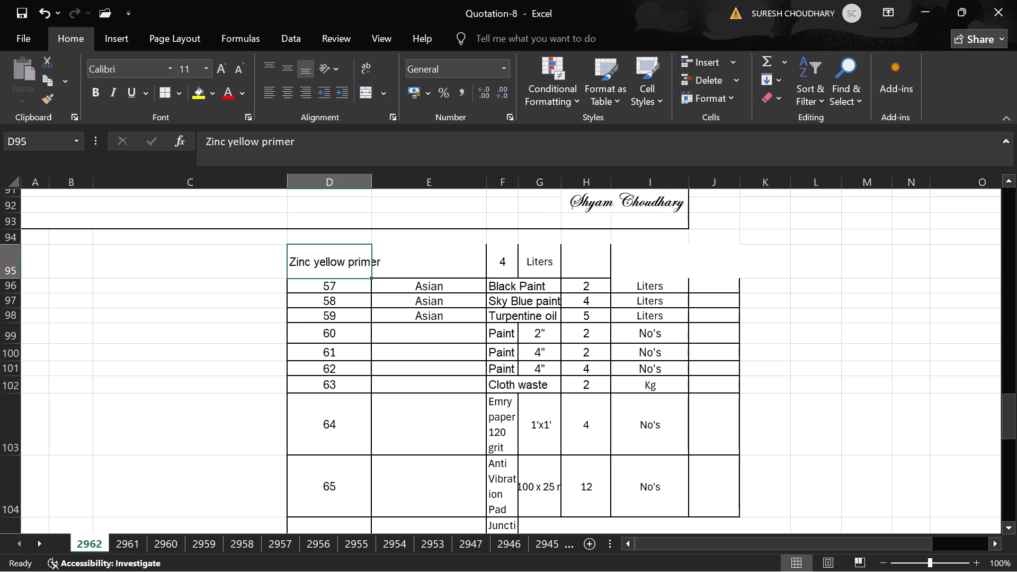
# Copy the item descriptions from Black Paint through Junction Box (F96:F105) into the description column starting at C71.
pyautogui.keyDown('ctrl'); pyautogui.keyDown('shift'); pyautogui.click(346, 266); pyautogui.keyUp('shift'); pyautogui.keyUp('ctrl')
pyautogui.keyDown('ctrl'); pyautogui.keyDown('shift'); pyautogui.click(498, 288); pyautogui.keyUp('shift'); pyautogui.keyUp('ctrl')
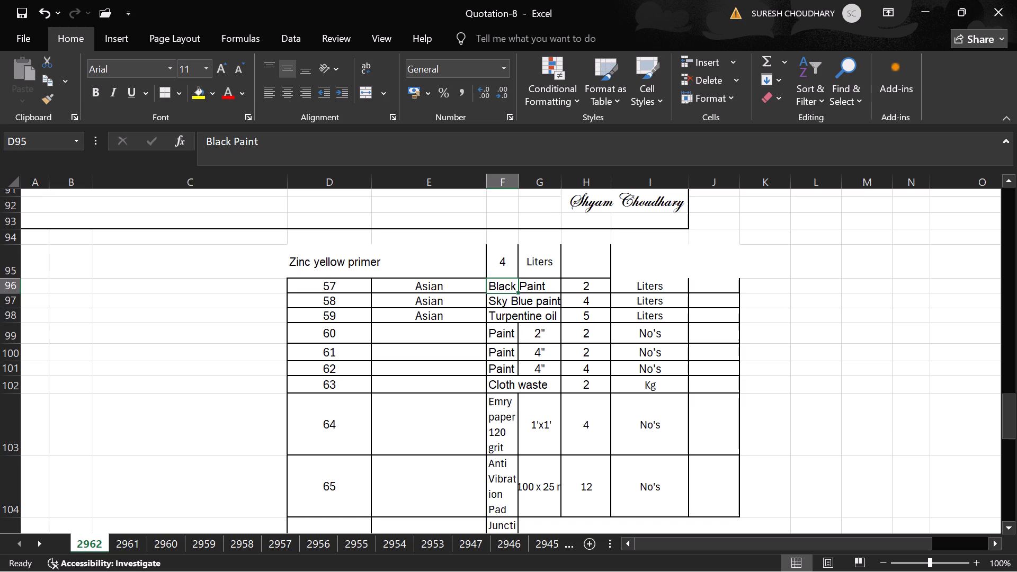
pyautogui.keyDown('ctrl'); pyautogui.keyDown('shift'); pyautogui.click(507, 315); pyautogui.keyUp('shift'); pyautogui.keyUp('ctrl')
pyautogui.click(493, 289)
pyautogui.hotkey('shift', 'Down')
pyautogui.hotkey('shift', 'Down')
pyautogui.hotkey('shift', 'Down')
pyautogui.hotkey('shift', 'Down')
pyautogui.hotkey('shift', 'Down')
pyautogui.hotkey('shift', 'Down')
pyautogui.hotkey('shift', 'Down')
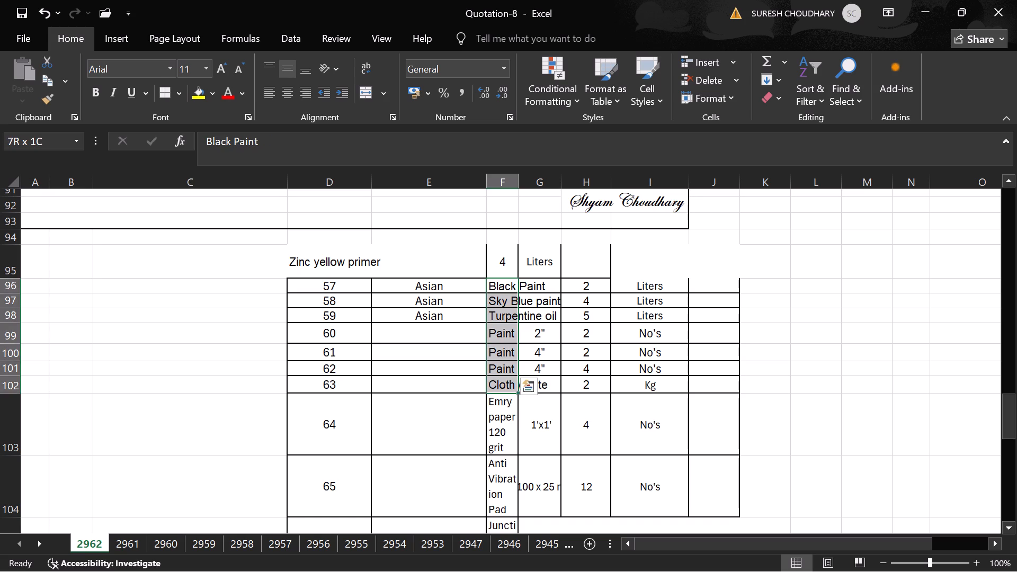
pyautogui.hotkey('shift', 'Down')
pyautogui.hotkey('shift', 'Down')
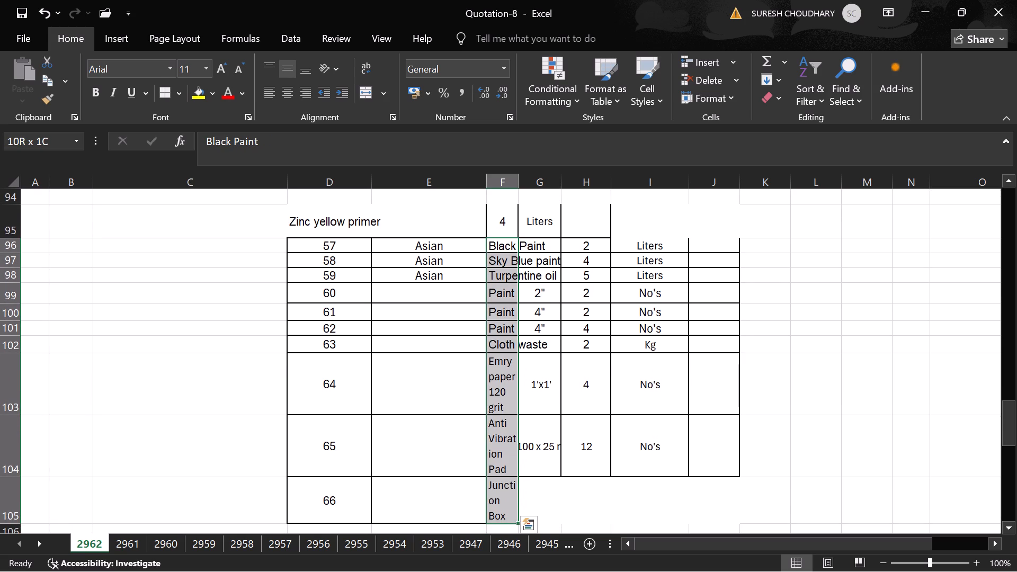
pyautogui.hotkey('ctrl', 'c')
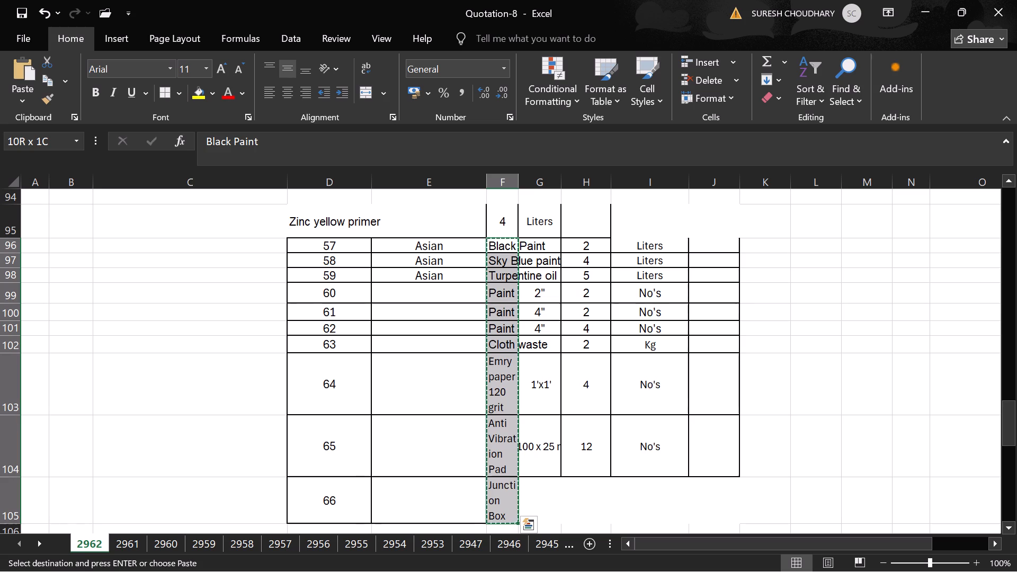
pyautogui.scroll(3, 230, 299)
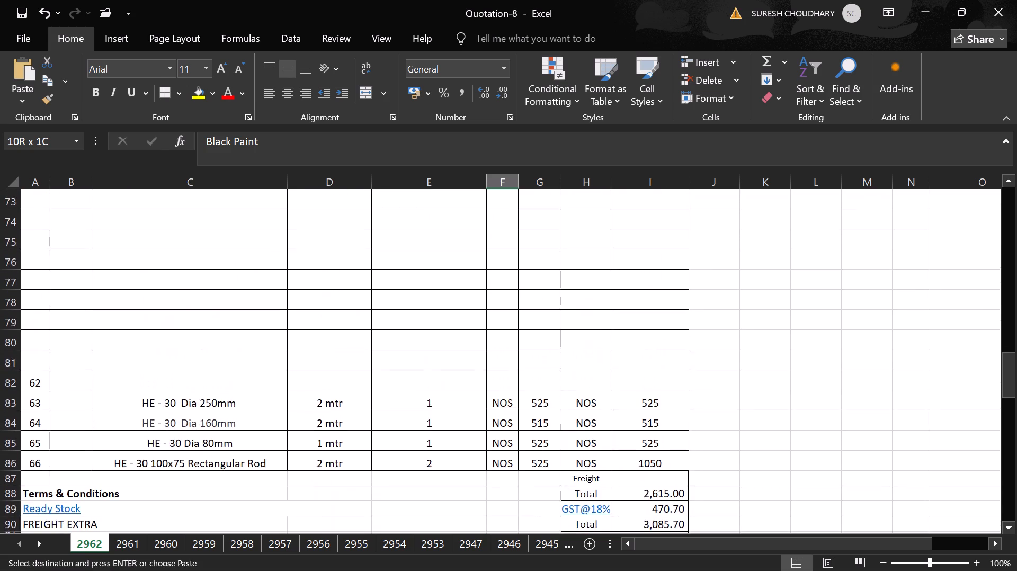
pyautogui.scroll(1, 209, 304)
pyautogui.click(195, 299)
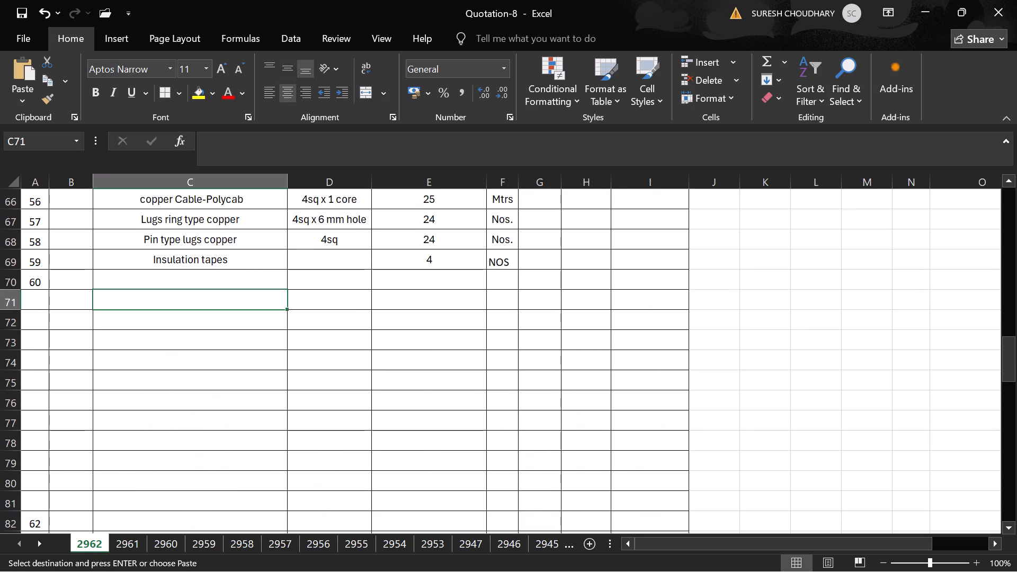
pyautogui.hotkey('ctrl', 'v')
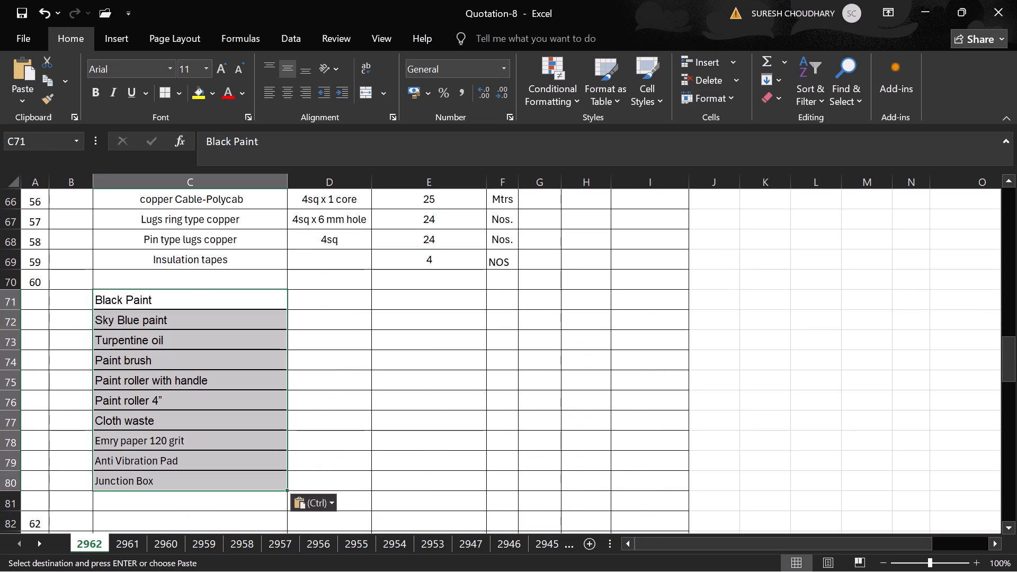
# Copy the Zinc yellow primer description from cell D95 for the item table.
pyautogui.scroll(-2, 201, 300)
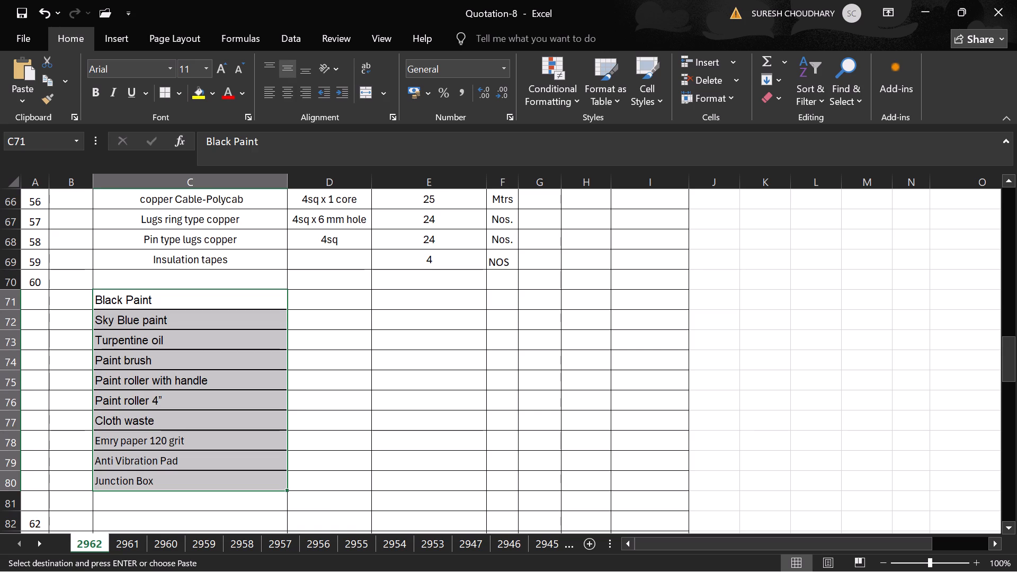
pyautogui.click(341, 463)
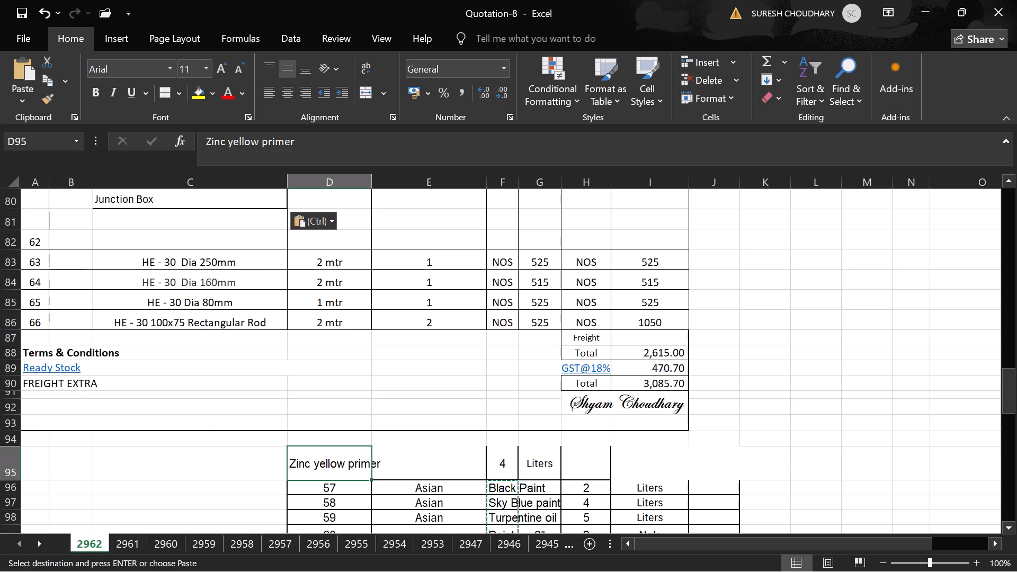
pyautogui.hotkey('ctrl', 'c')
pyautogui.scroll(1, 320, 449)
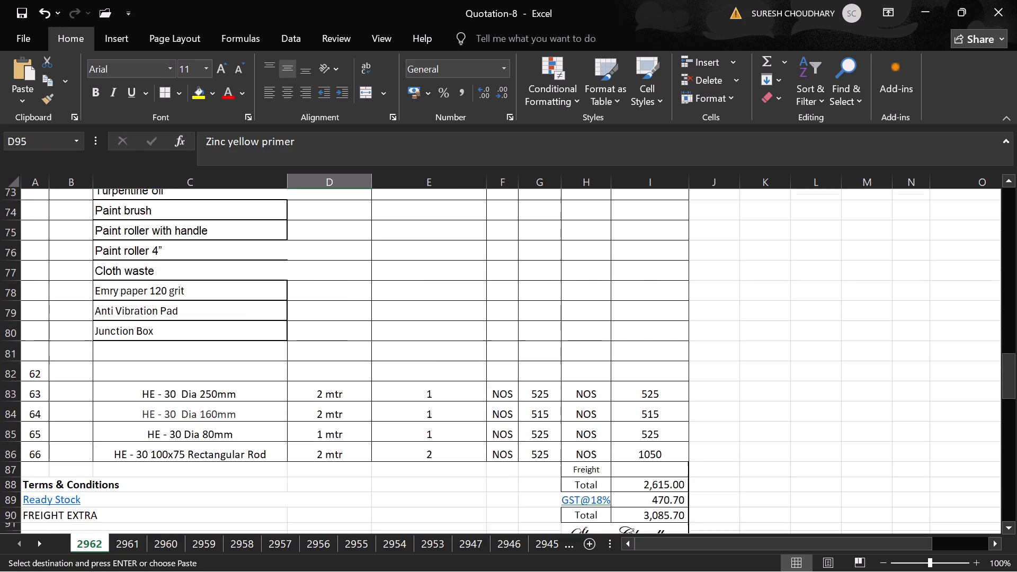
# Paste the copied Zinc yellow primer description into cell C70, in the row with serial number 60.
pyautogui.scroll(1, 224, 371)
pyautogui.click(199, 284)
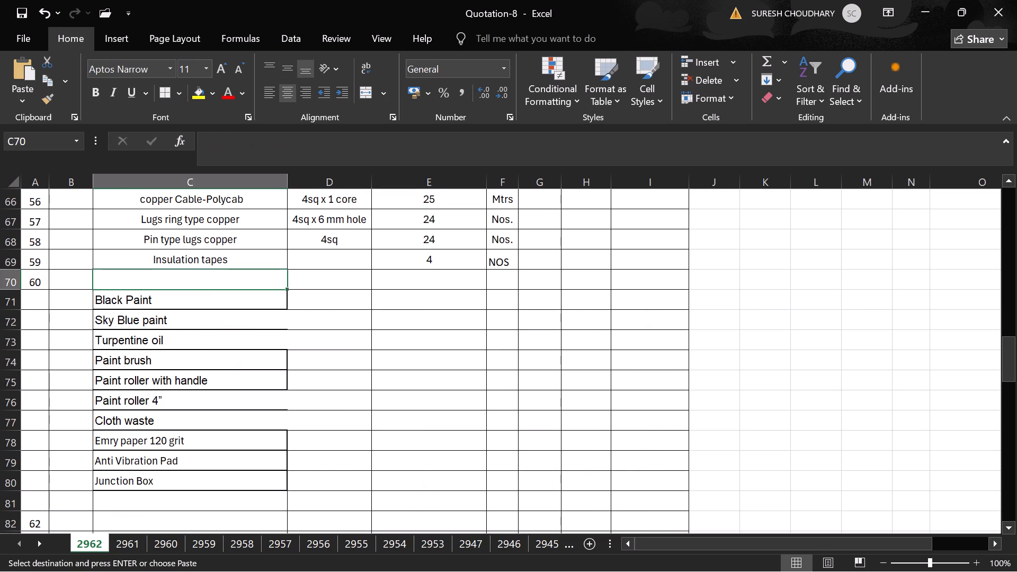
pyautogui.hotkey('ctrl', 'v')
# Select the source item descriptions from Black Paint through Emry paper 120 grit (F96:F103) below the quotation.
pyautogui.click(334, 284)
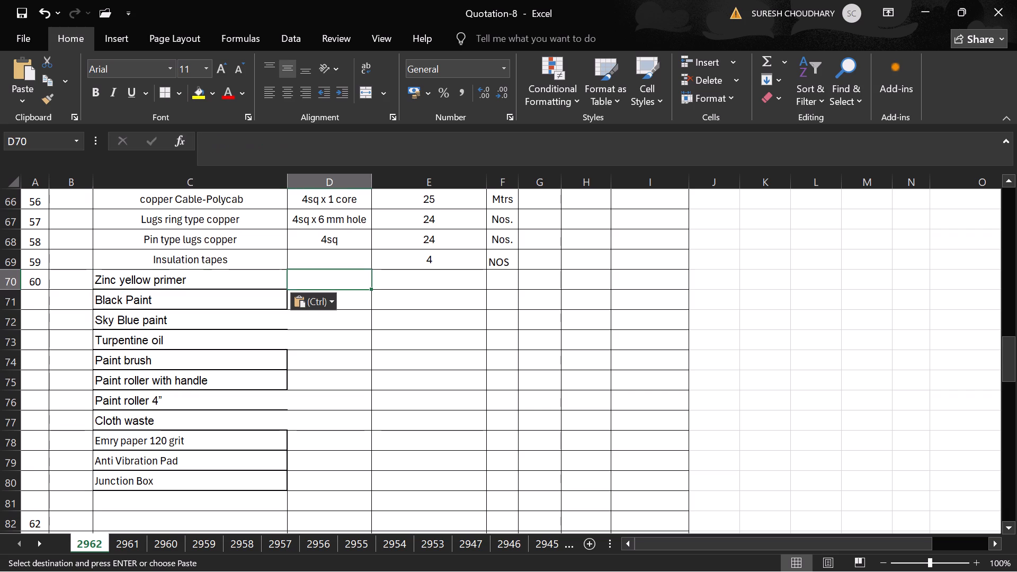
pyautogui.scroll(-2, 342, 315)
pyautogui.scroll(-1, 472, 351)
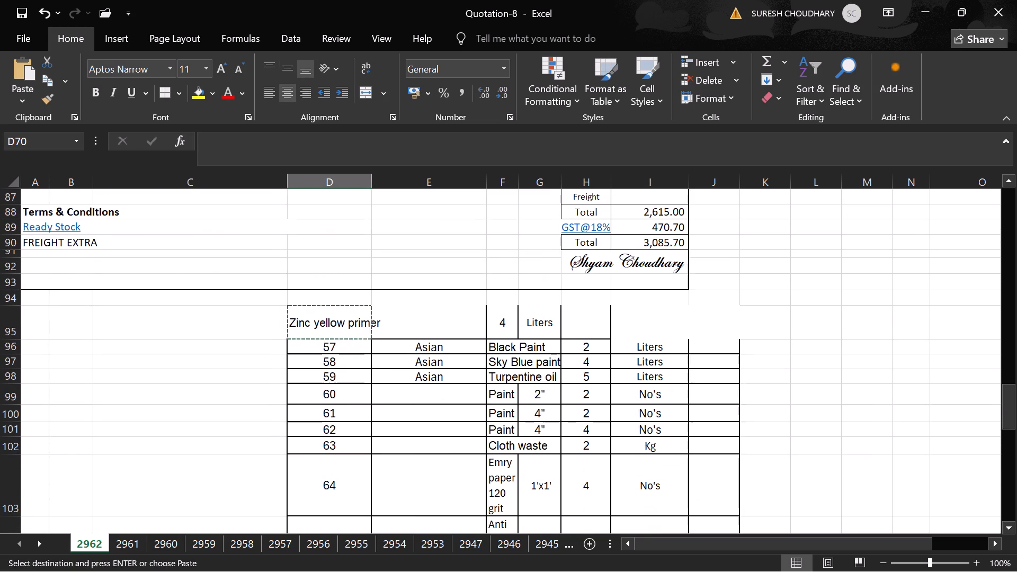
pyautogui.click(546, 348)
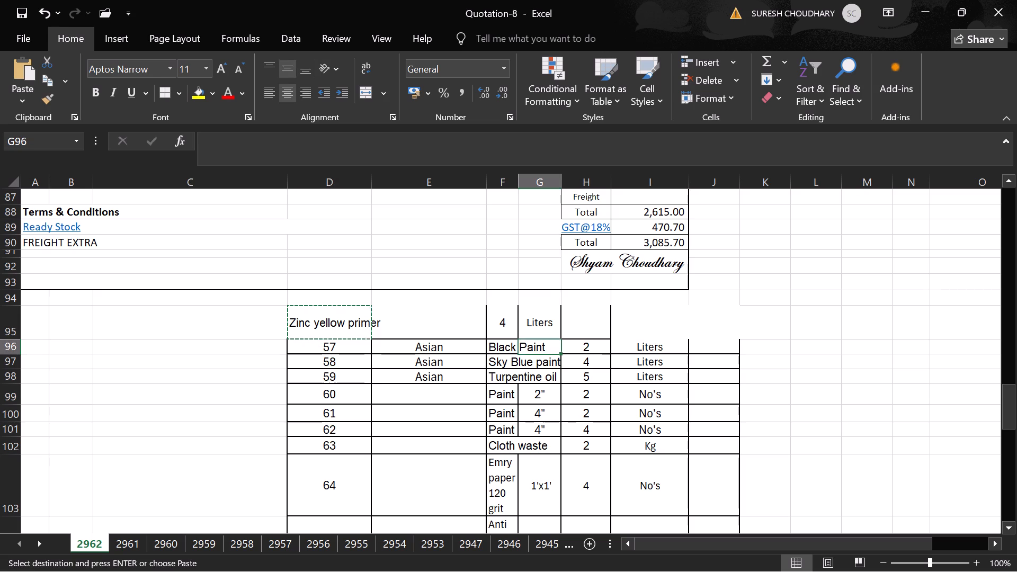
pyautogui.moveTo(502, 350); pyautogui.dragTo(493, 499)
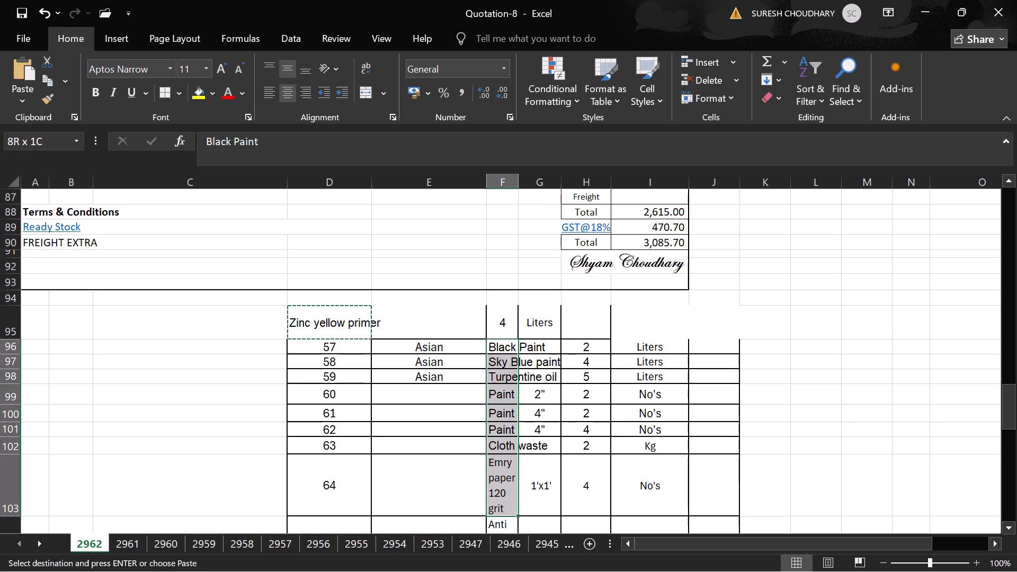
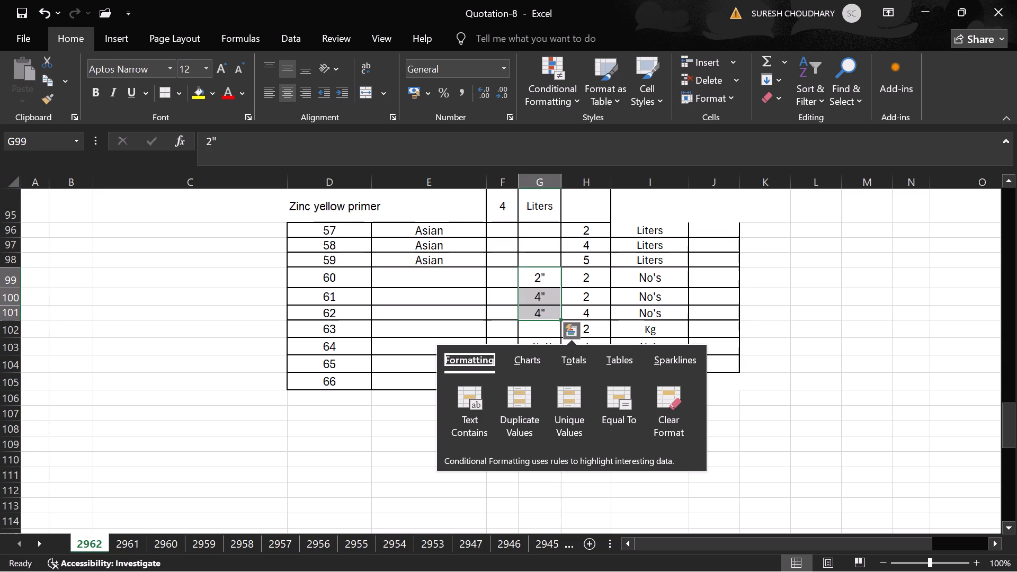
# Copy the sizes 2", 4" and 4" from cells G99:G101, below the quotation, for the item table.
pyautogui.click(294, 464)
pyautogui.moveTo(533, 280); pyautogui.dragTo(540, 323)
pyautogui.moveTo(543, 274); pyautogui.dragTo(542, 312)
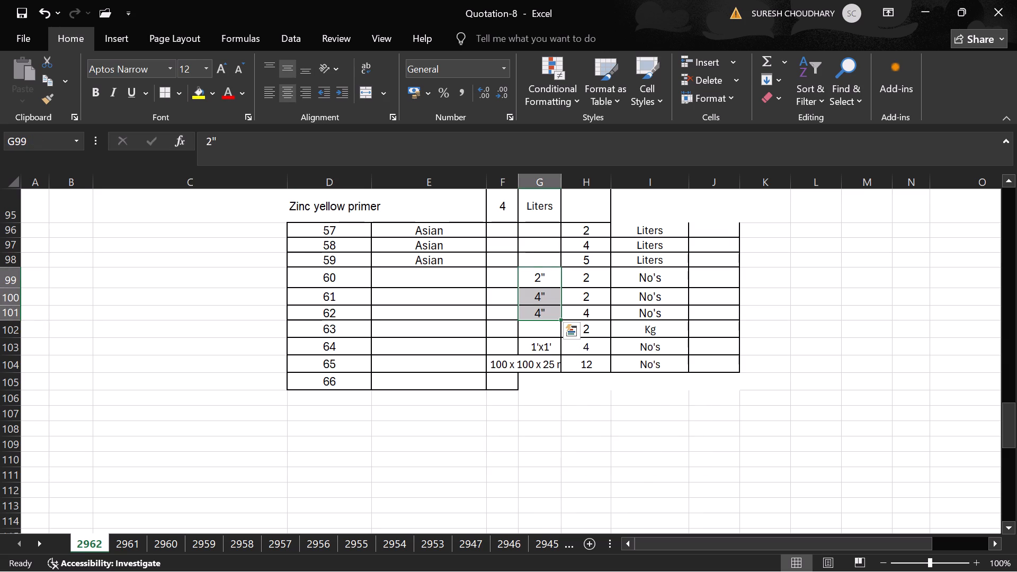
pyautogui.hotkey('ctrl', 'c')
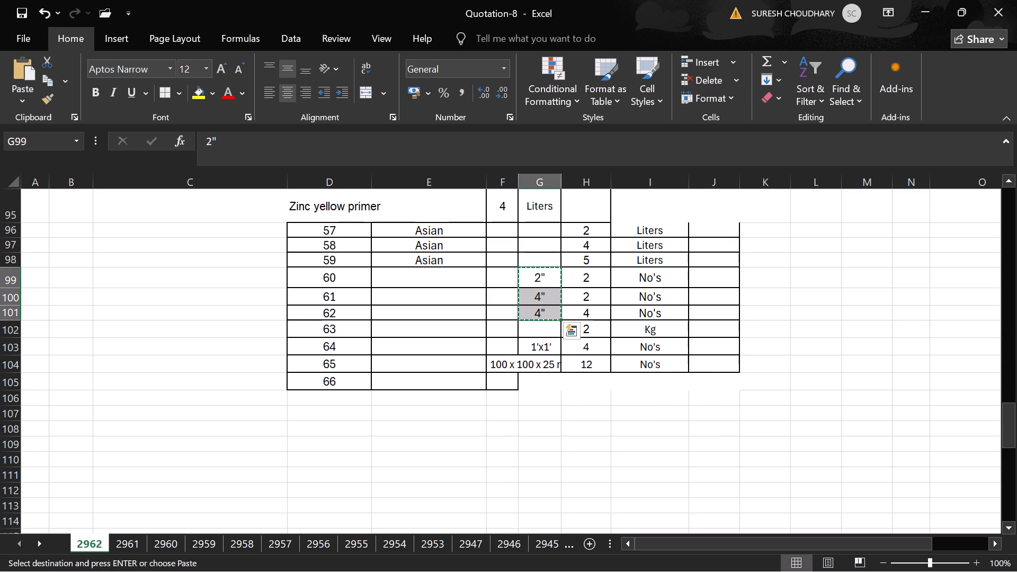
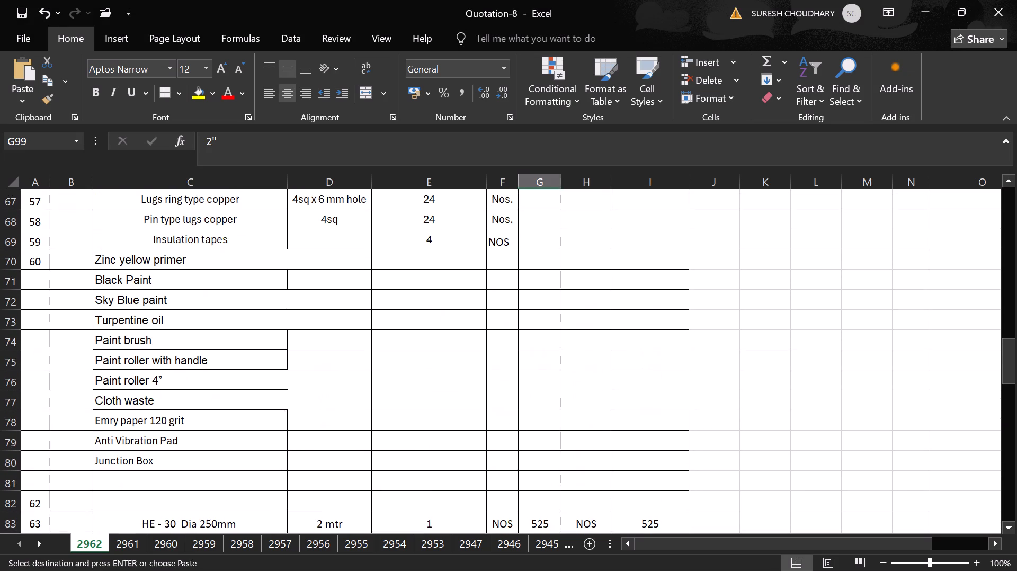
# Paste the copied sizes 2", 4" and 4" into D74:D76 for Paint brush, Paint roller with handle and Paint roller 4".
pyautogui.click(347, 343)
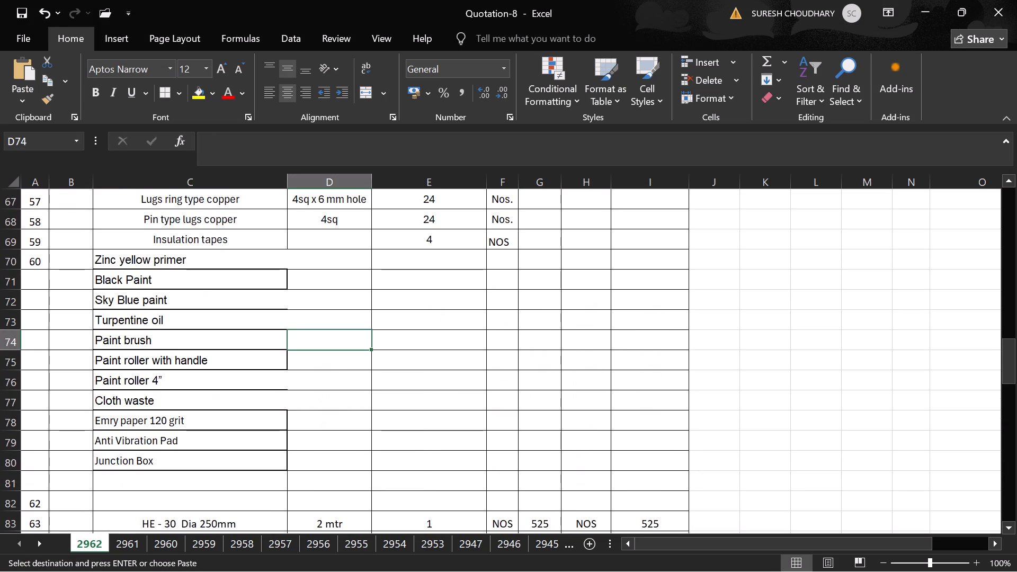
pyautogui.hotkey('ctrl', 'v')
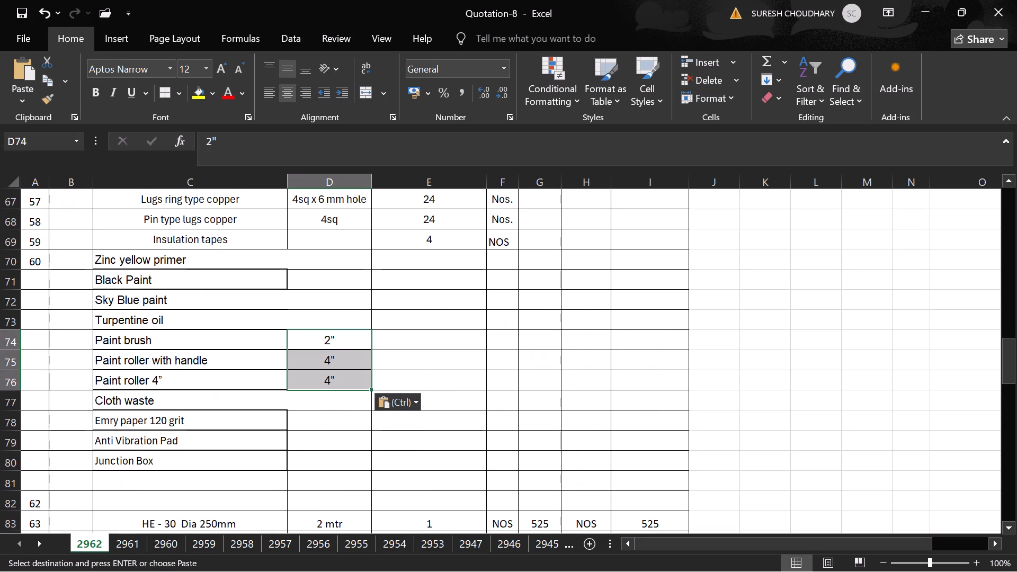
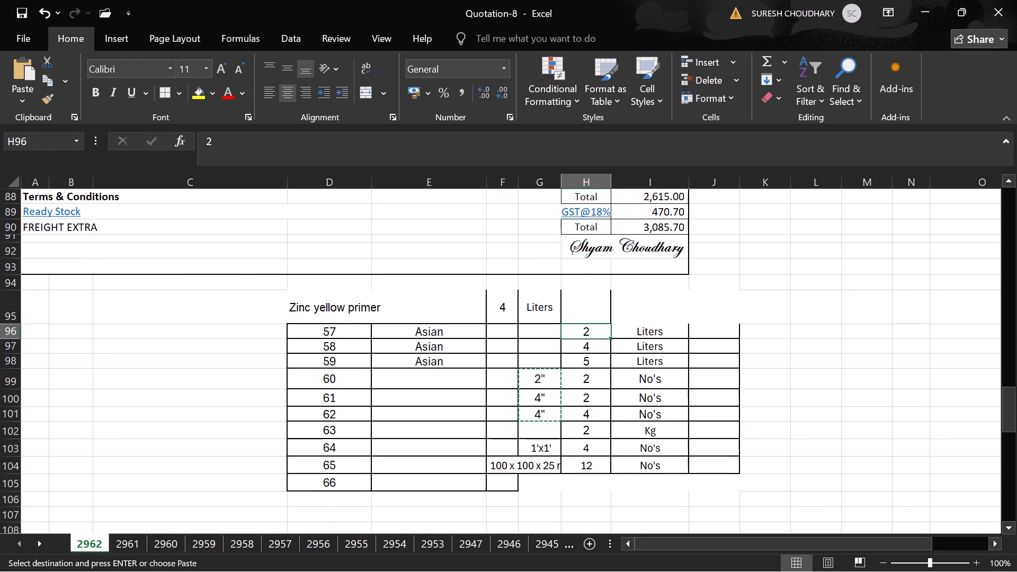
# Select the item quantities in H96:H104, in the list below the quotation.
pyautogui.moveTo(584, 347); pyautogui.dragTo(594, 466)
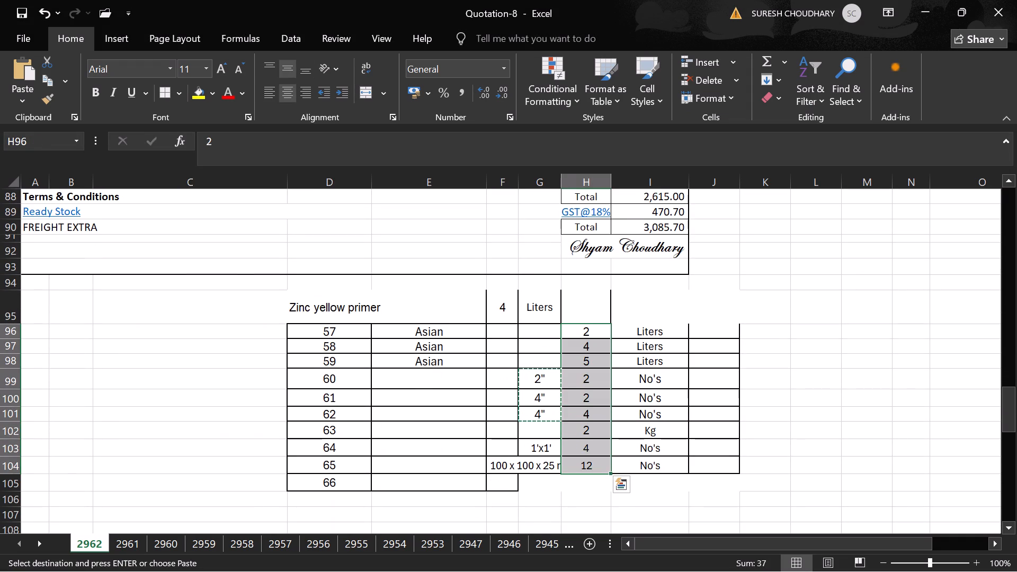
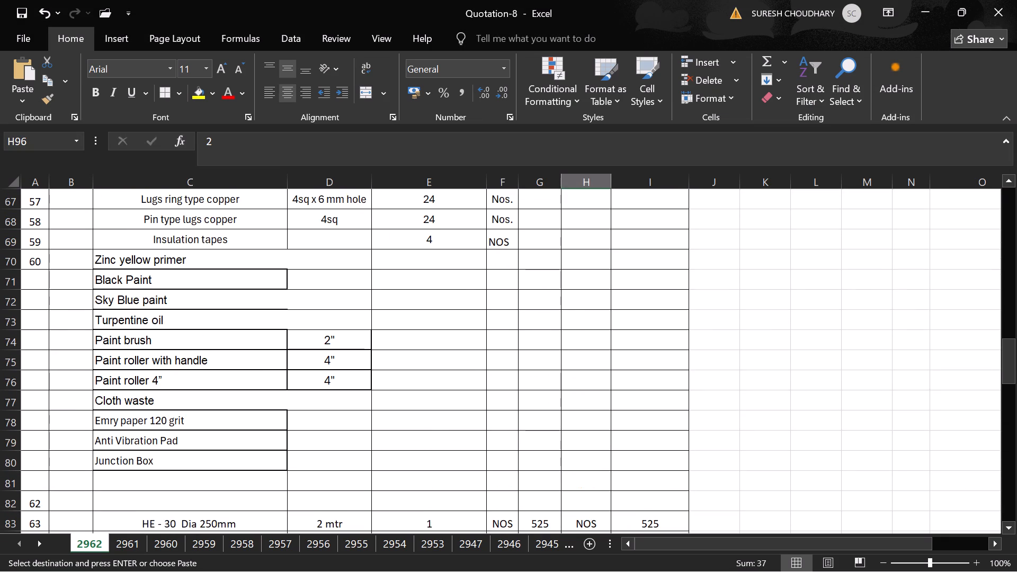
# Enter the quantity 4 for Zinc yellow primer in cell E70.
pyautogui.click(436, 263)
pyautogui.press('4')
pyautogui.press('Return')
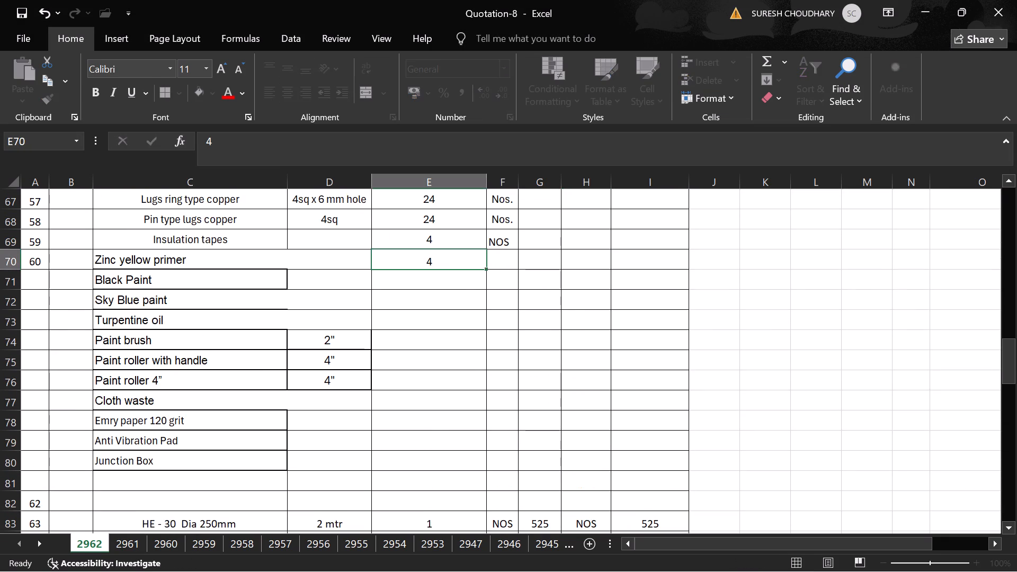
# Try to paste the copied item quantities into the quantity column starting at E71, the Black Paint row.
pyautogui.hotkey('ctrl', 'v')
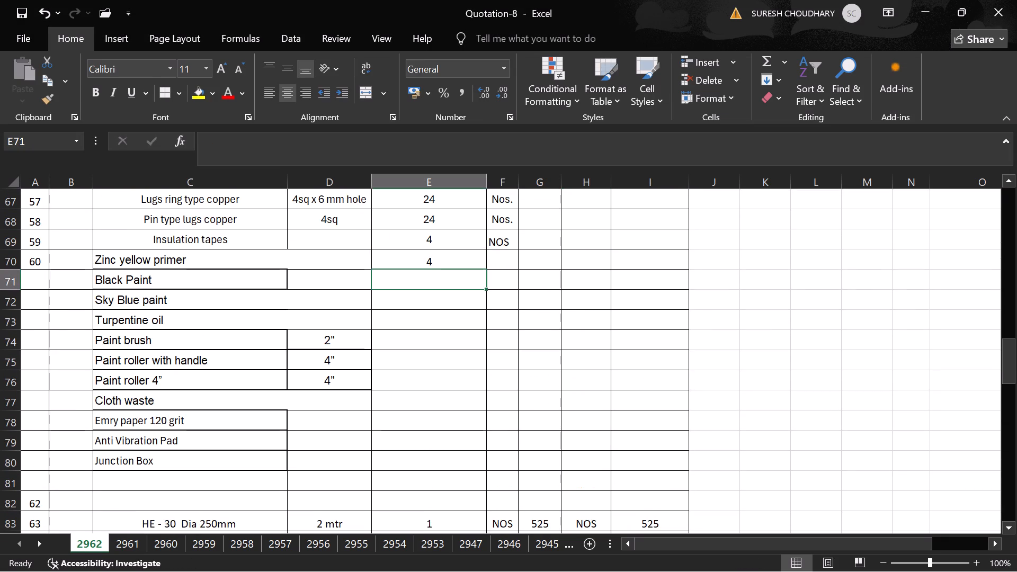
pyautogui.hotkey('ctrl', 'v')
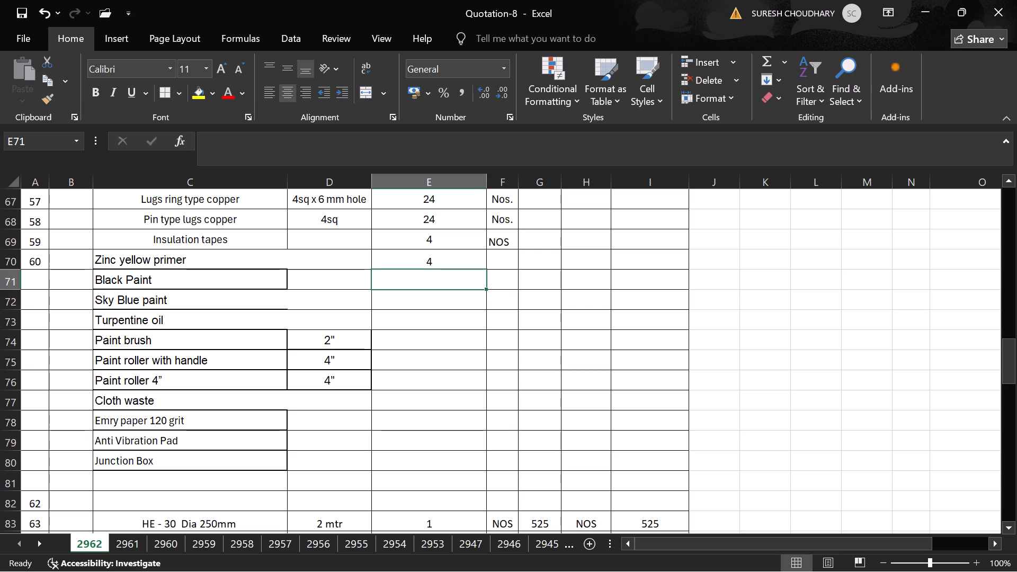
# Reselect the item quantities in H96:H104 of the list below the quotation for copying.
pyautogui.scroll(-3, 440, 299)
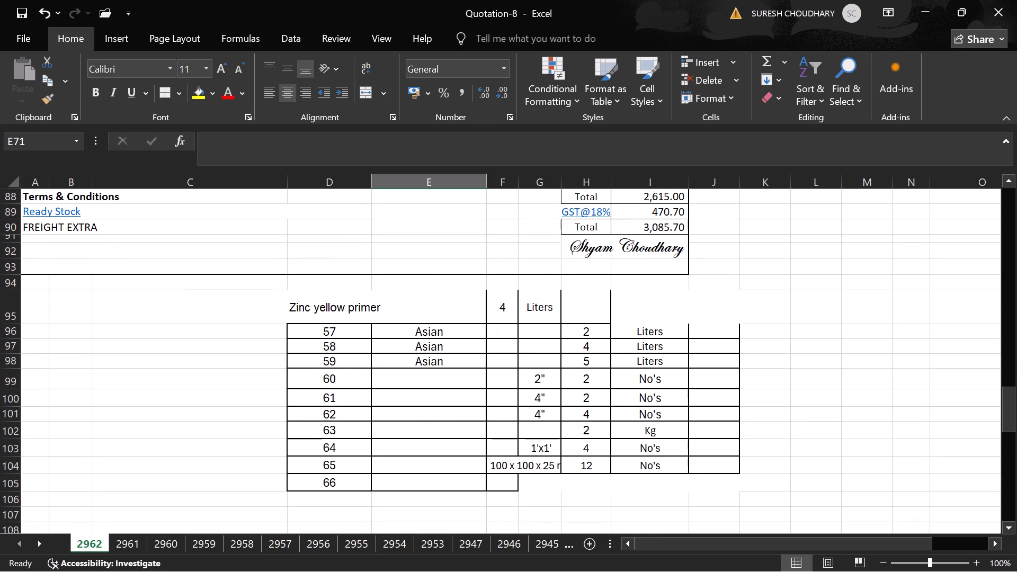
pyautogui.doubleClick(589, 333)
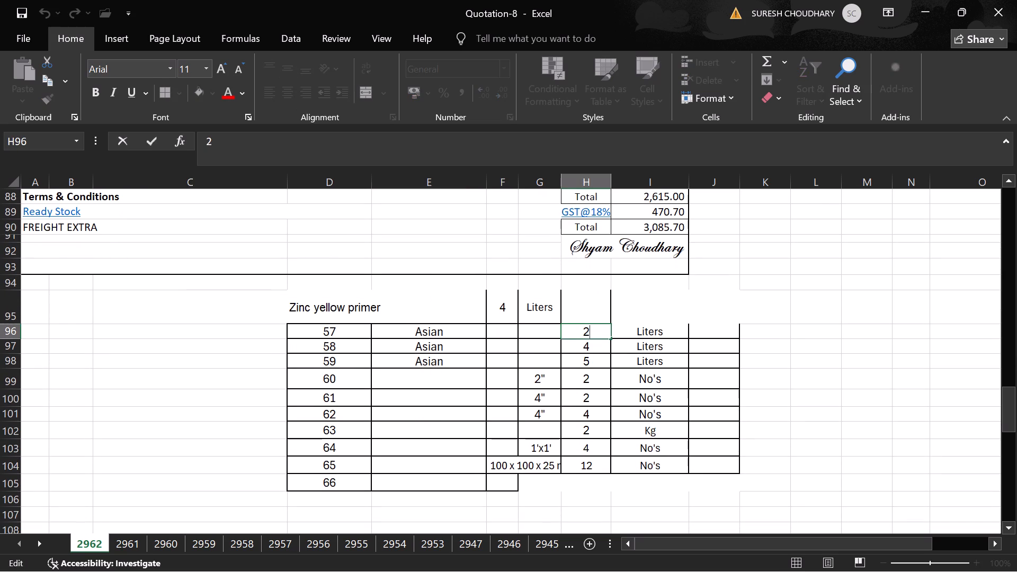
pyautogui.hotkey('shift', 'Down')
pyautogui.hotkey('shift', 'Down')
pyautogui.hotkey('shift', 'Down')
pyautogui.doubleClick(658, 336)
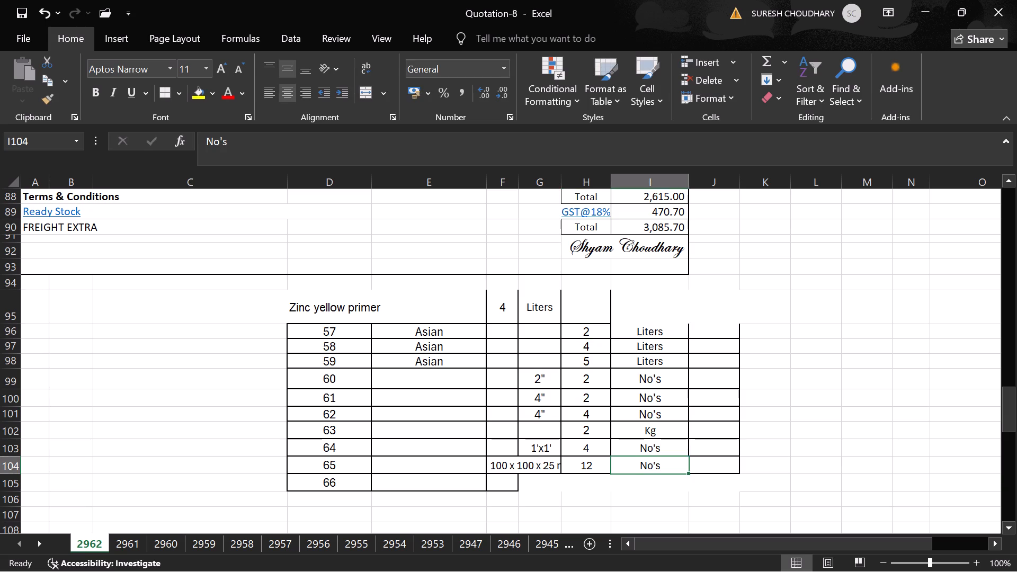
pyautogui.press('Left')
pyautogui.press('Down')
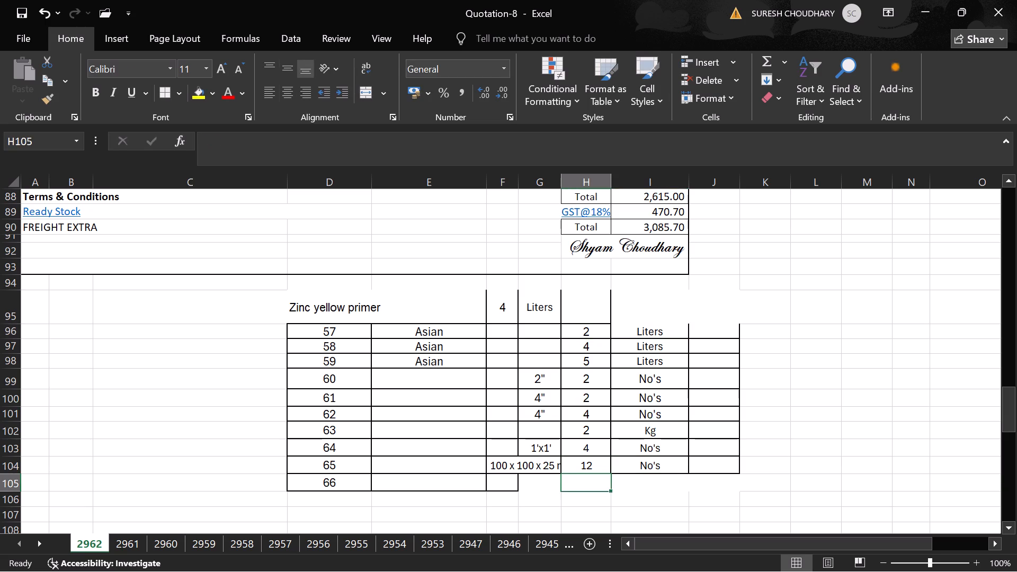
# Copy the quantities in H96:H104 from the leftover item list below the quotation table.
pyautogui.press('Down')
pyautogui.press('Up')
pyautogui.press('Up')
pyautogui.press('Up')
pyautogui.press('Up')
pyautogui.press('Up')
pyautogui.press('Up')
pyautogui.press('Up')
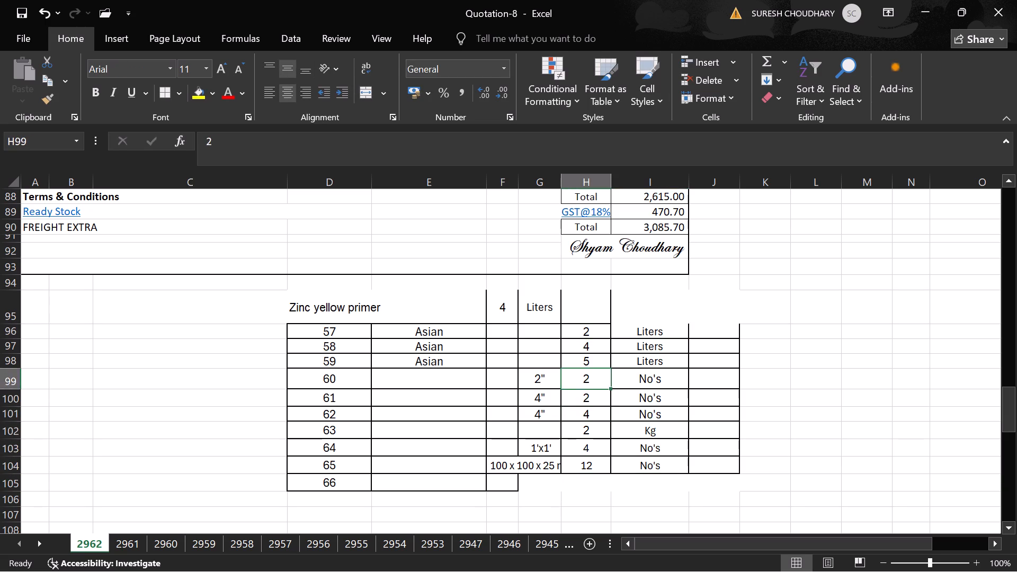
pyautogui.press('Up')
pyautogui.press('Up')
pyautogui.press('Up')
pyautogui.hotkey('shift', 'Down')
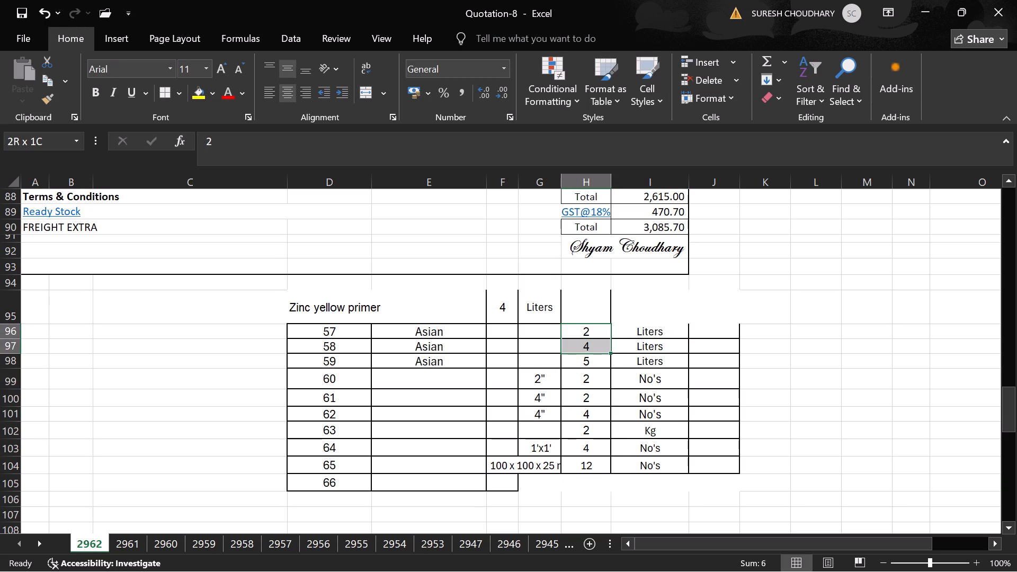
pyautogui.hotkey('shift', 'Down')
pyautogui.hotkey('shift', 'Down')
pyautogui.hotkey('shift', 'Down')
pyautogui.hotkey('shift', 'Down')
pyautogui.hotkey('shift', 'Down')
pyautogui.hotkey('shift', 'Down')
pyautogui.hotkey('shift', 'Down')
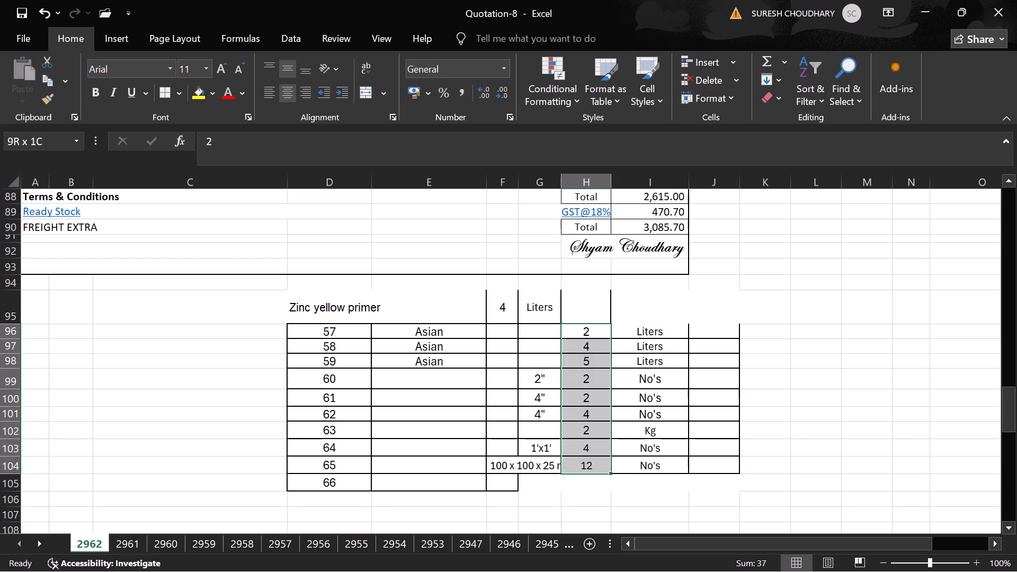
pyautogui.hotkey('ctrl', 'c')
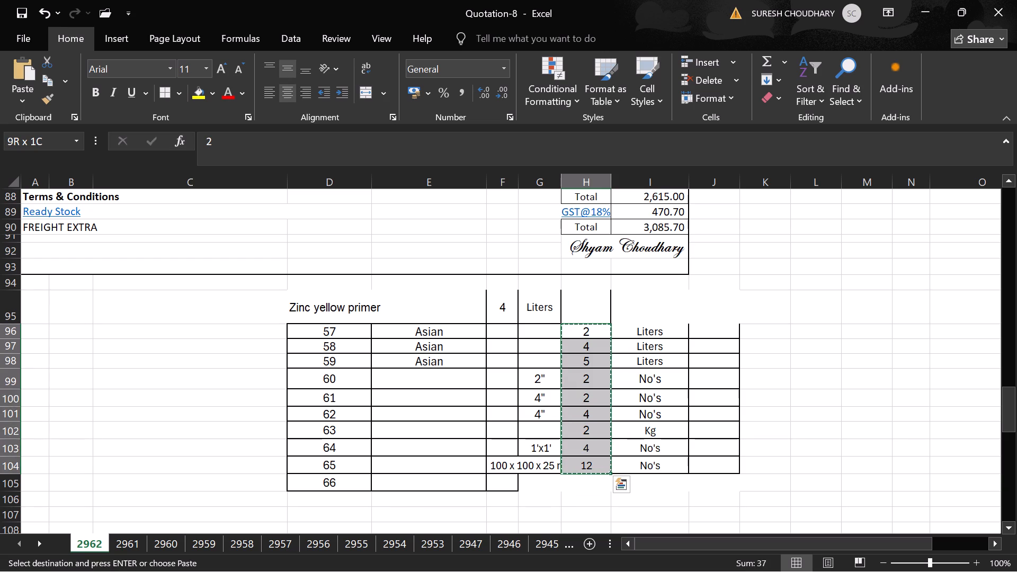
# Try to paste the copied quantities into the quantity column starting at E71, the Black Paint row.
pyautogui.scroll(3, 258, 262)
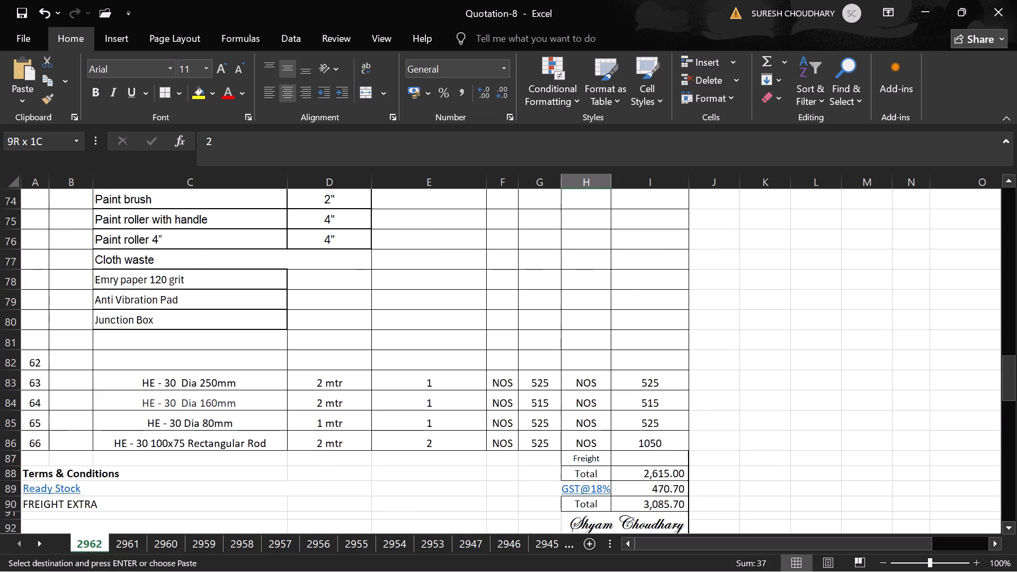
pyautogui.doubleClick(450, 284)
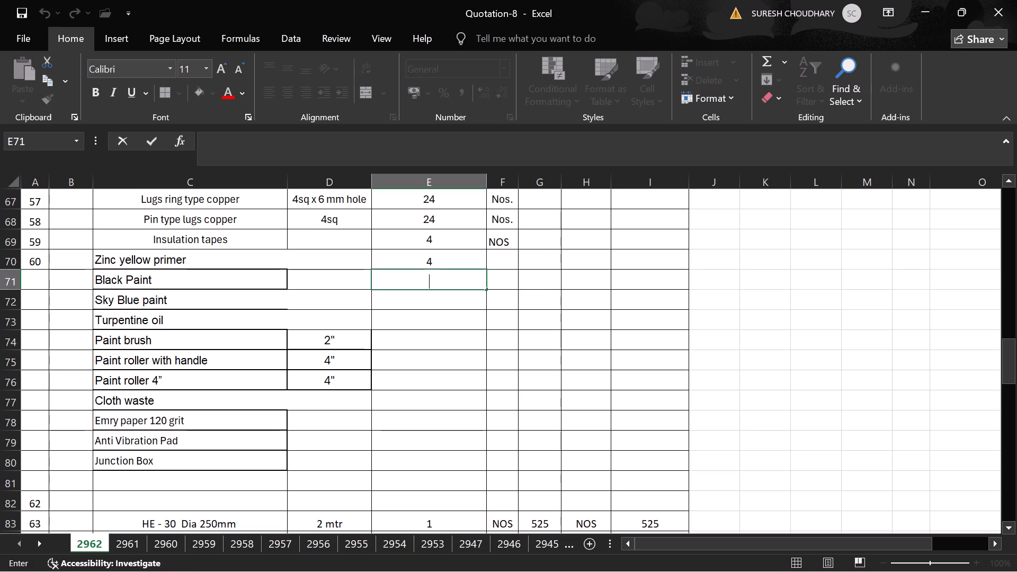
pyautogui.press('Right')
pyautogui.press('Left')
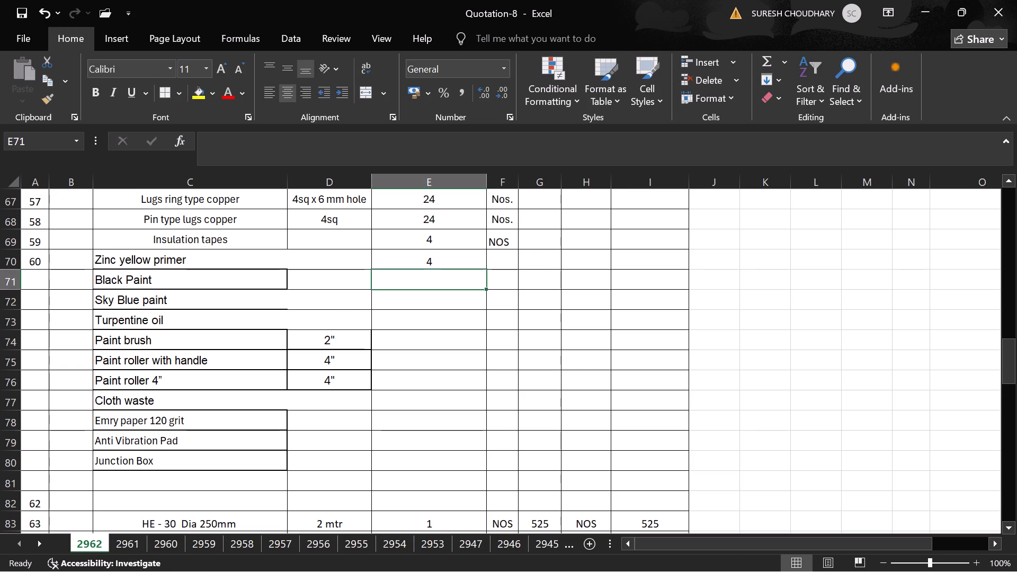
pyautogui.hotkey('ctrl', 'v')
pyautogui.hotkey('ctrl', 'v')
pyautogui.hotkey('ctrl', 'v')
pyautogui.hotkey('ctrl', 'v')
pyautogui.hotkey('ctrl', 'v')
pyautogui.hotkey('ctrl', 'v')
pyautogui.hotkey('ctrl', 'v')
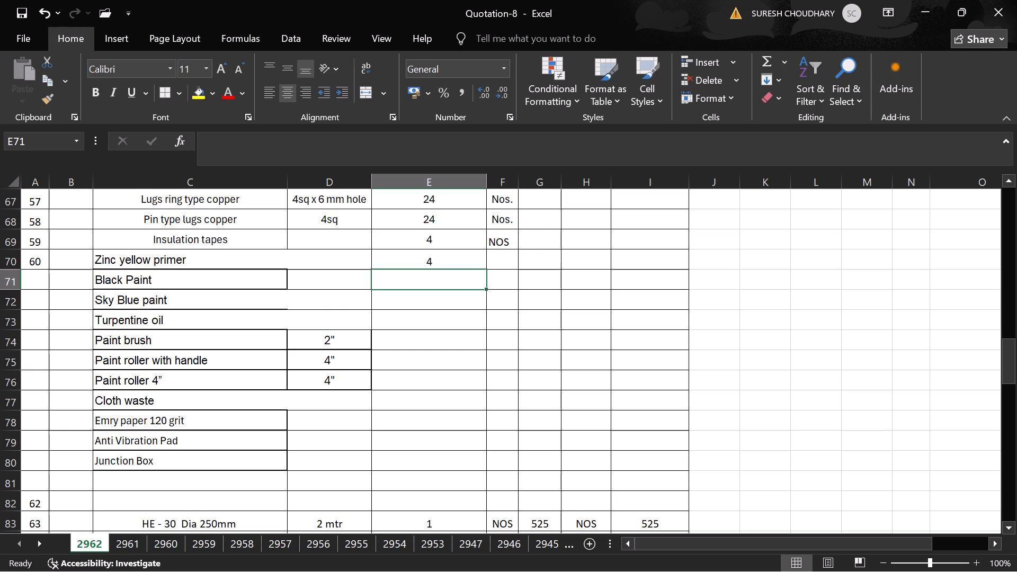
# Copy the quantities in H96:H104 of the leftover item list again.
pyautogui.scroll(-2, 408, 487)
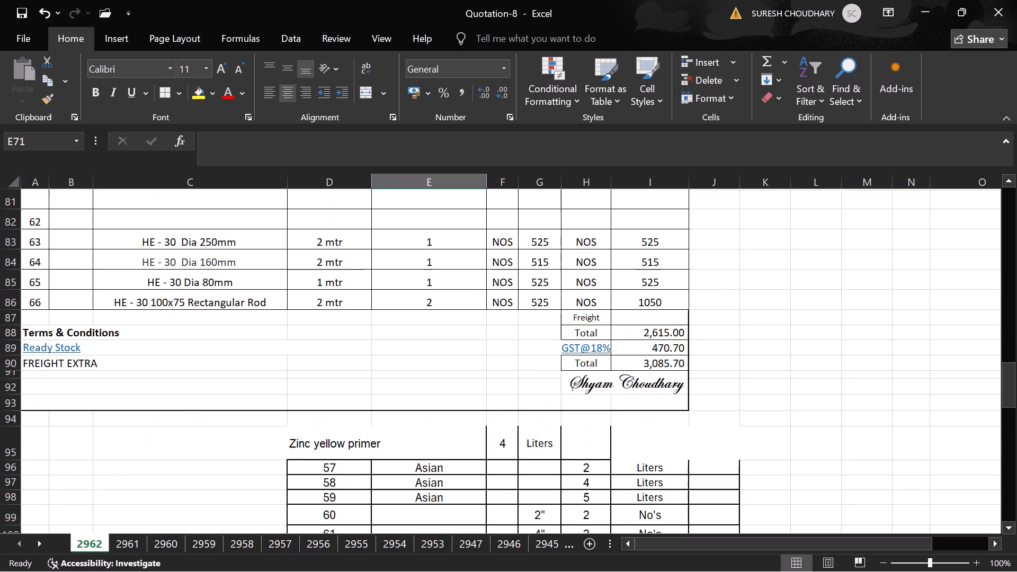
pyautogui.scroll(-2, 590, 387)
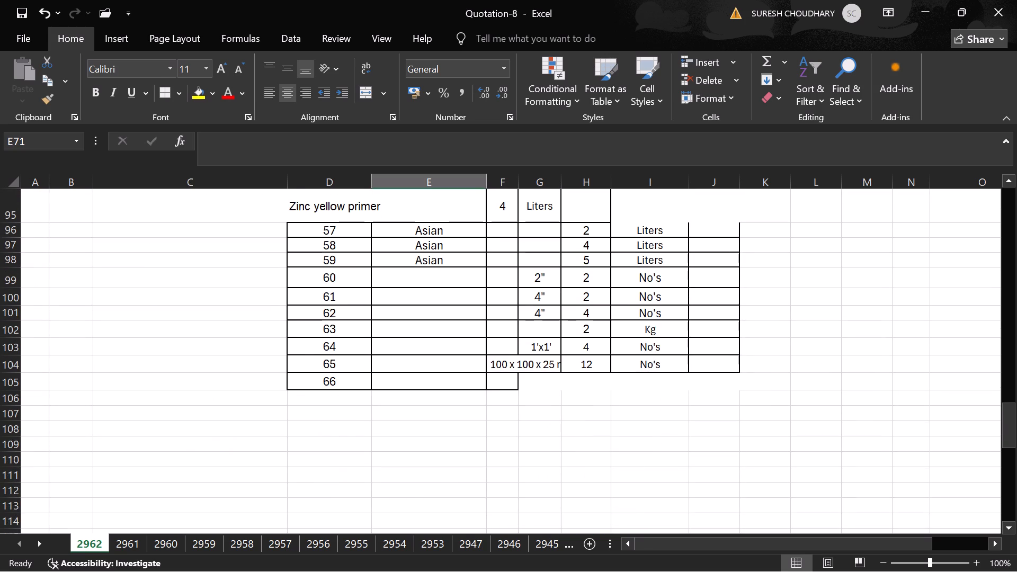
pyautogui.moveTo(589, 229); pyautogui.dragTo(597, 362)
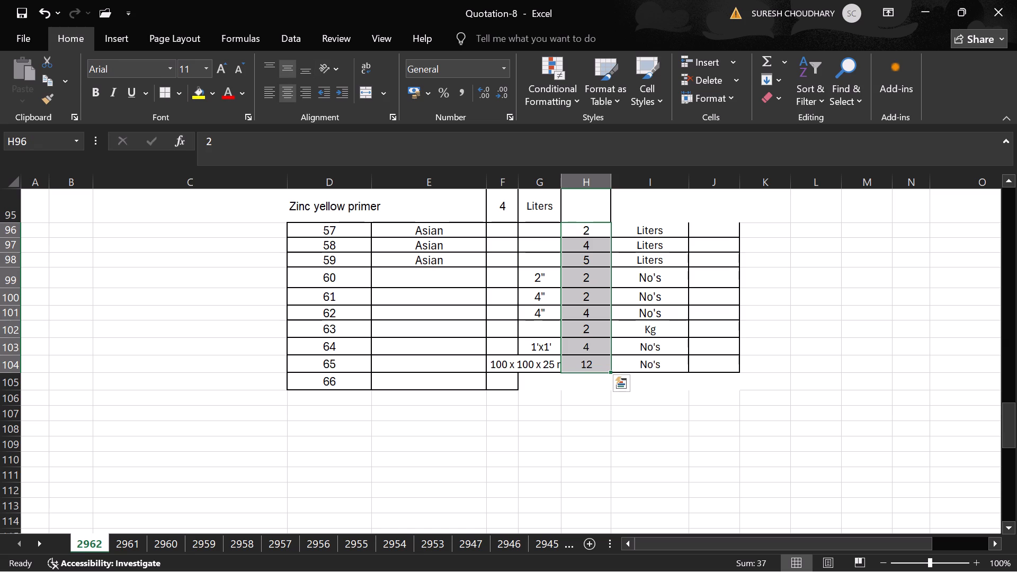
pyautogui.rightClick(596, 351)
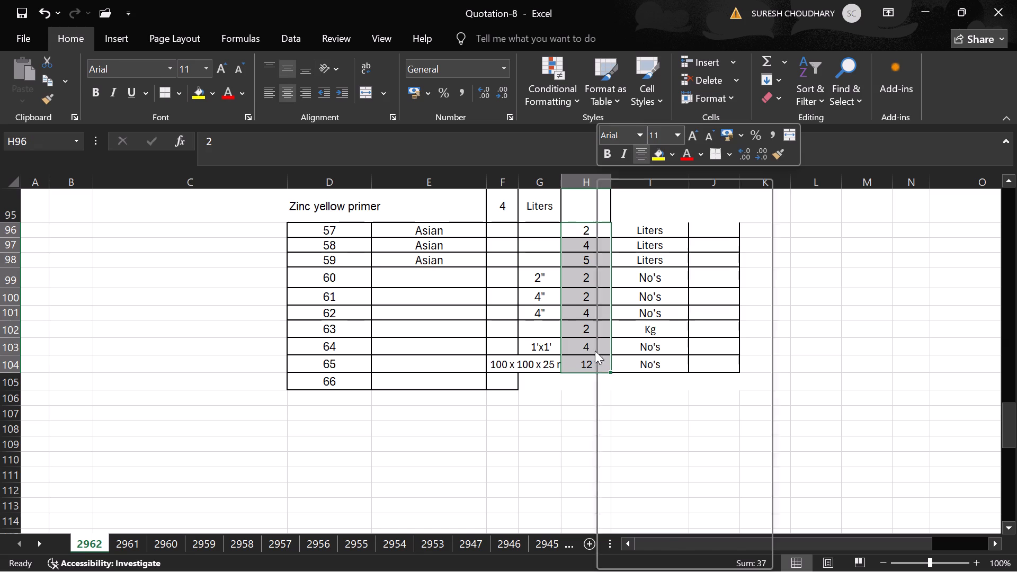
pyautogui.click(630, 235)
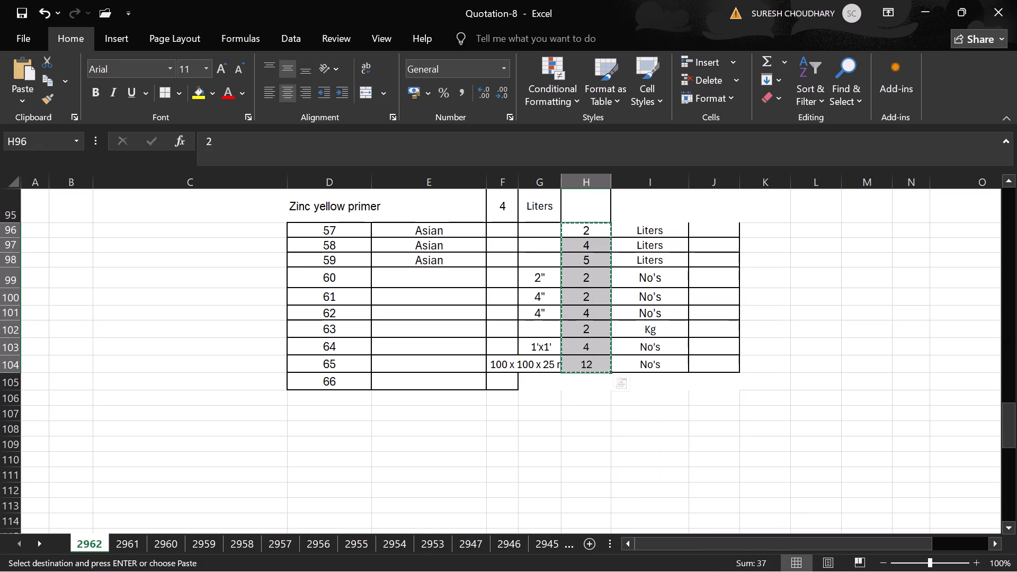
# Paste the copied quantities into the quantity column starting at E72, the Sky Blue paint row.
pyautogui.scroll(2, 449, 261)
pyautogui.scroll(1, 345, 283)
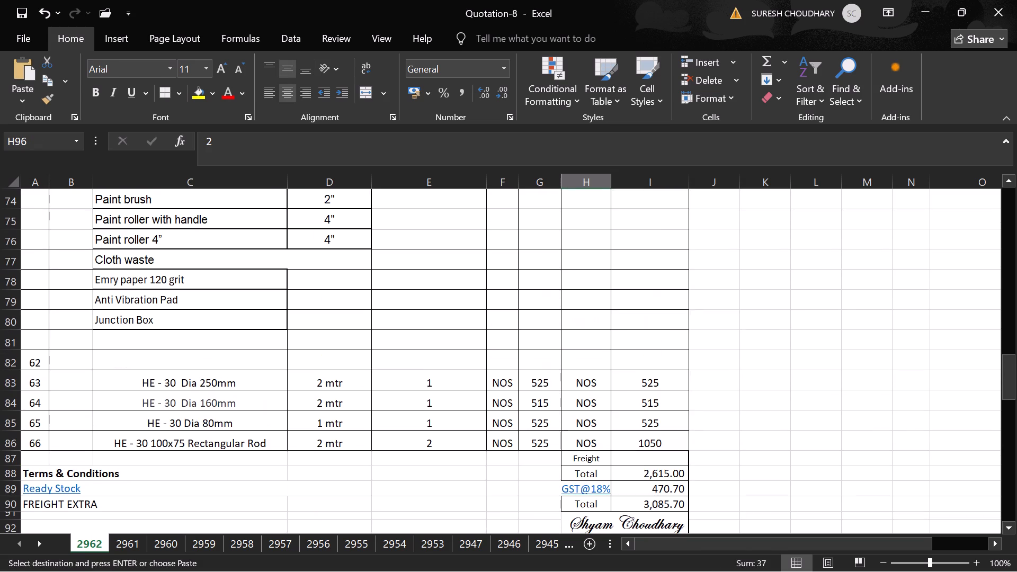
pyautogui.scroll(1, 343, 281)
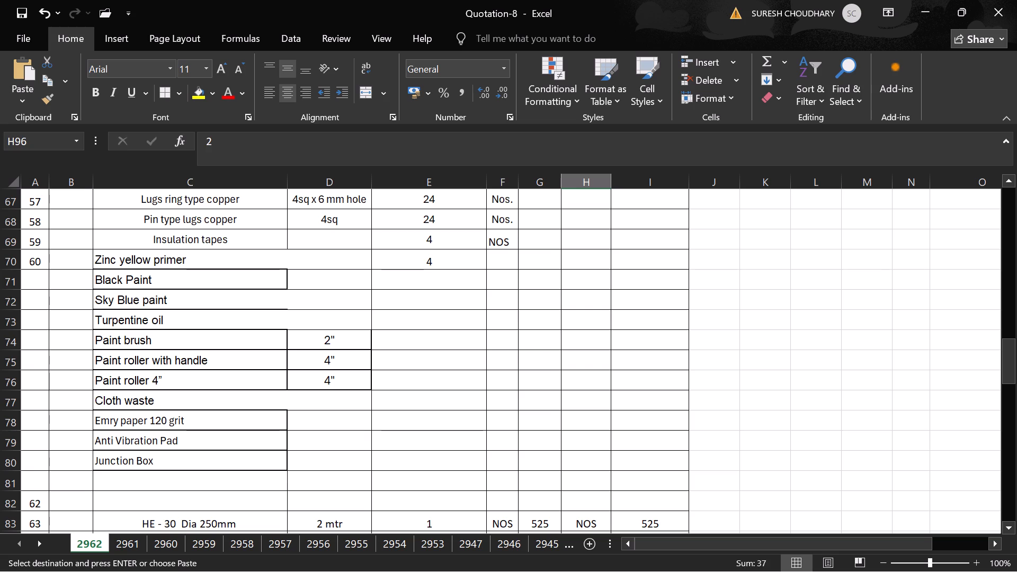
pyautogui.rightClick(429, 301)
pyautogui.rightClick(429, 301)
pyautogui.rightClick(429, 301)
pyautogui.rightClick(429, 301)
pyautogui.rightClick(429, 301)
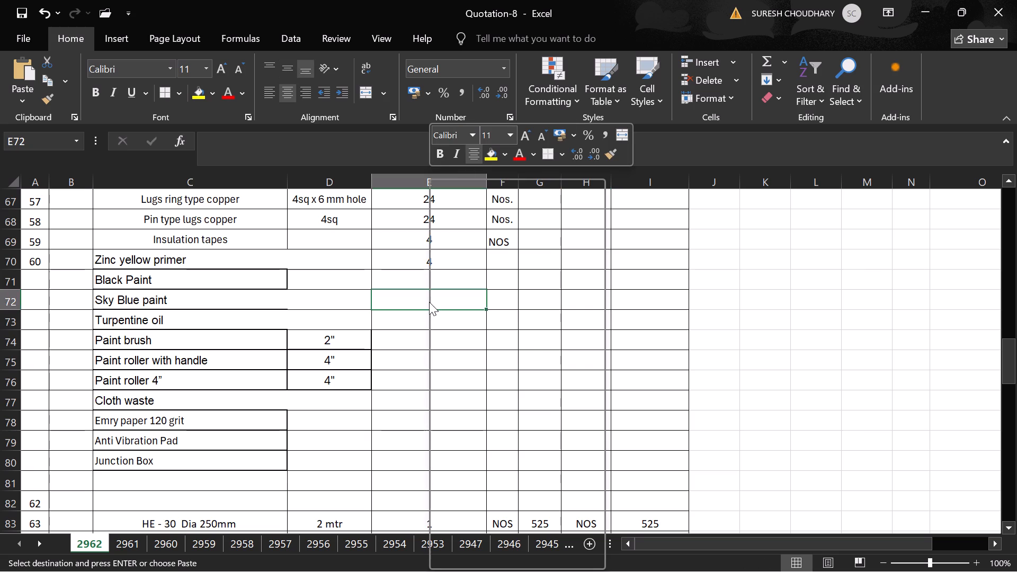
pyautogui.moveTo(468, 281); pyautogui.dragTo(469, 286)
pyautogui.click(469, 286)
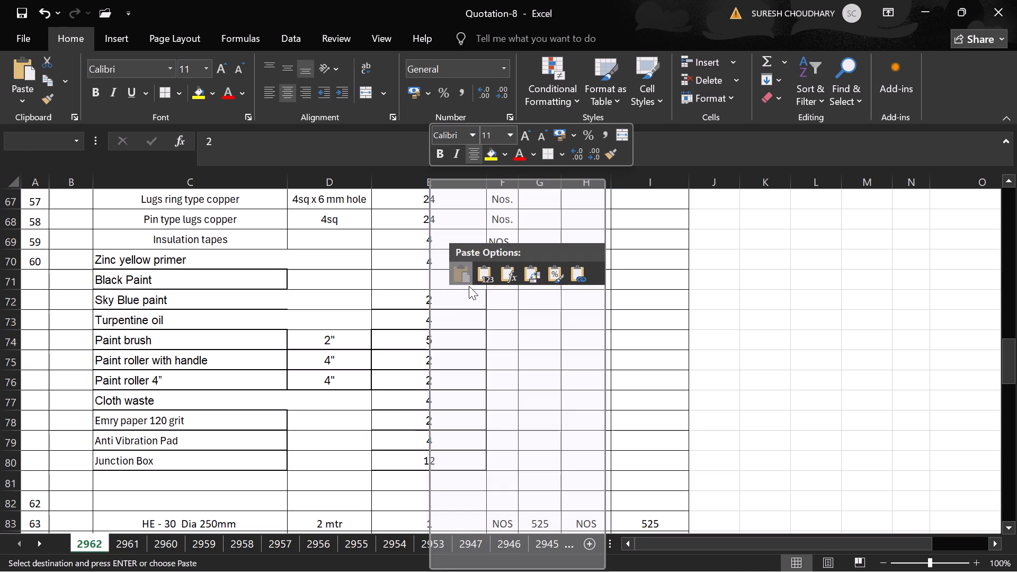
pyautogui.click(663, 331)
pyautogui.doubleClick(658, 332)
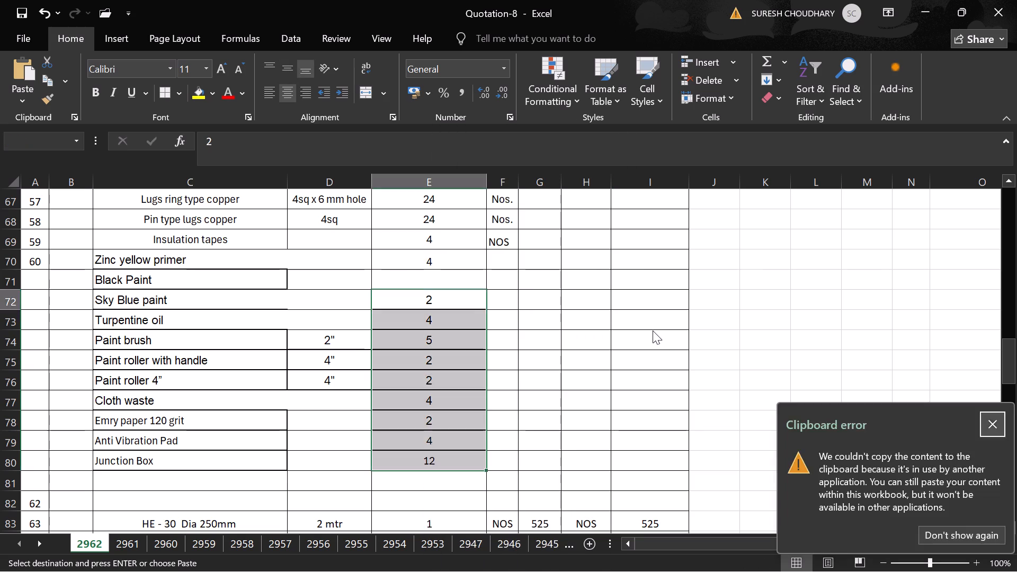
pyautogui.rightClick(421, 299)
pyautogui.rightClick(421, 299)
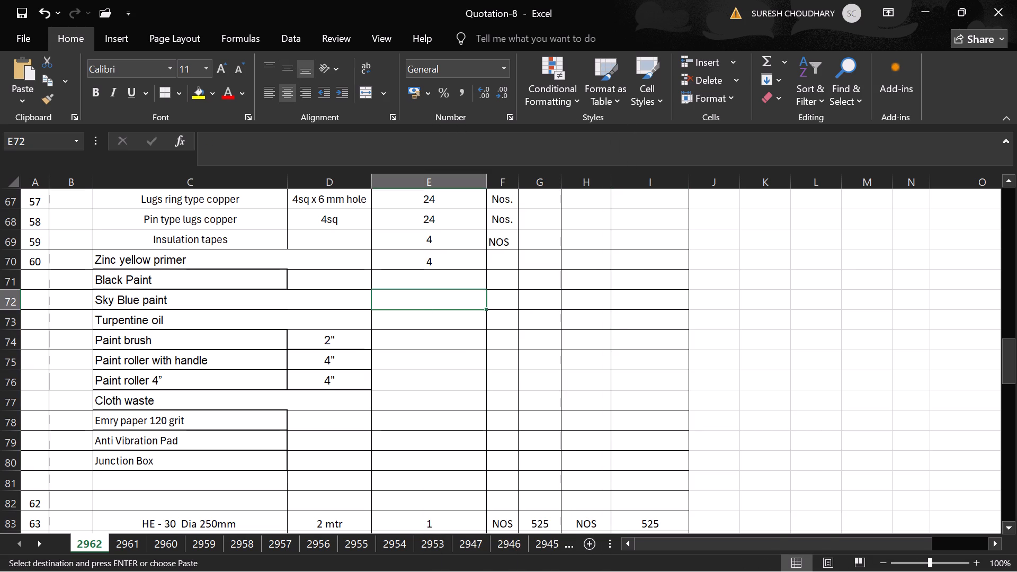
# Paste the copied quantities into the quantity column starting at E71, the Black Paint row.
pyautogui.rightClick(421, 299)
pyautogui.rightClick(421, 299)
pyautogui.rightClick(418, 277)
pyautogui.rightClick(418, 277)
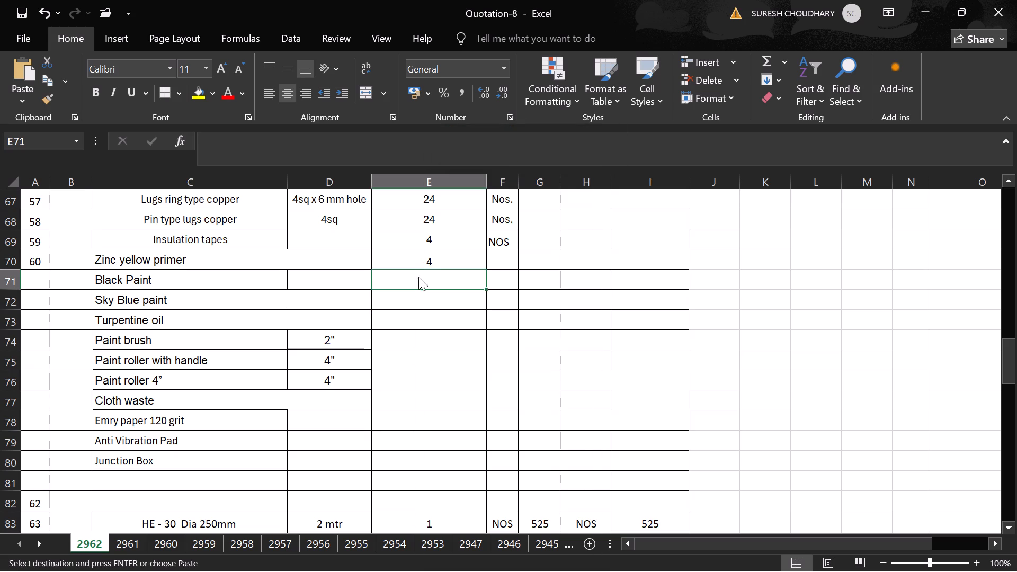
pyautogui.rightClick(418, 277)
pyautogui.doubleClick(453, 276)
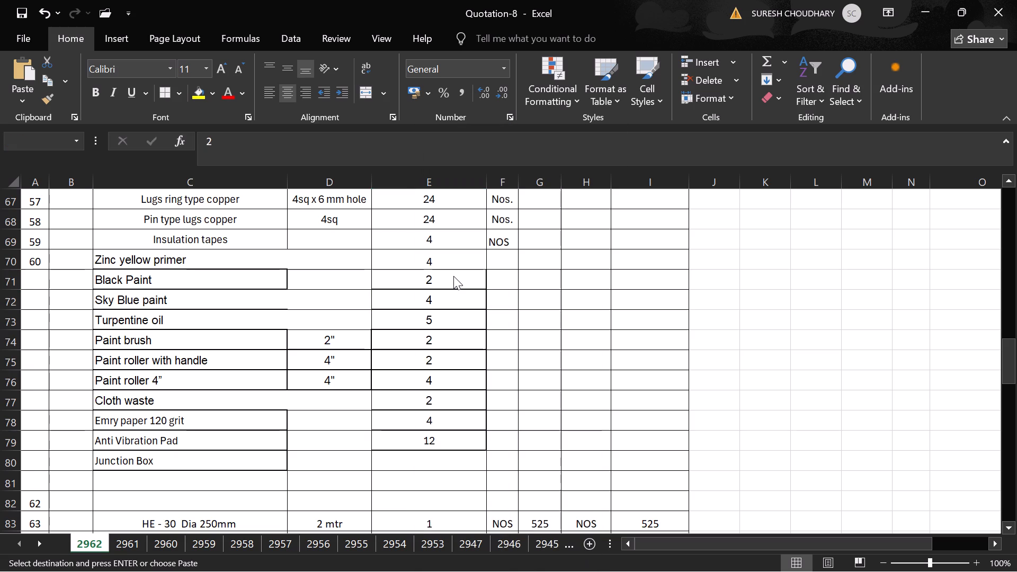
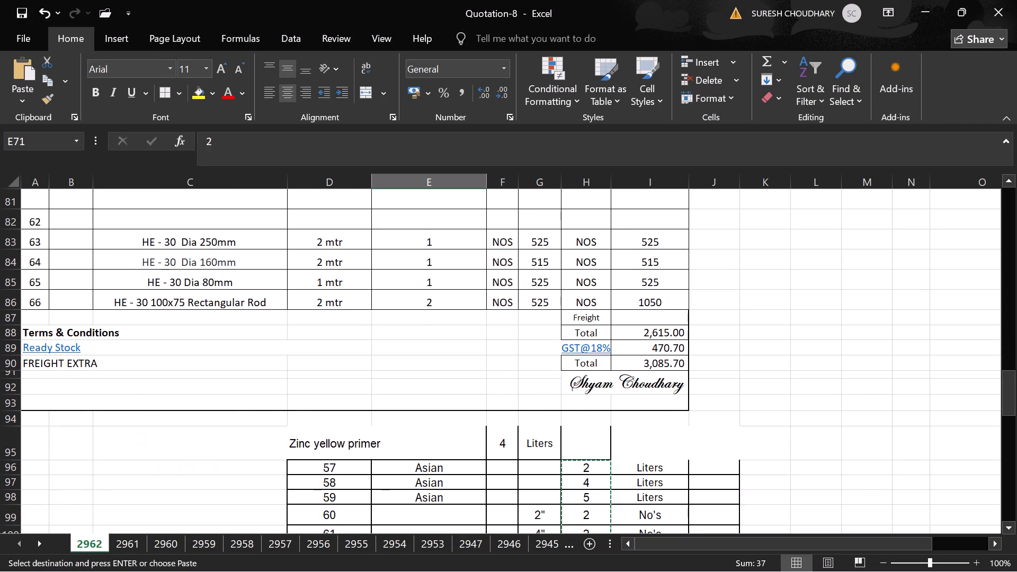
# Clear the already transferred quantities from H96:H104 in the leftover item list below the quotation.
pyautogui.scroll(-1, 743, 353)
pyautogui.click(612, 381)
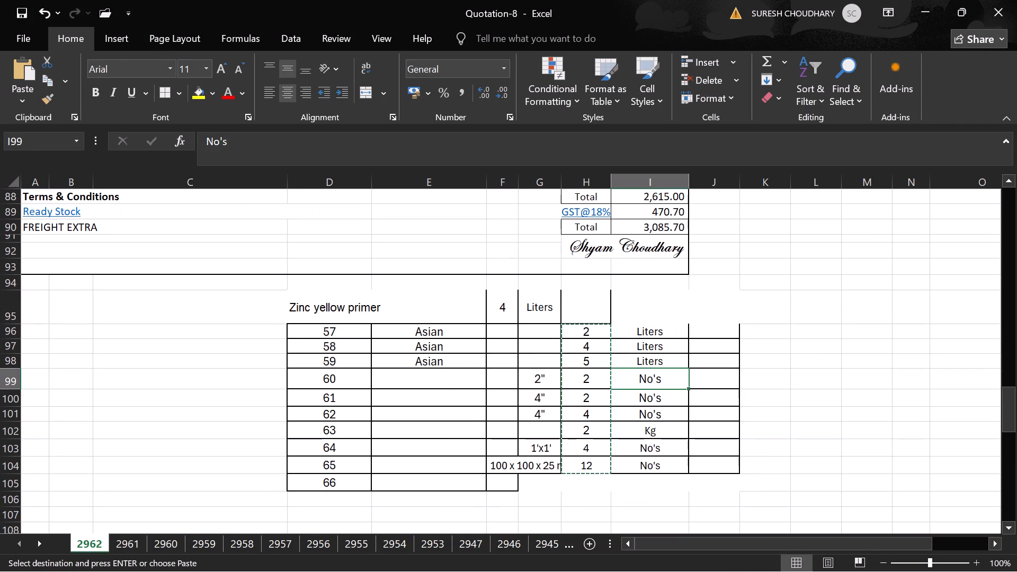
pyautogui.moveTo(588, 333); pyautogui.dragTo(593, 469)
pyautogui.click(593, 469)
pyautogui.click(593, 455)
pyautogui.rightClick(593, 455)
pyautogui.moveTo(591, 463); pyautogui.dragTo(585, 346)
pyautogui.press('Delete')
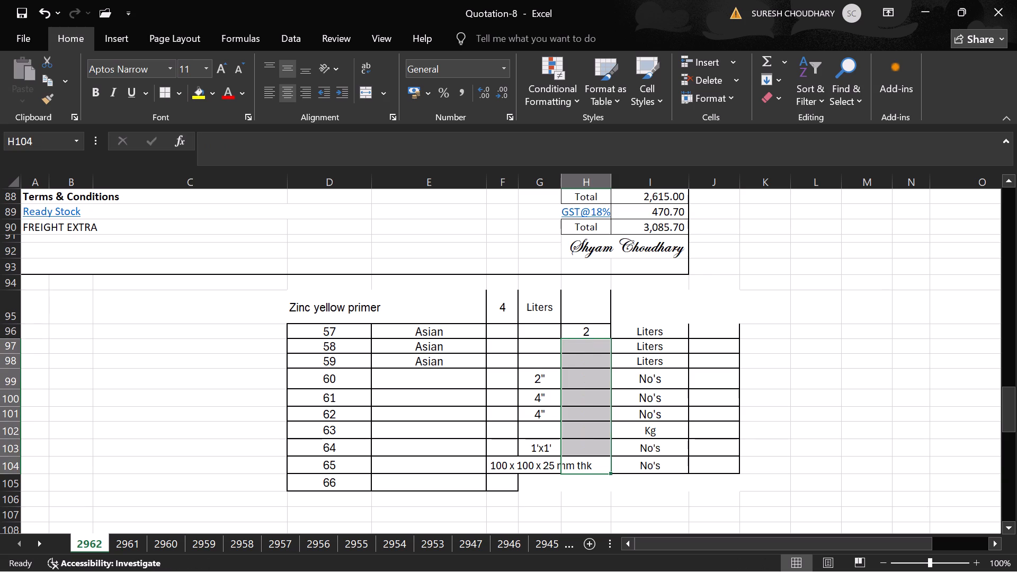
pyautogui.doubleClick(585, 335)
pyautogui.press('Delete')
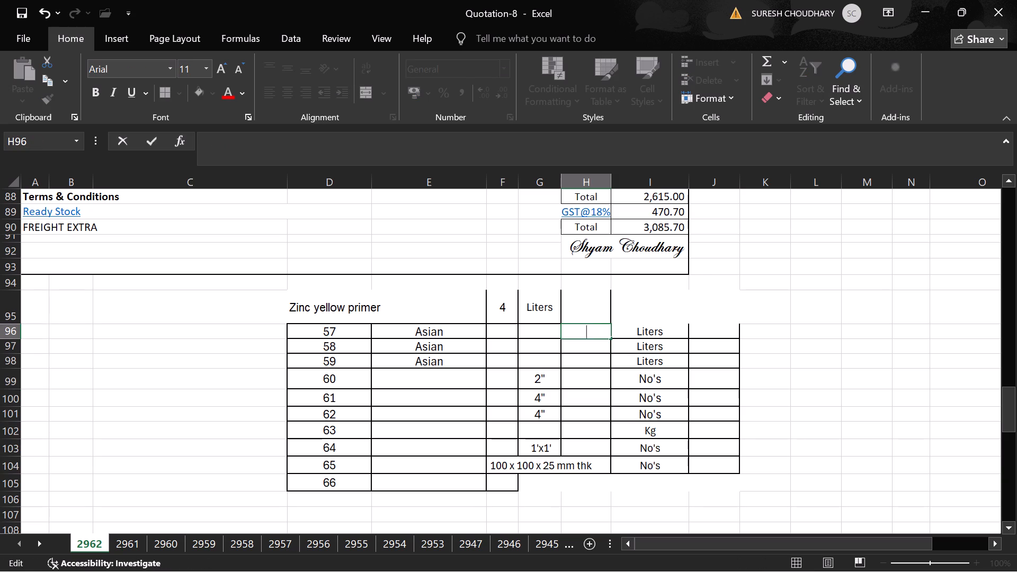
# Copy the sizes 1'x1' and 100 x 100 x 25 mm thk from G103:G104 into D78:D79, beside Emry paper and Anti Vibration Pad.
pyautogui.moveTo(543, 452); pyautogui.dragTo(541, 471)
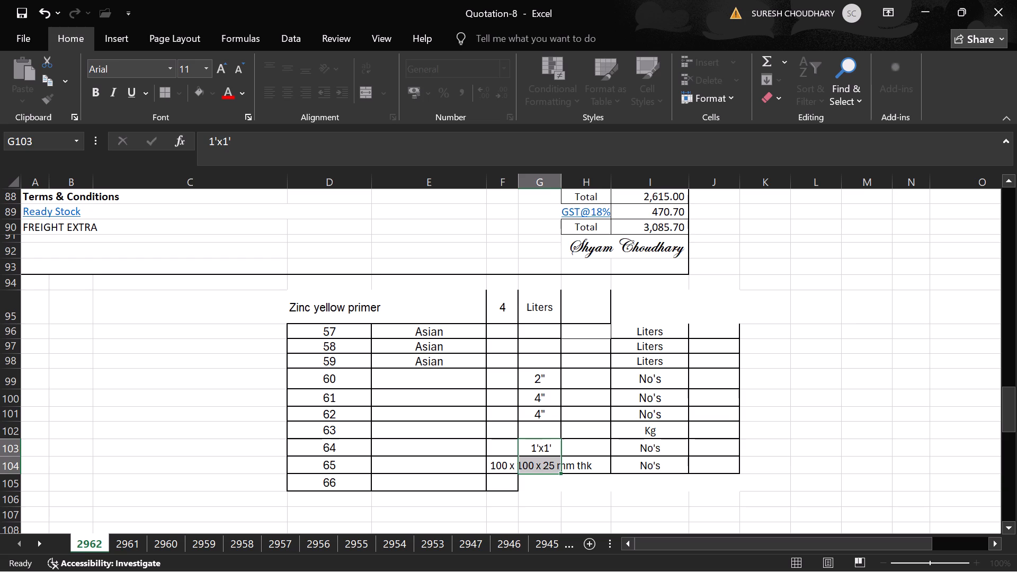
pyautogui.moveTo(541, 471); pyautogui.dragTo(542, 472)
pyautogui.moveTo(541, 450); pyautogui.dragTo(541, 476)
pyautogui.moveTo(541, 448); pyautogui.dragTo(541, 462)
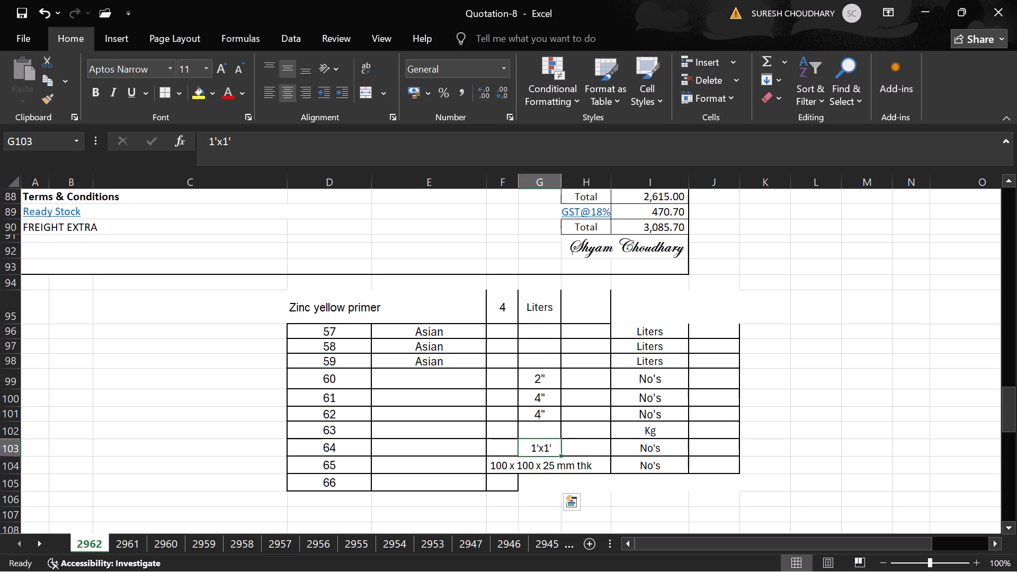
pyautogui.moveTo(541, 462); pyautogui.dragTo(541, 466)
pyautogui.hotkey('ctrl', 'c')
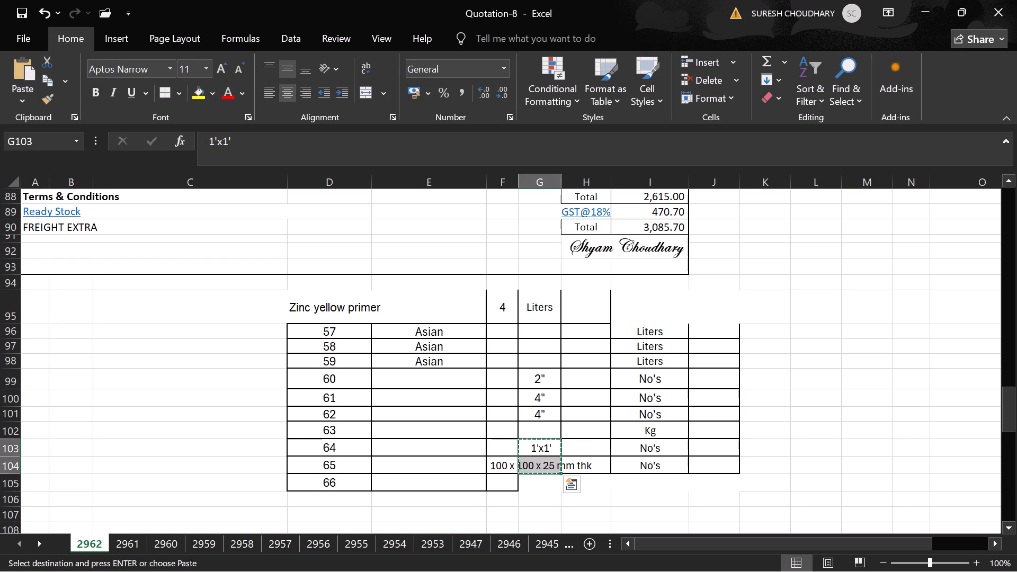
pyautogui.scroll(2, 399, 370)
pyautogui.scroll(-1, 399, 369)
pyautogui.scroll(1, 387, 343)
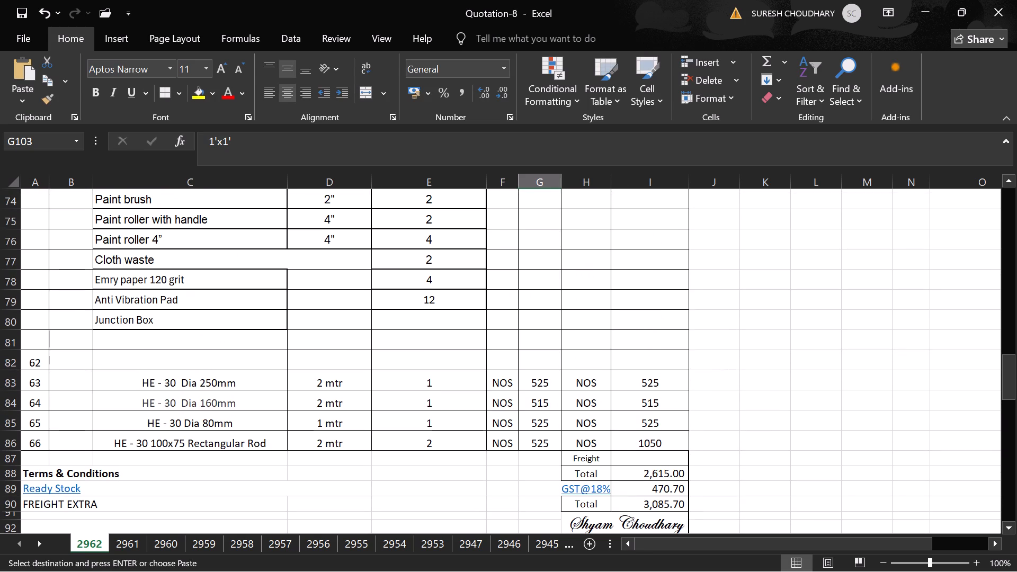
pyautogui.click(338, 279)
pyautogui.hotkey('ctrl', 'v')
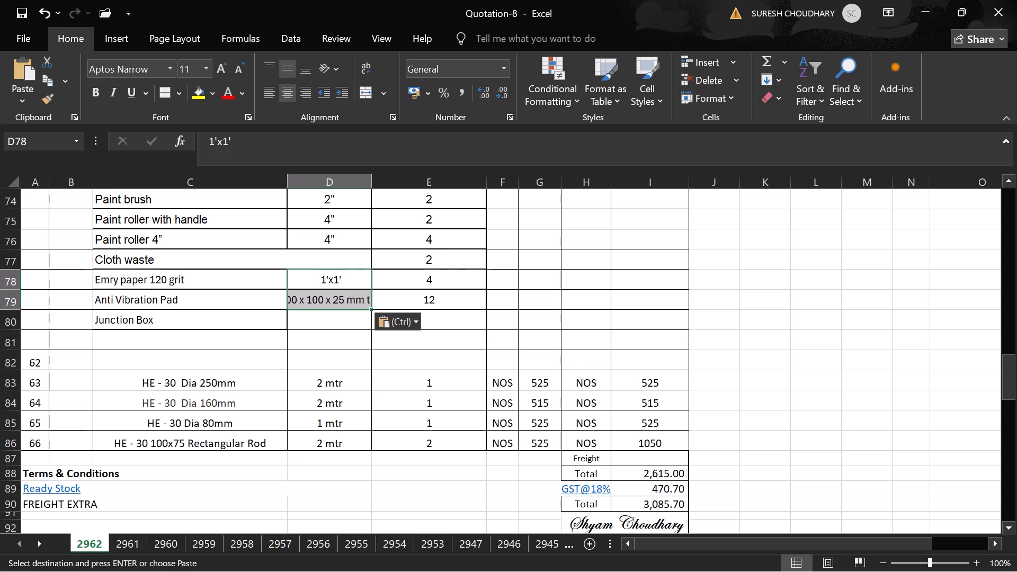
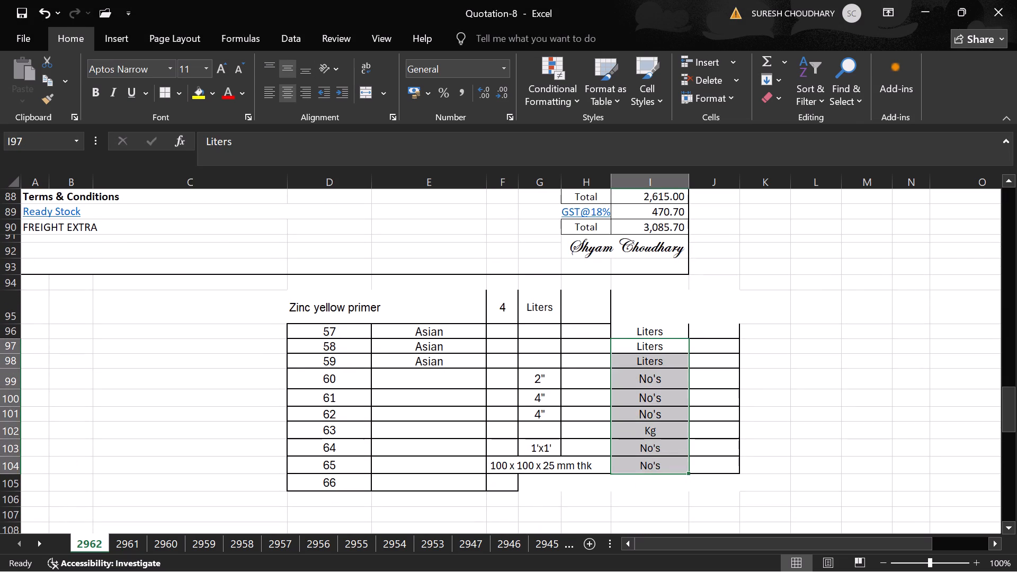
# Copy the units in I97:I104 from the leftover item list below the quotation table.
pyautogui.hotkey('ctrl', 'c')
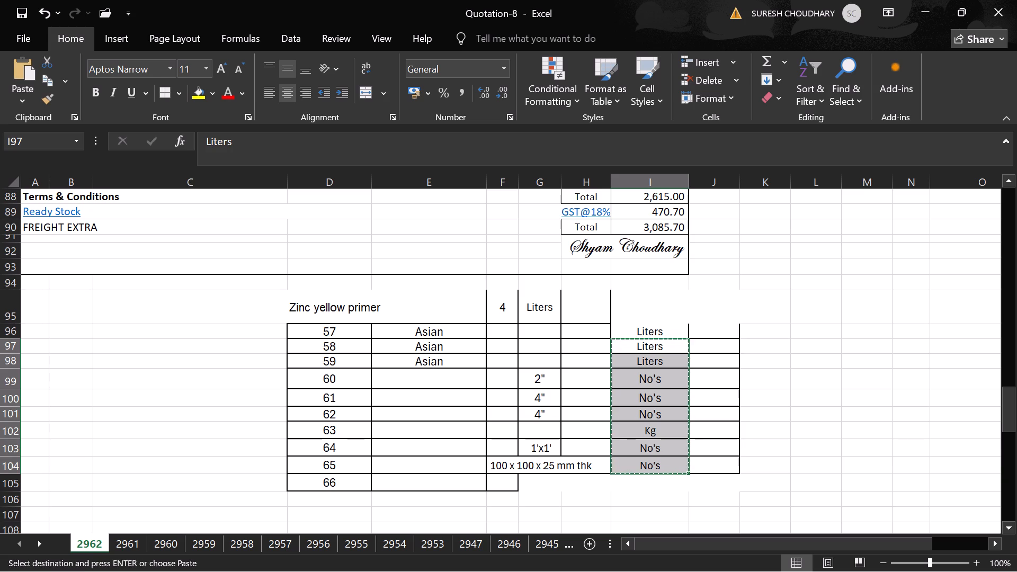
# Copy the units in I96:I104, from the first Liters entry through the last No's, in the leftover item list.
pyautogui.moveTo(646, 327); pyautogui.dragTo(645, 448)
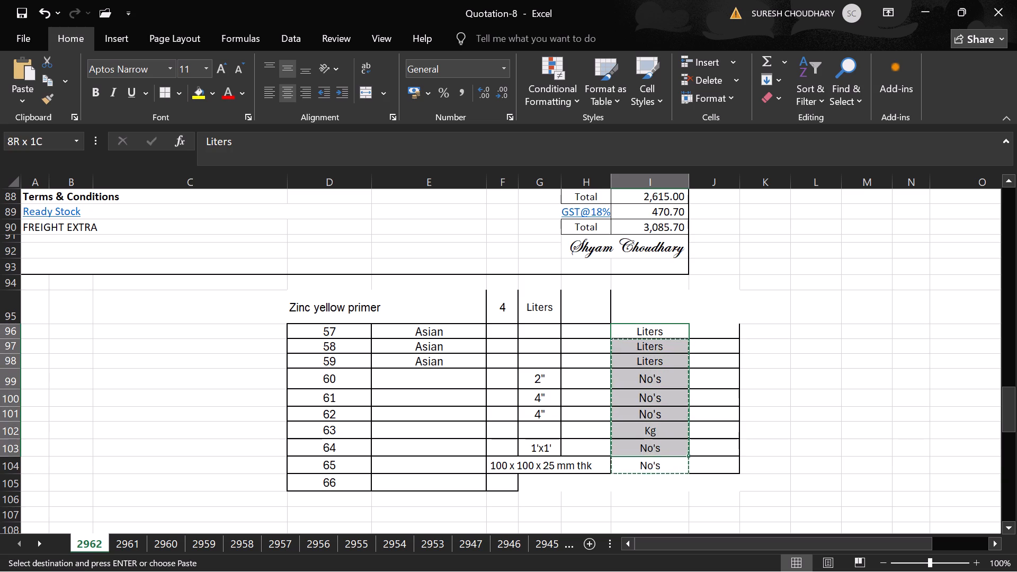
pyautogui.moveTo(645, 448); pyautogui.dragTo(645, 461)
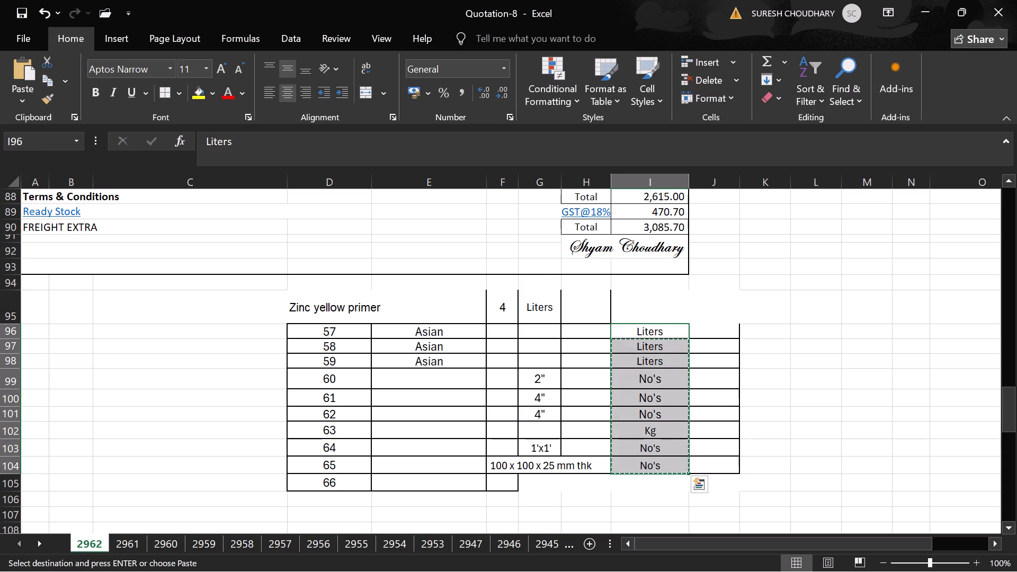
pyautogui.hotkey('ctrl', 'c')
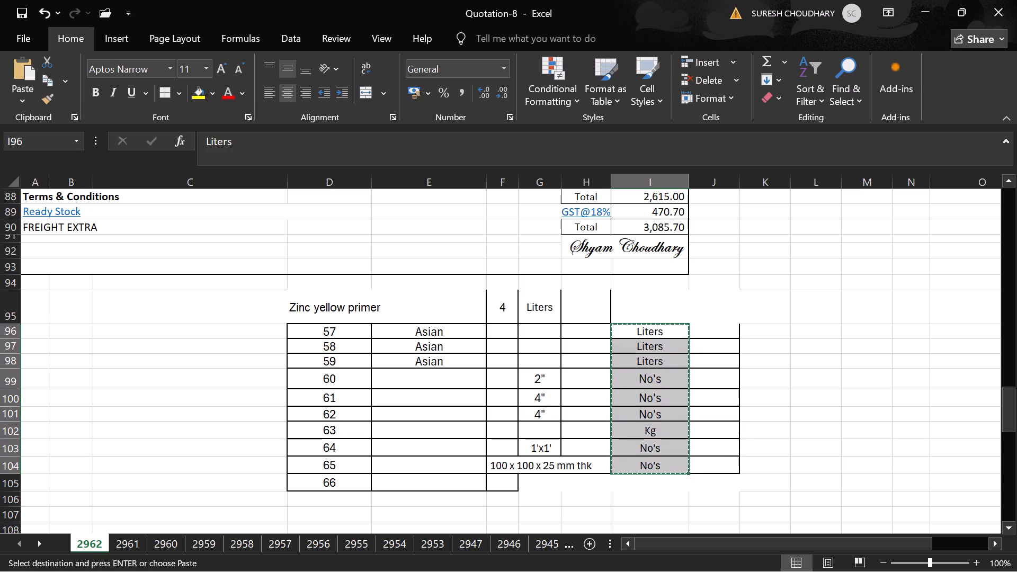
# Copy the units in I96:I104 again and paste them into the unit column starting at F70, the Zinc yellow primer row.
pyautogui.hotkey('ctrl', 'c')
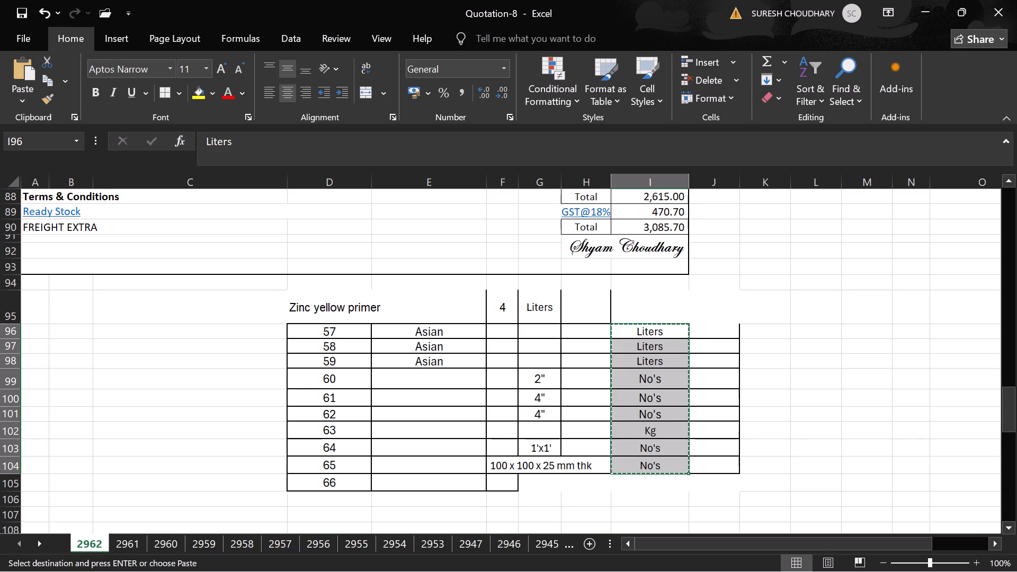
pyautogui.scroll(2, 381, 299)
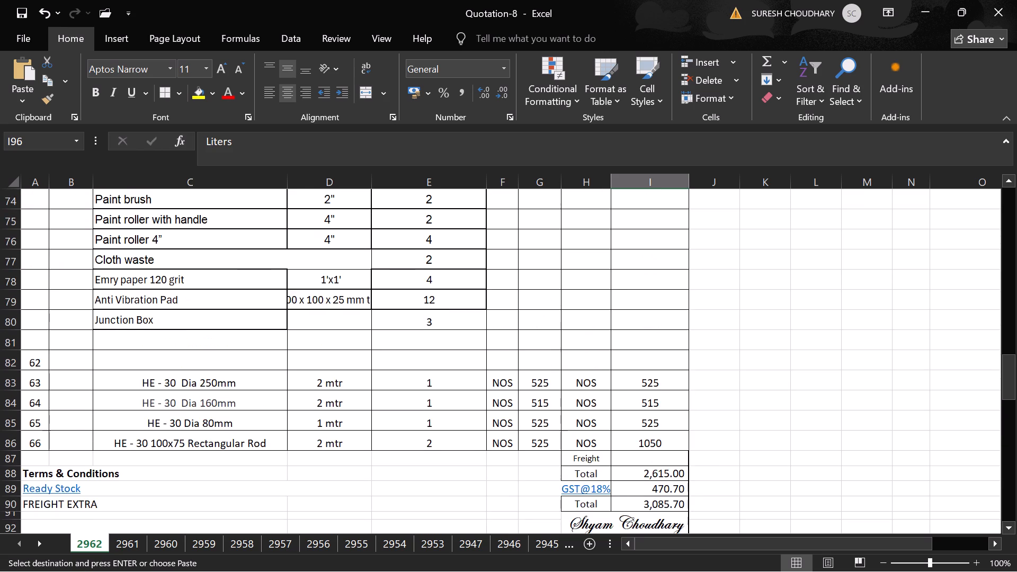
pyautogui.scroll(1, 381, 299)
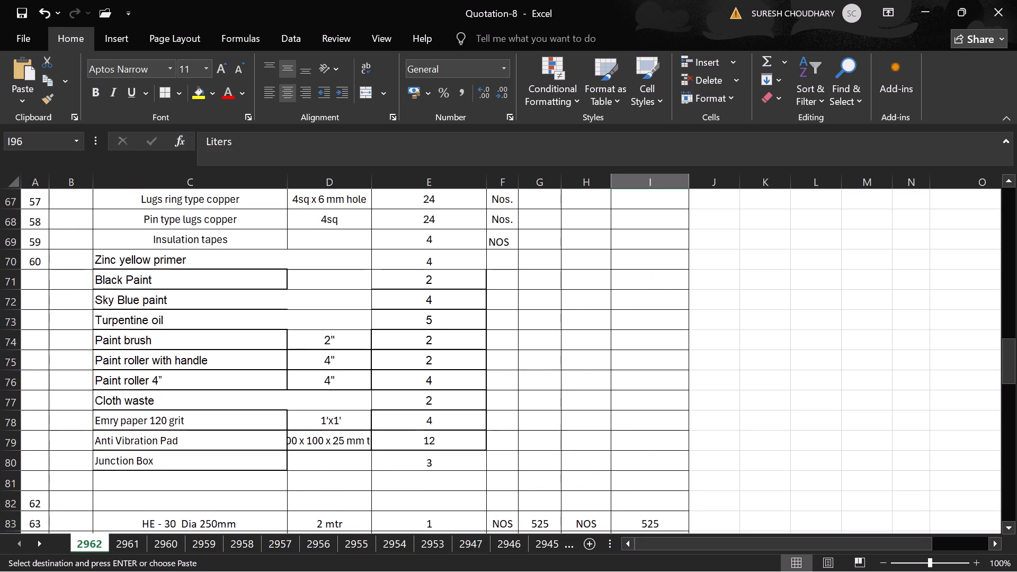
pyautogui.click(506, 260)
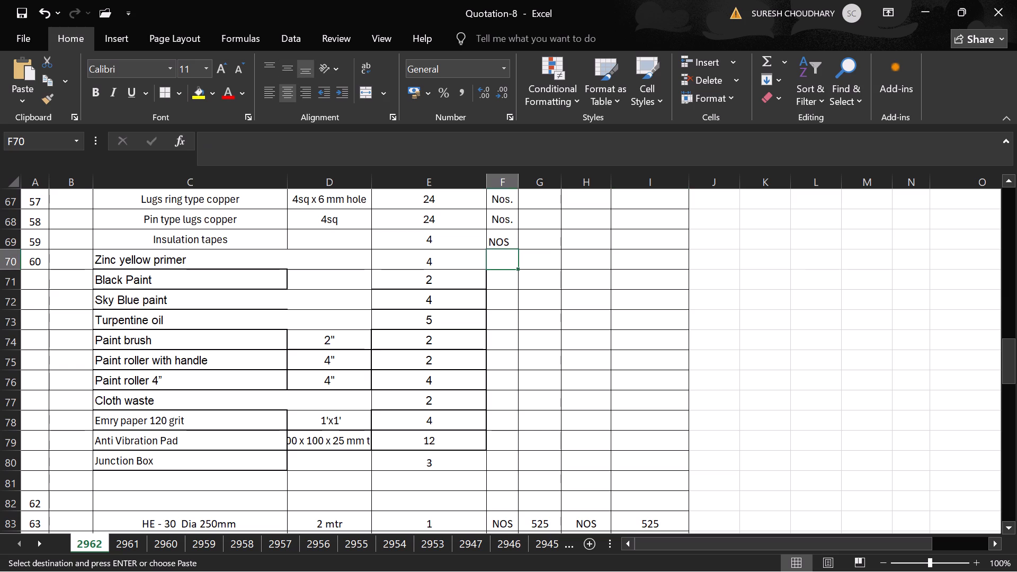
pyautogui.hotkey('ctrl', 'v')
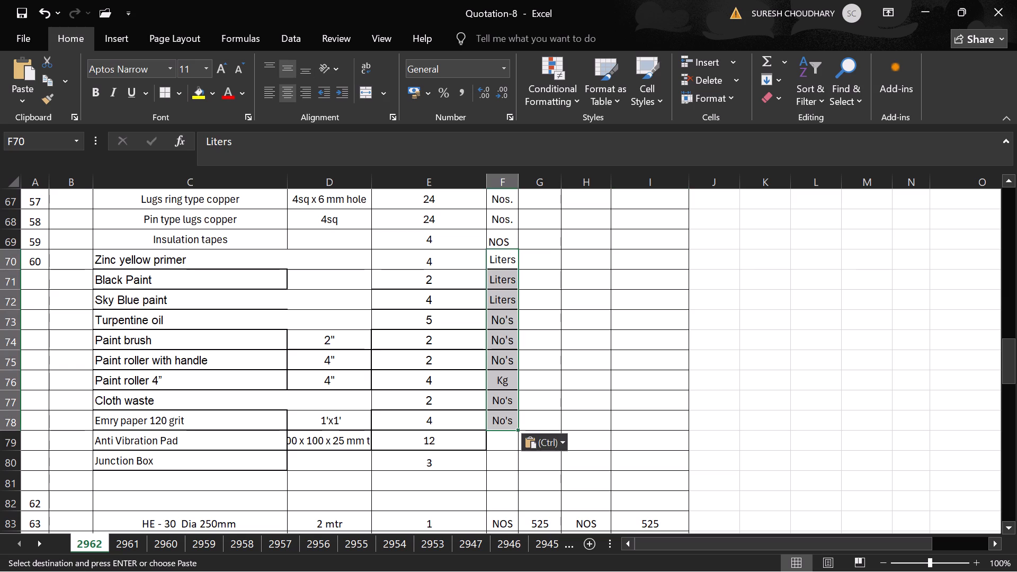
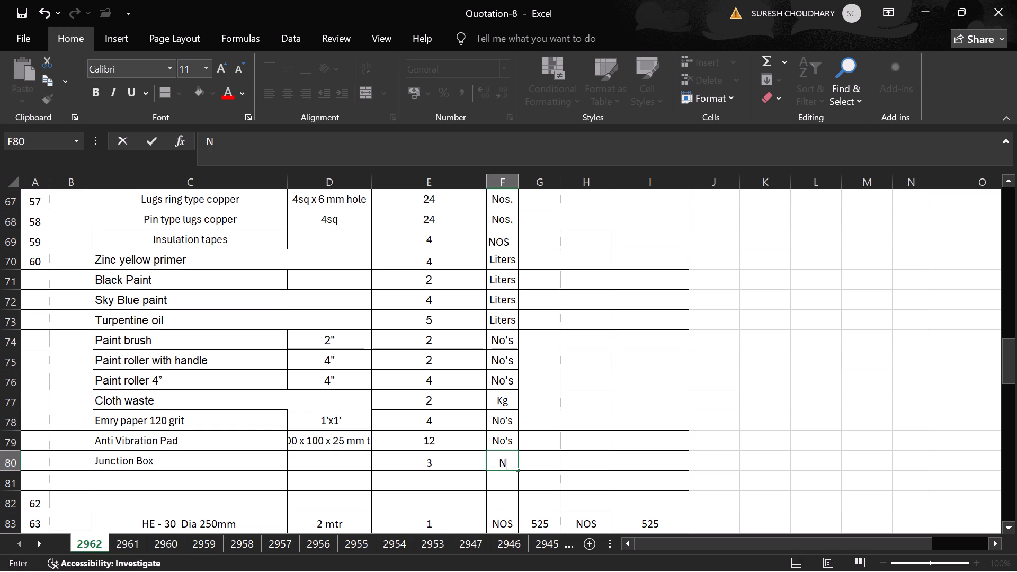
# Complete the unit for the Junction Box row in F80 as NOS.
pyautogui.write('OS')
pyautogui.press('Return')
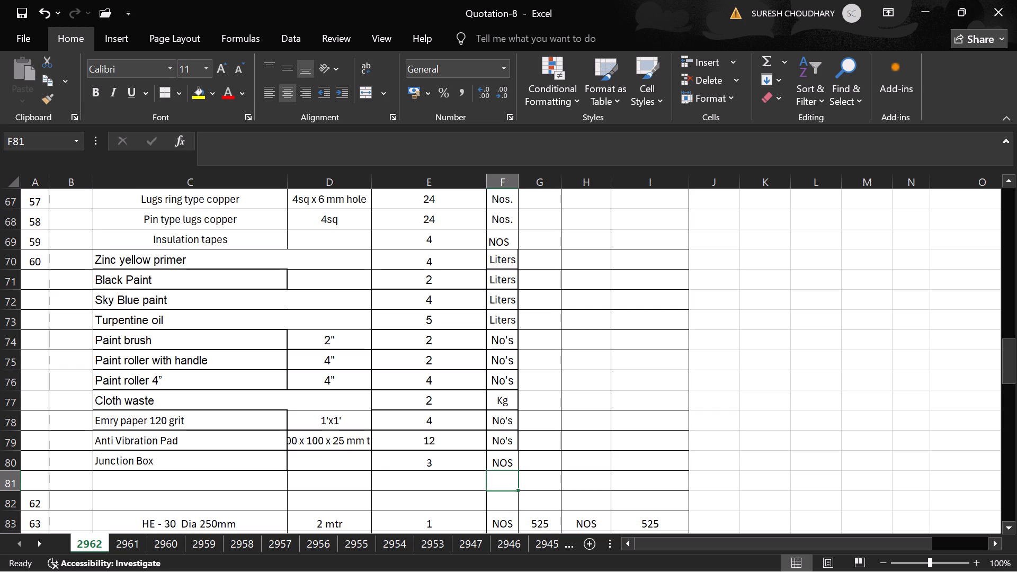
# Clear the existing borders from B70:G80, the pasted paint and accessory rows, and apply All Borders to that range.
pyautogui.scroll(1, 316, 356)
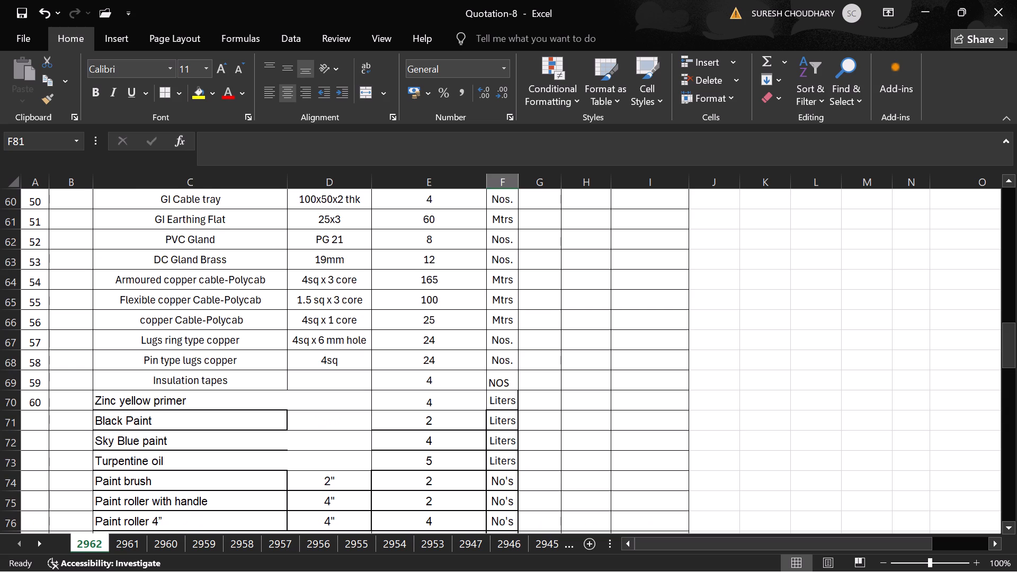
pyautogui.moveTo(72, 400); pyautogui.dragTo(560, 484)
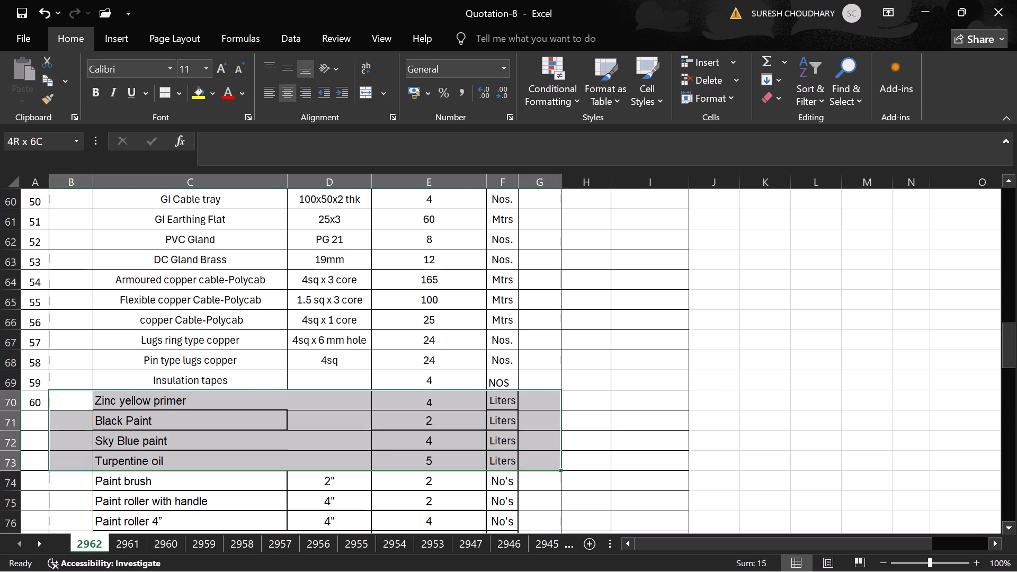
pyautogui.moveTo(560, 484); pyautogui.dragTo(567, 560)
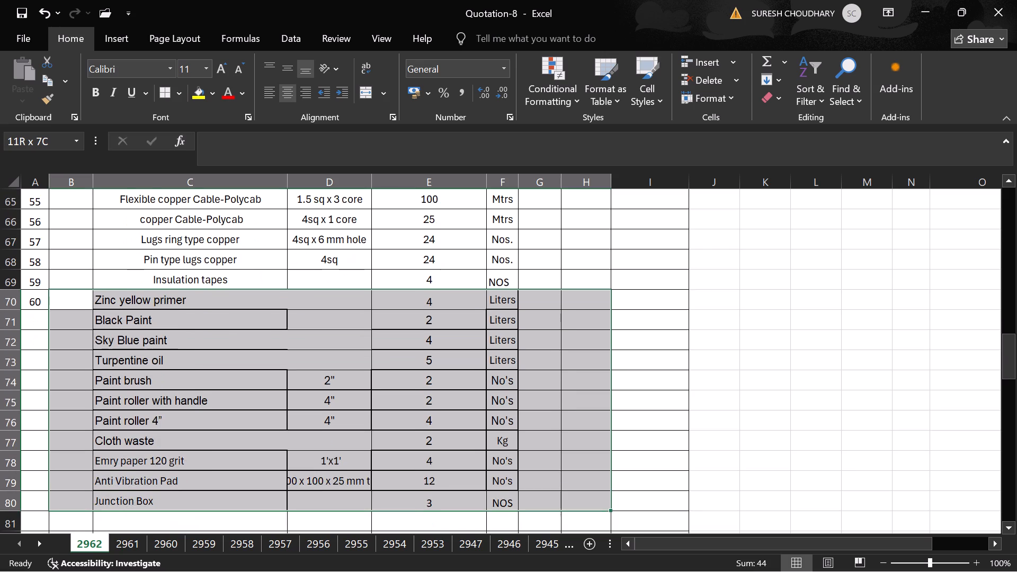
pyautogui.moveTo(567, 560); pyautogui.dragTo(515, 401)
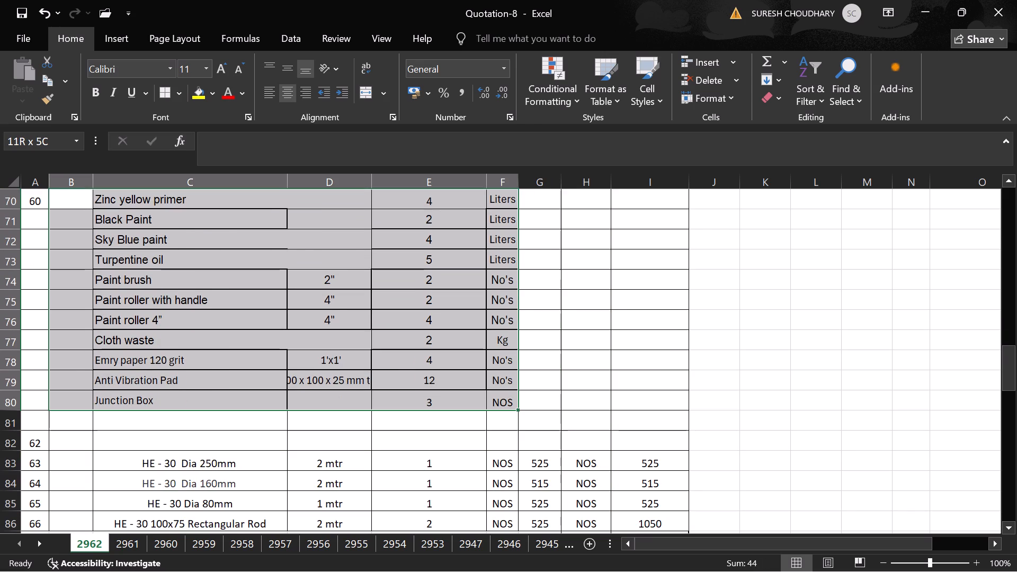
pyautogui.moveTo(515, 401); pyautogui.dragTo(525, 410)
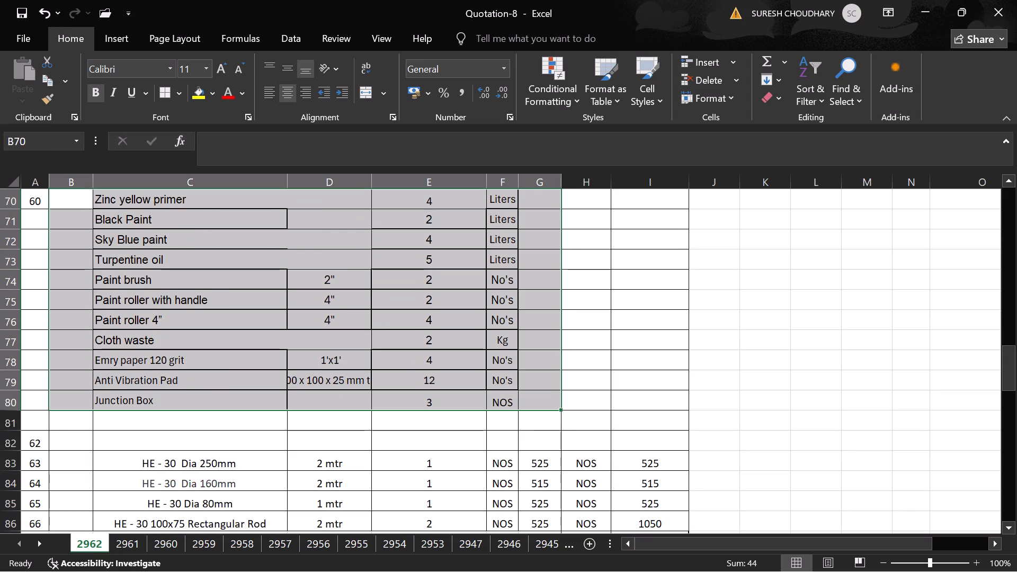
pyautogui.click(177, 93)
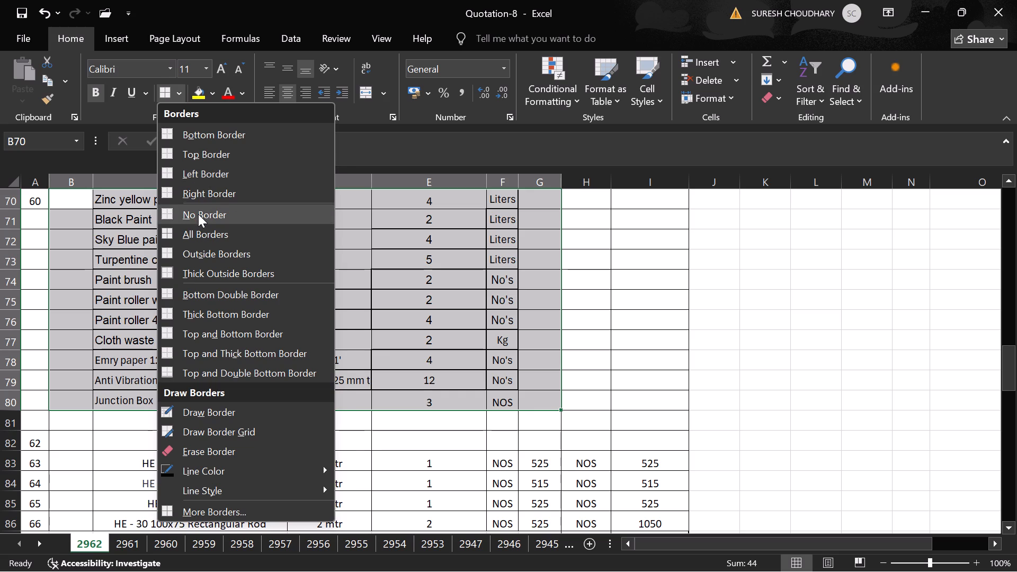
pyautogui.click(198, 214)
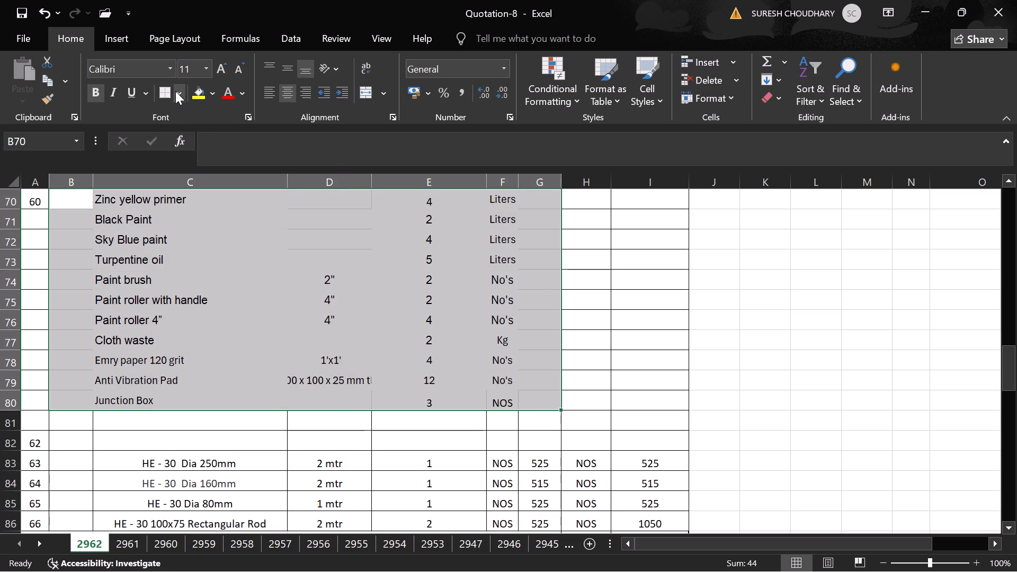
pyautogui.click(175, 91)
pyautogui.doubleClick(207, 230)
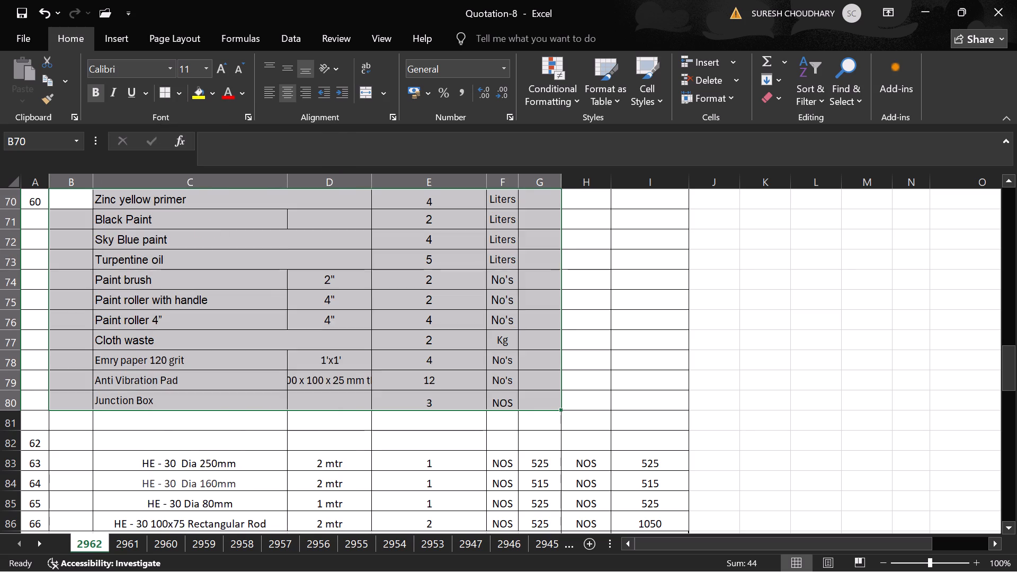
# Apply All Borders to the size cells D70:D74, from the Zinc yellow primer row to the Paint brush row.
pyautogui.scroll(1, 210, 233)
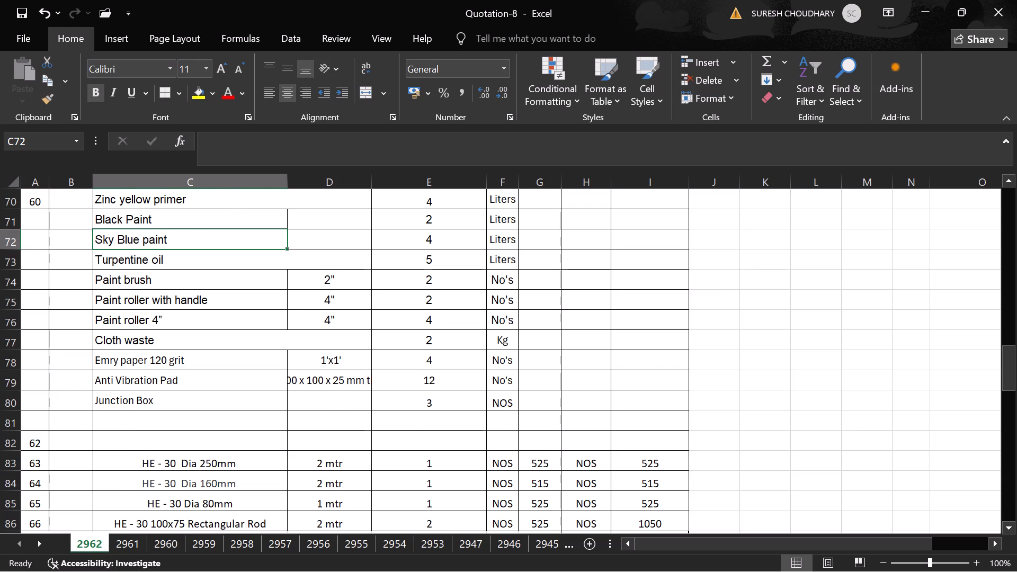
pyautogui.click(317, 342)
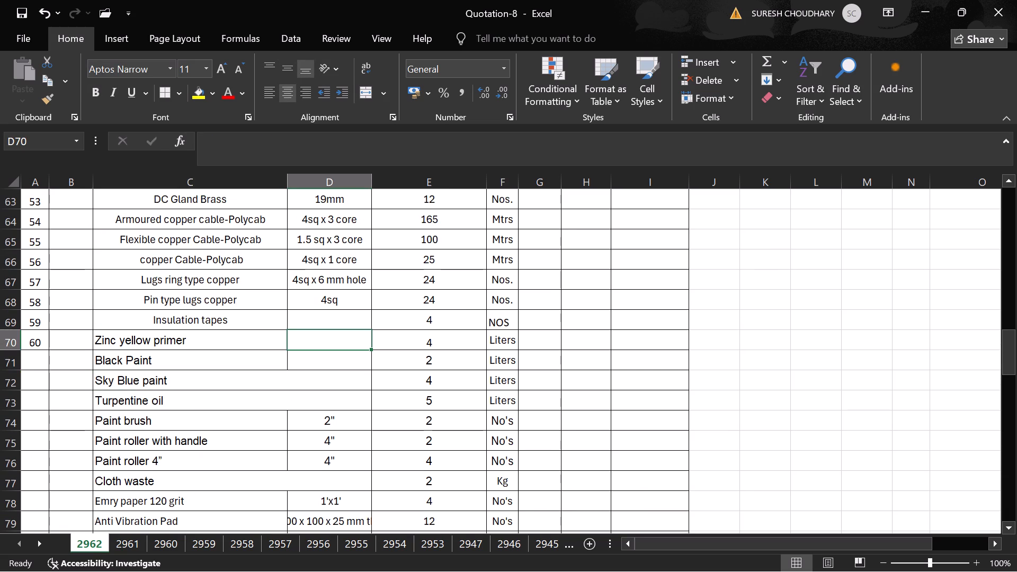
pyautogui.moveTo(322, 335); pyautogui.dragTo(330, 426)
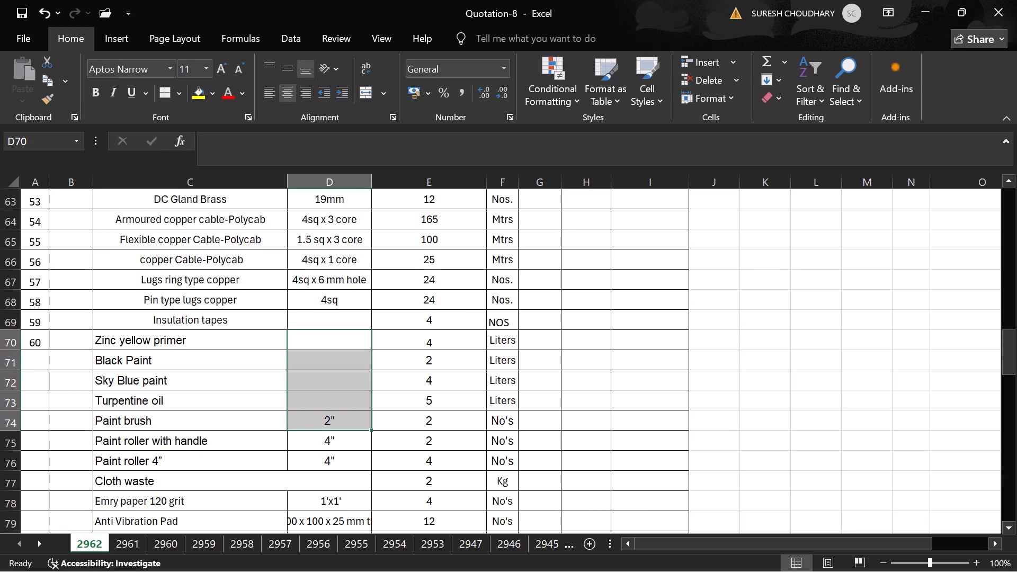
pyautogui.click(177, 94)
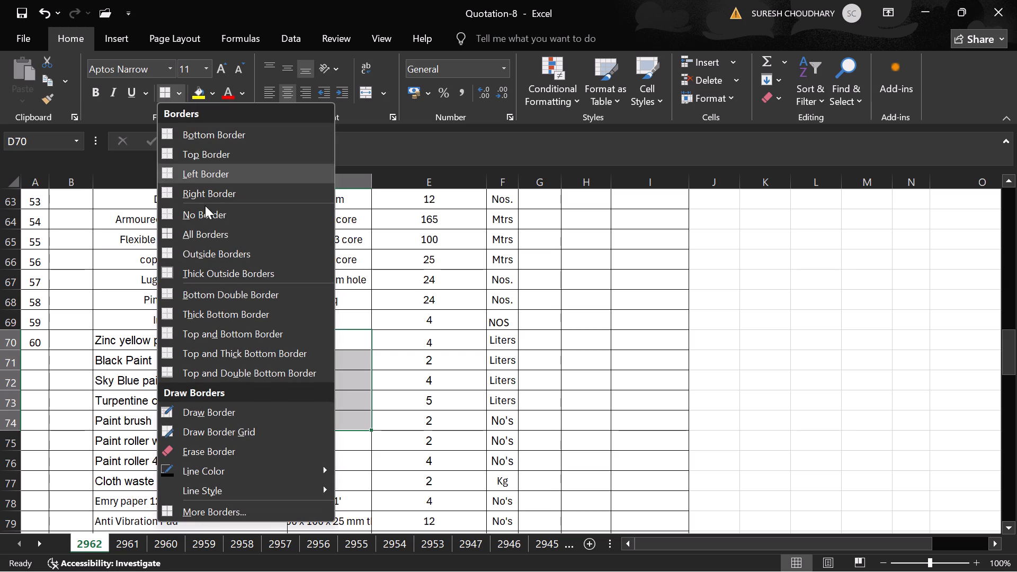
pyautogui.click(212, 237)
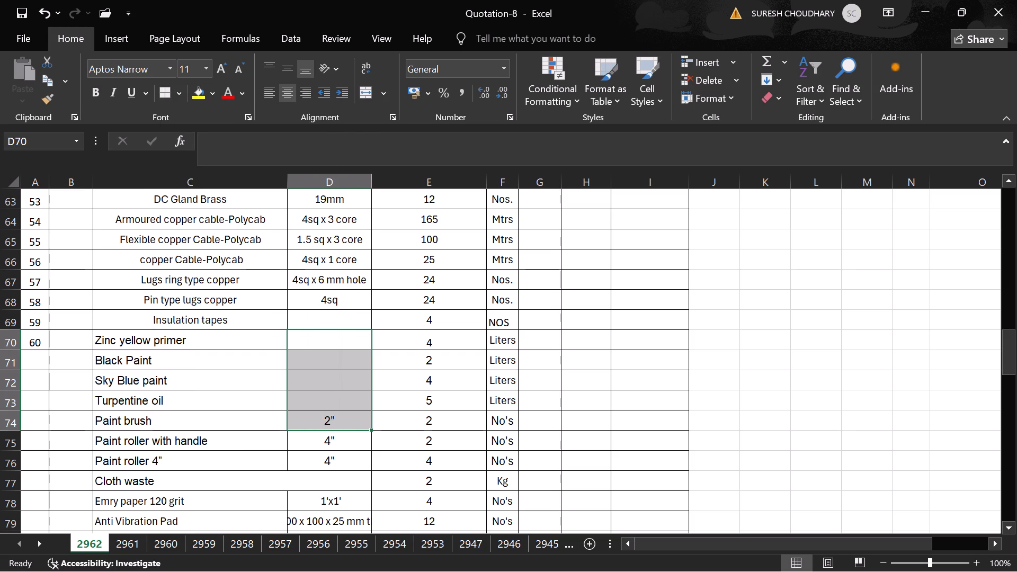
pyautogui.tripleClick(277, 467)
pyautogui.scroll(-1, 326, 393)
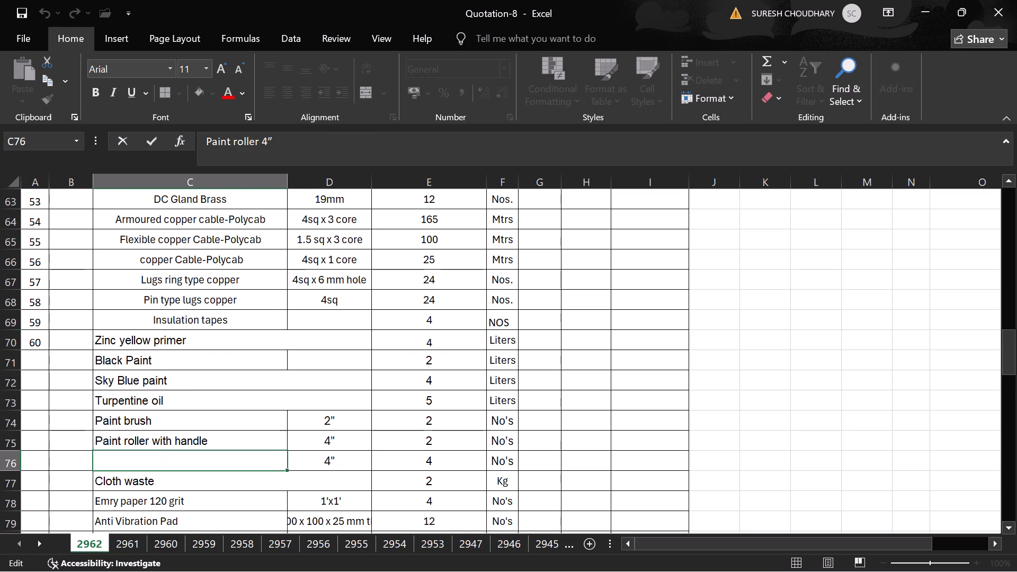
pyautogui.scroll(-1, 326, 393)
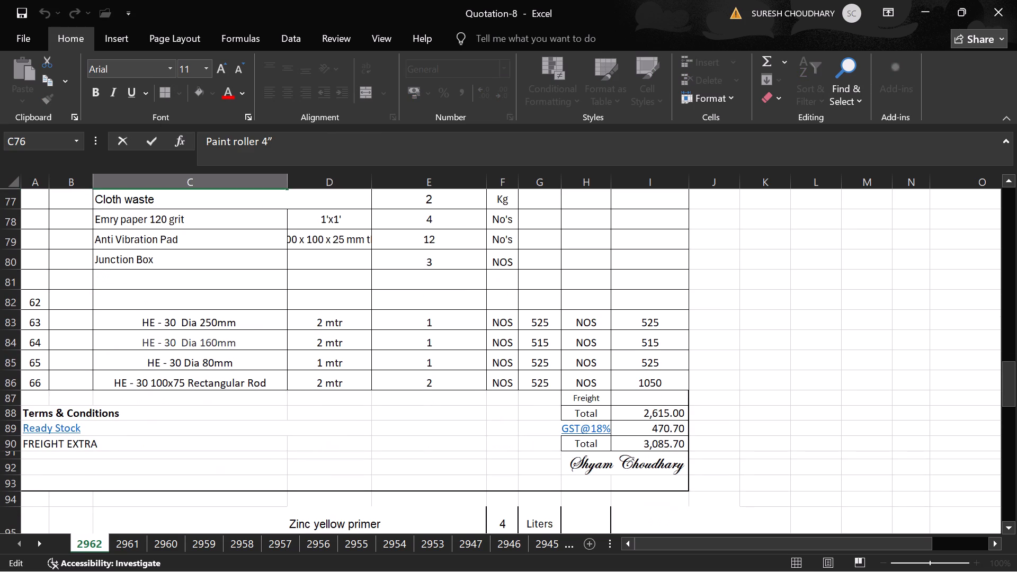
# Narrow the QTY column (E) to a width of about 9.
pyautogui.scroll(2, 331, 265)
pyautogui.scroll(1, 382, 250)
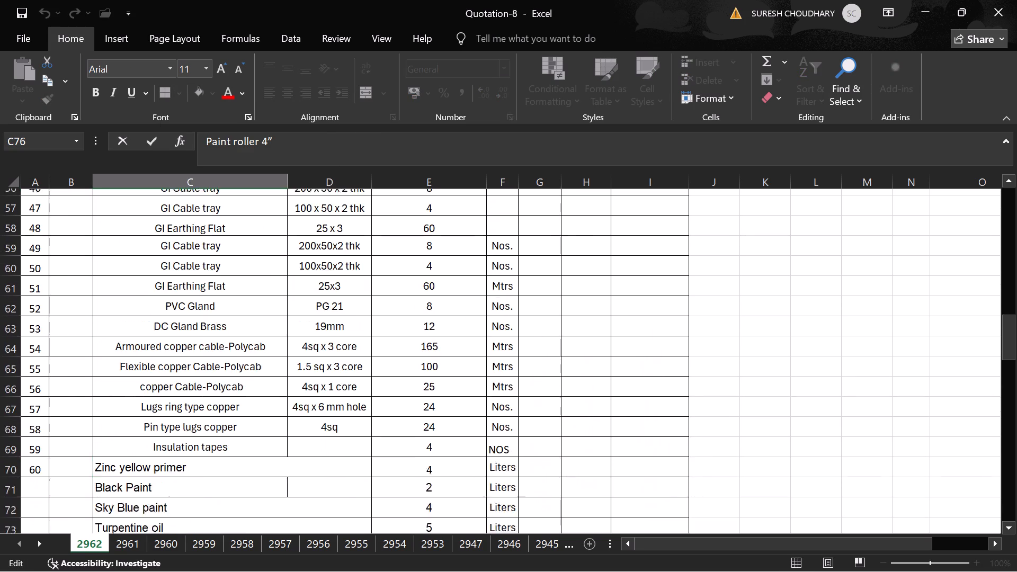
pyautogui.scroll(3, 386, 248)
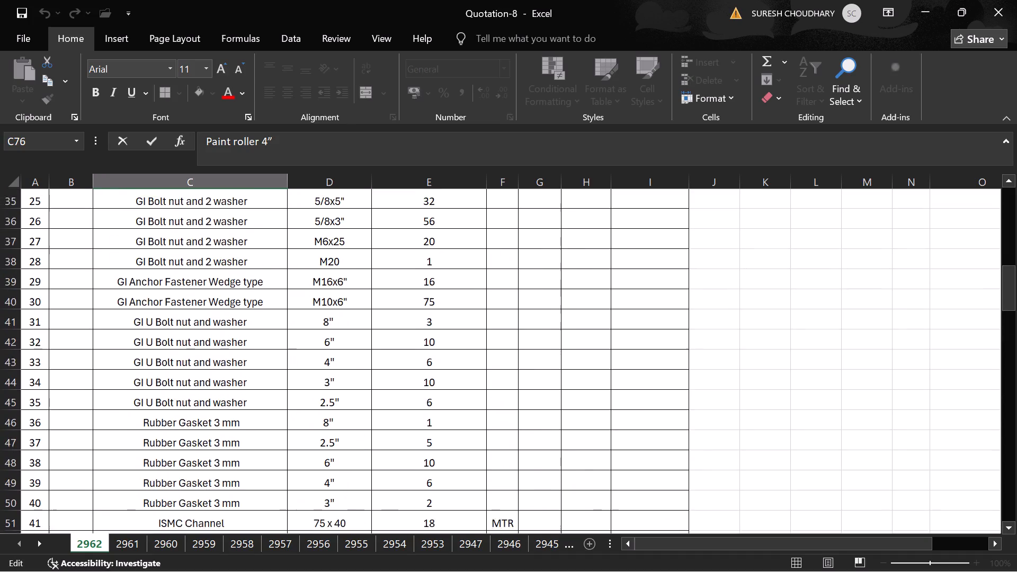
pyautogui.scroll(7, 388, 247)
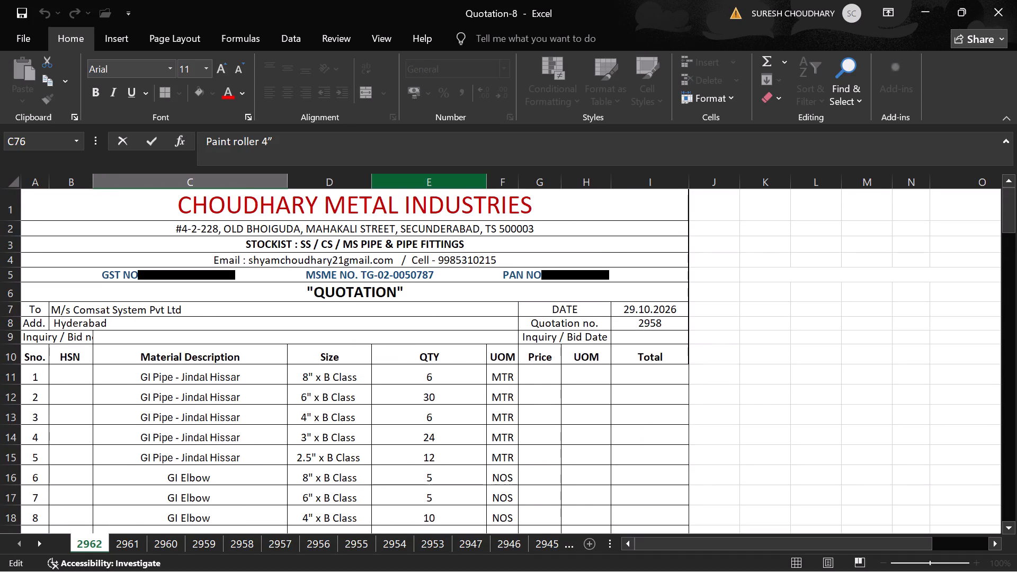
pyautogui.click(476, 187)
pyautogui.moveTo(487, 184); pyautogui.dragTo(444, 189)
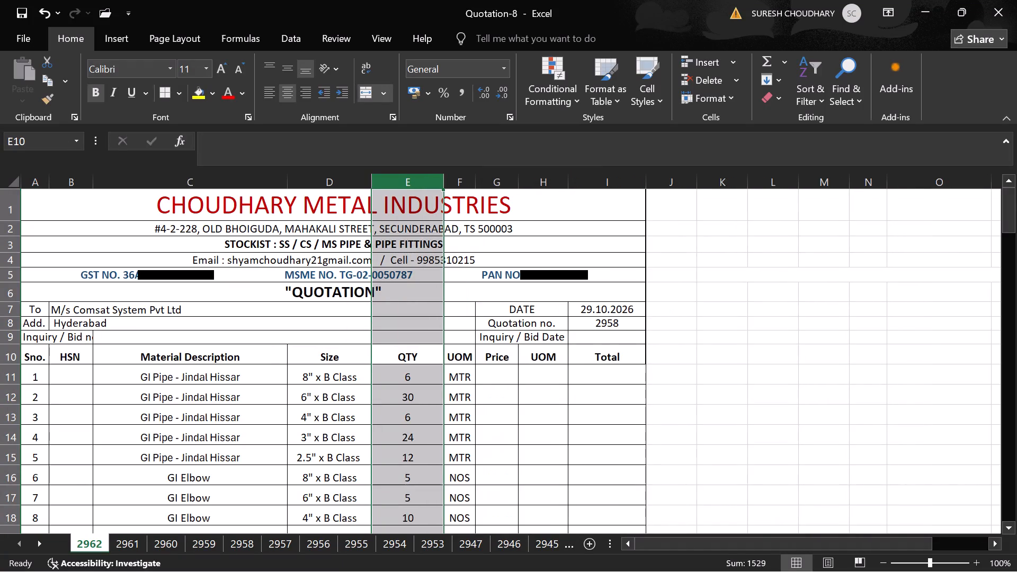
pyautogui.click(429, 183)
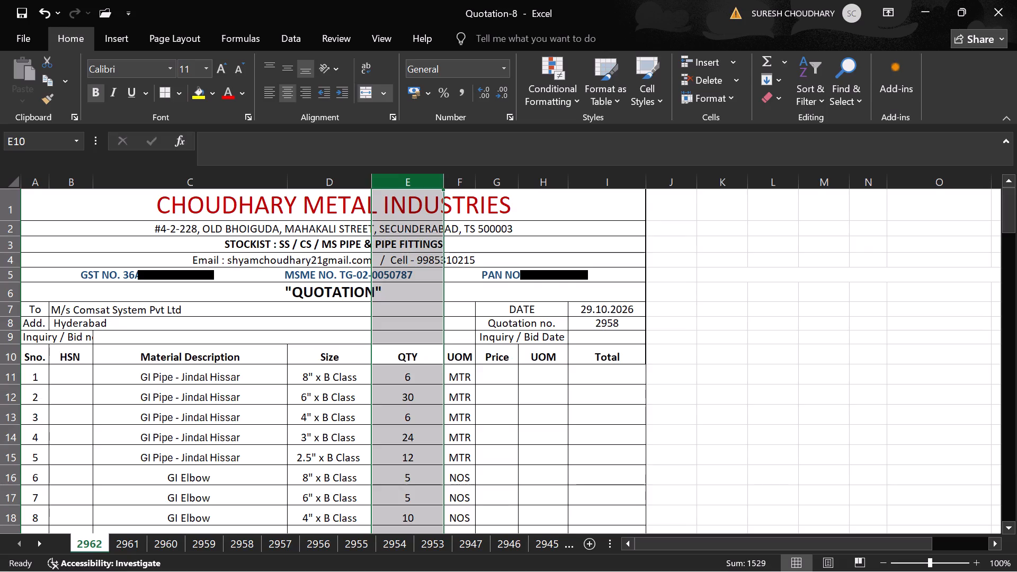
pyautogui.moveTo(442, 179); pyautogui.dragTo(427, 180)
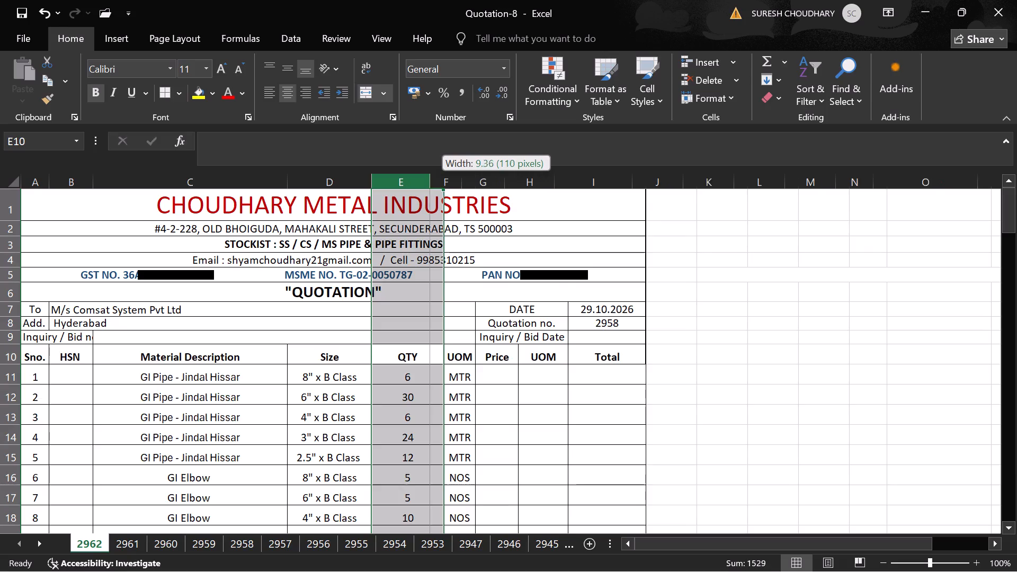
pyautogui.moveTo(427, 180); pyautogui.dragTo(425, 180)
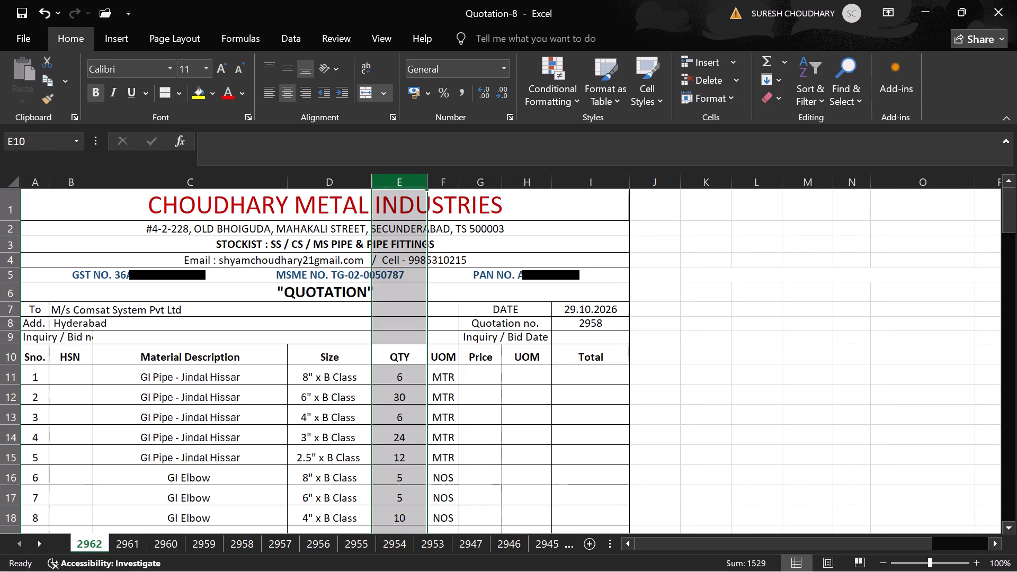
# Apply All Borders to A67:I93, from the Lugs ring type copper row through the terms and totals block.
pyautogui.scroll(-2, 290, 350)
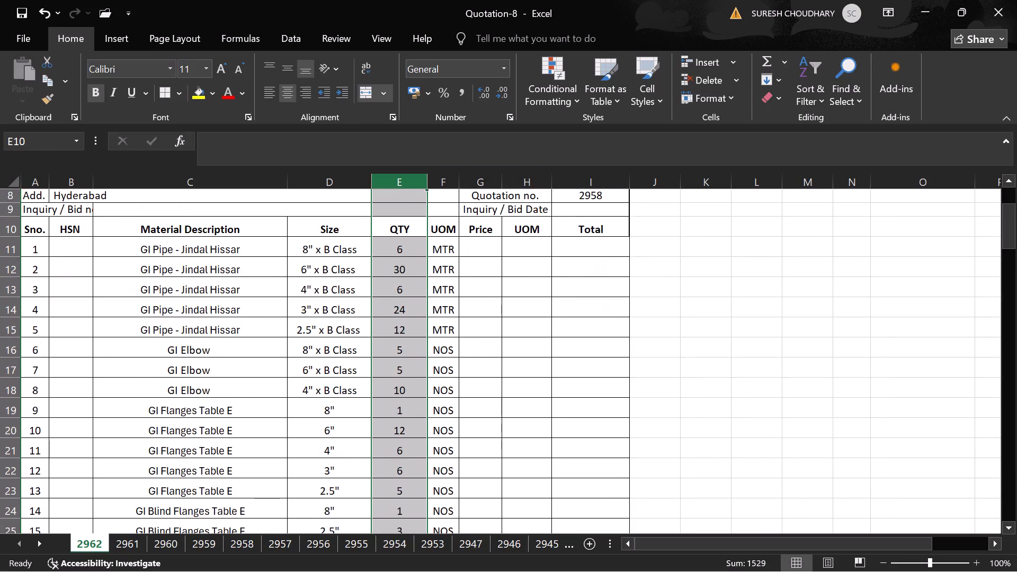
pyautogui.scroll(-4, 292, 344)
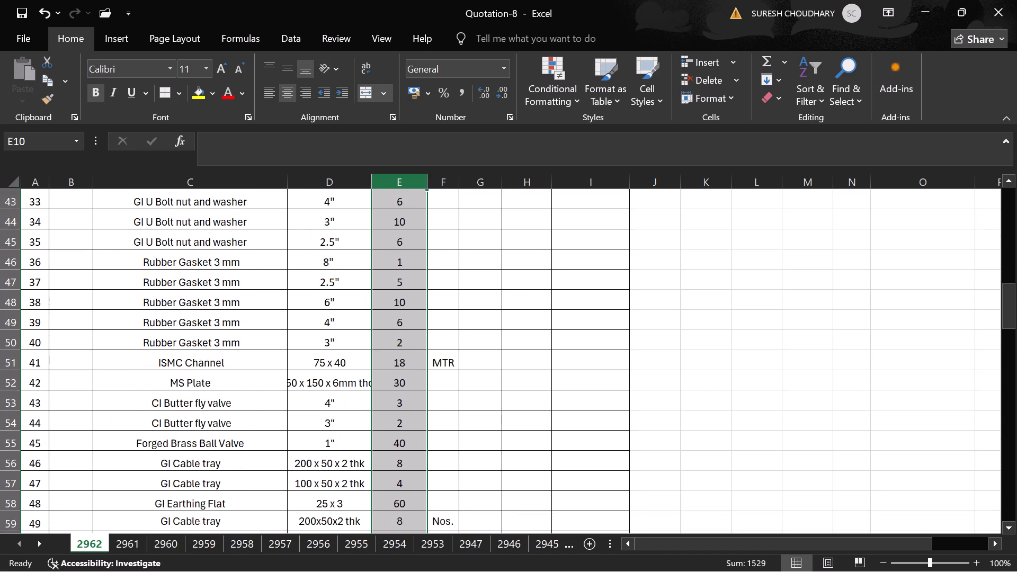
pyautogui.scroll(-3, 292, 344)
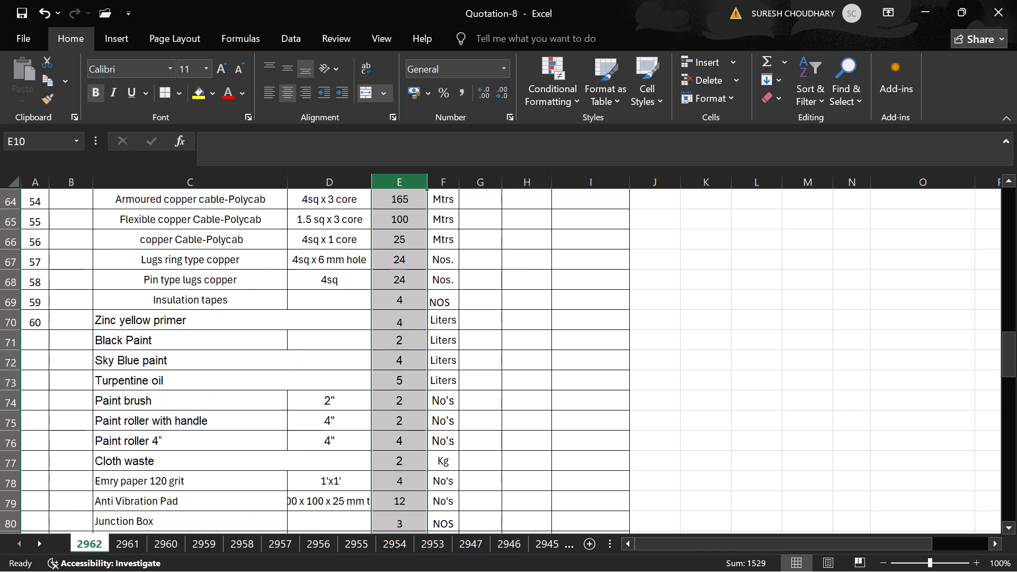
pyautogui.scroll(1, 130, 235)
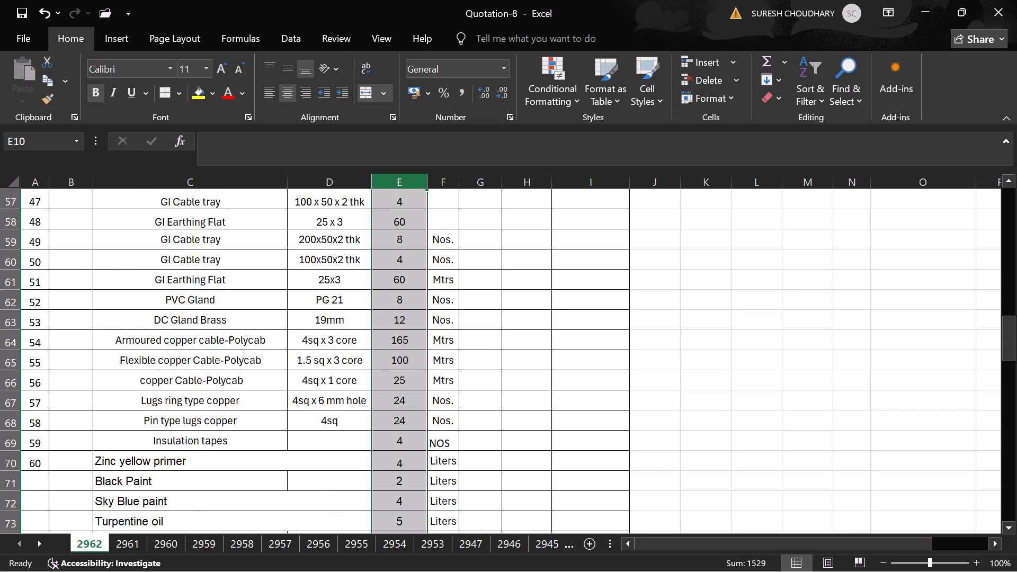
pyautogui.scroll(-1, 121, 353)
pyautogui.moveTo(58, 254); pyautogui.dragTo(644, 542)
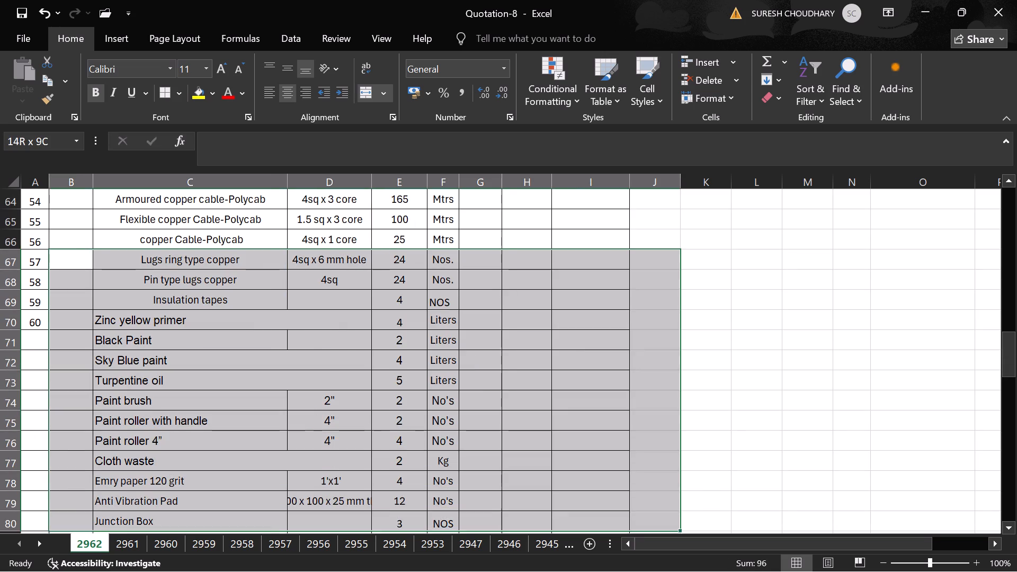
pyautogui.moveTo(644, 542); pyautogui.dragTo(604, 400)
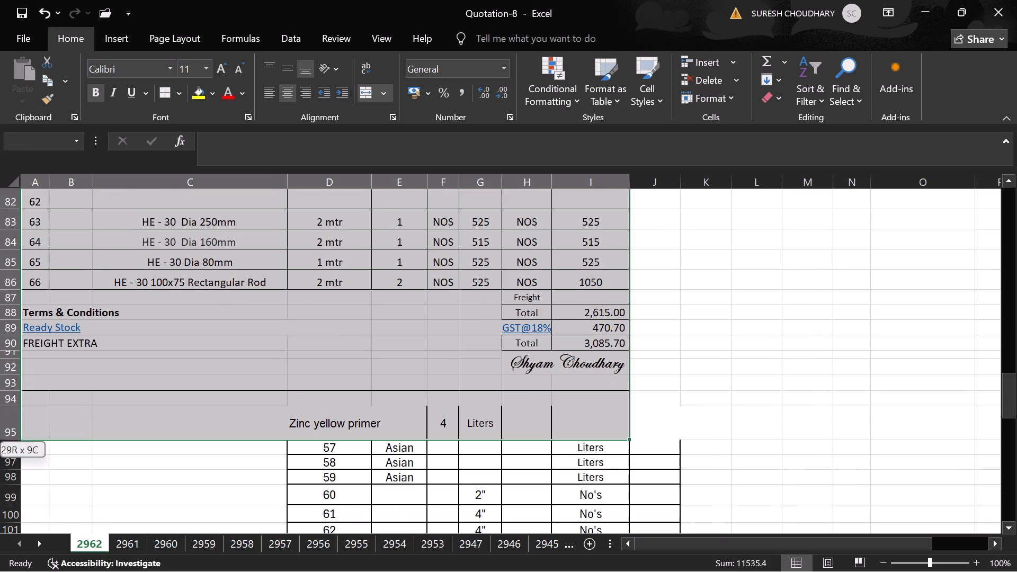
pyautogui.moveTo(604, 400); pyautogui.dragTo(594, 381)
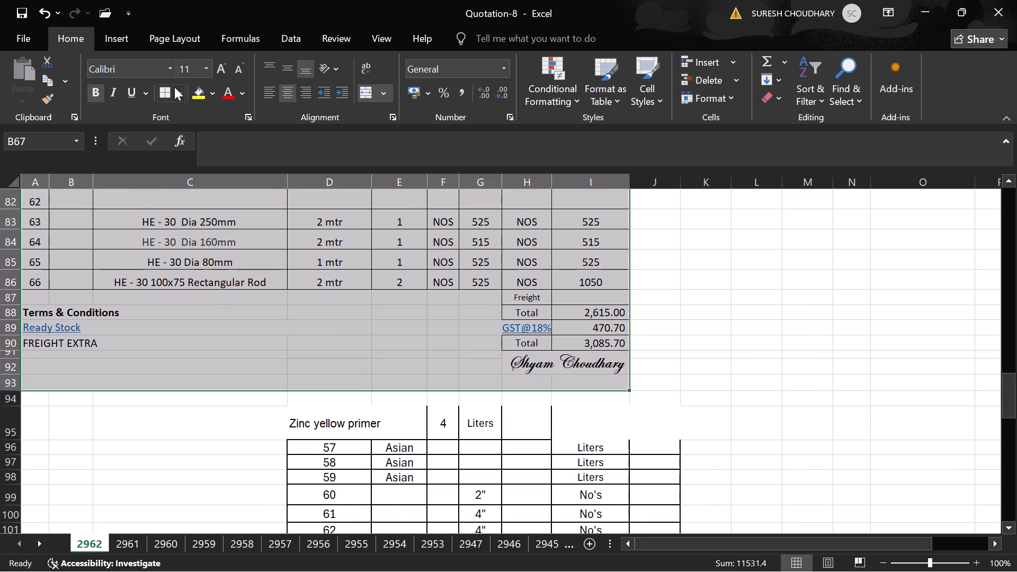
pyautogui.click(178, 88)
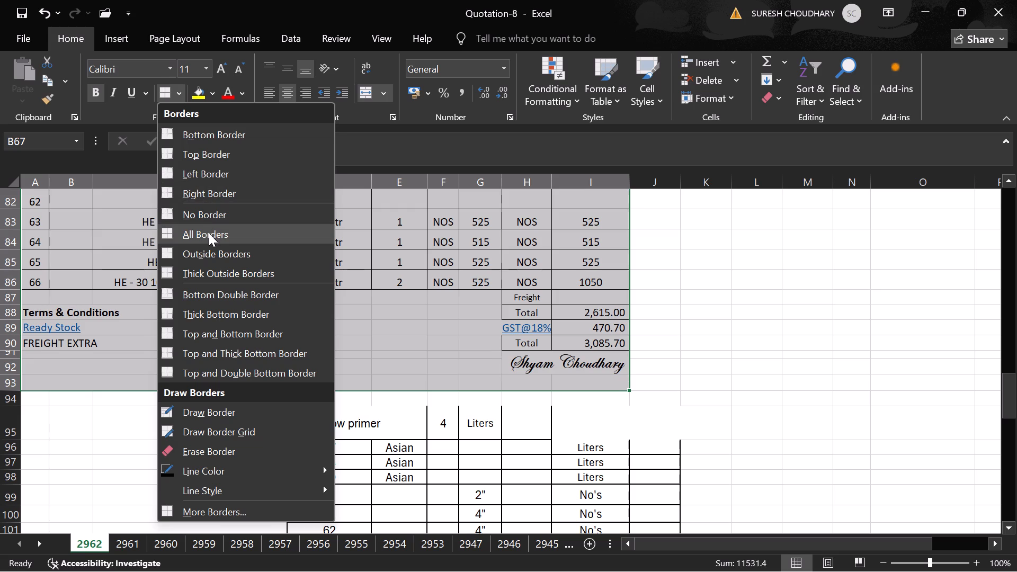
pyautogui.press('a')
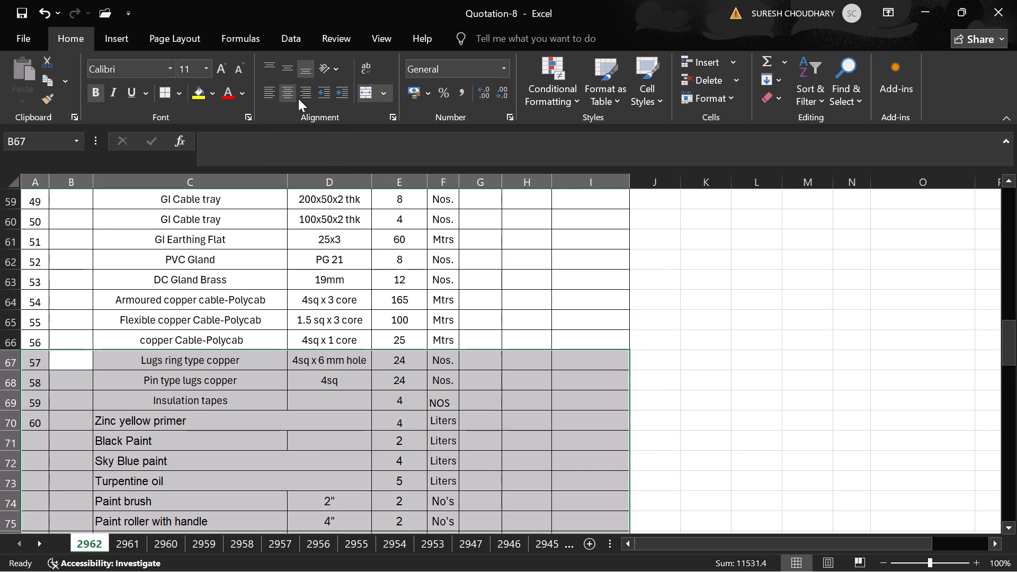
# Middle-align the block A67:I93 vertically and clear its horizontal centering.
pyautogui.click(283, 90)
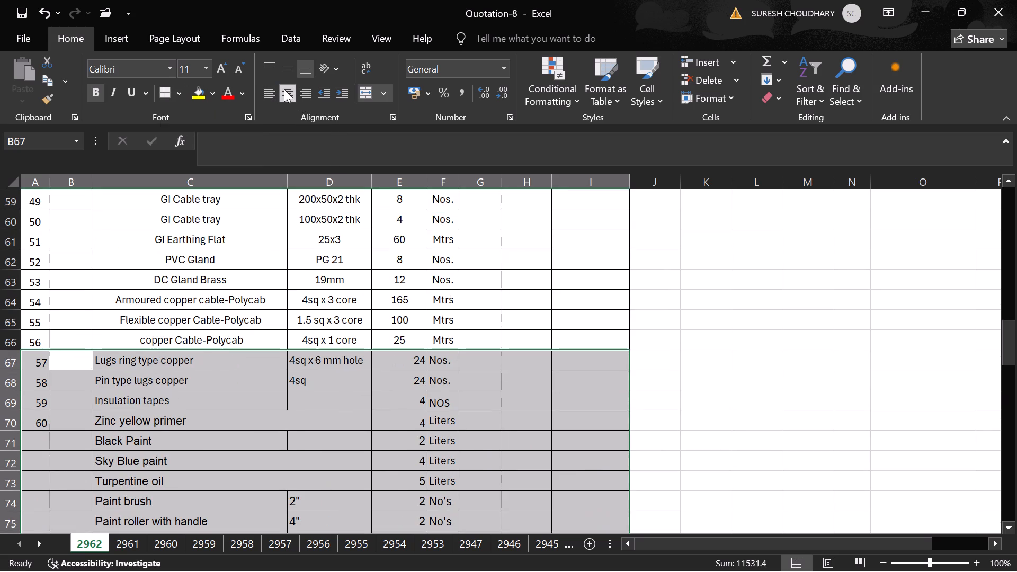
pyautogui.click(284, 89)
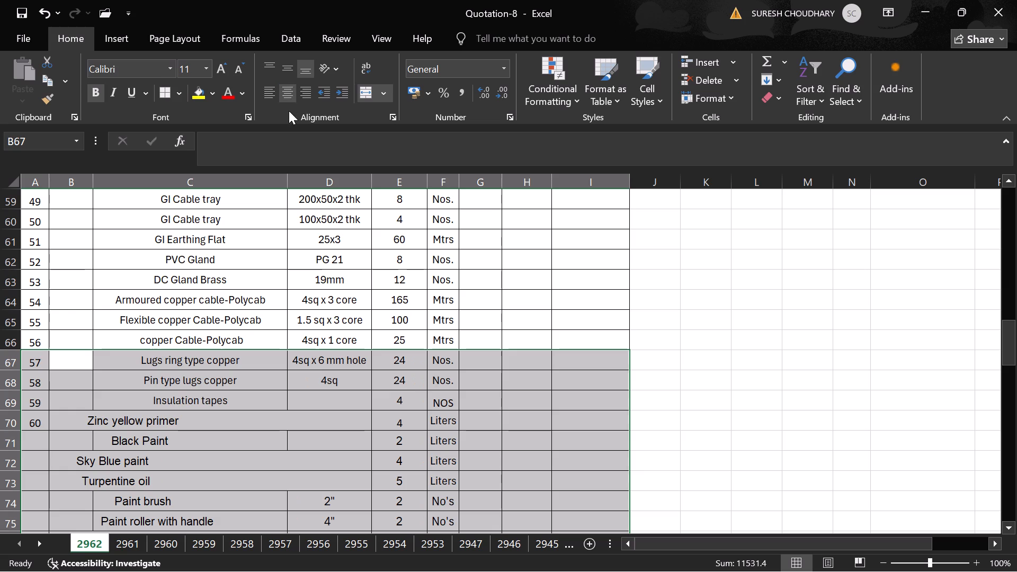
pyautogui.click(288, 94)
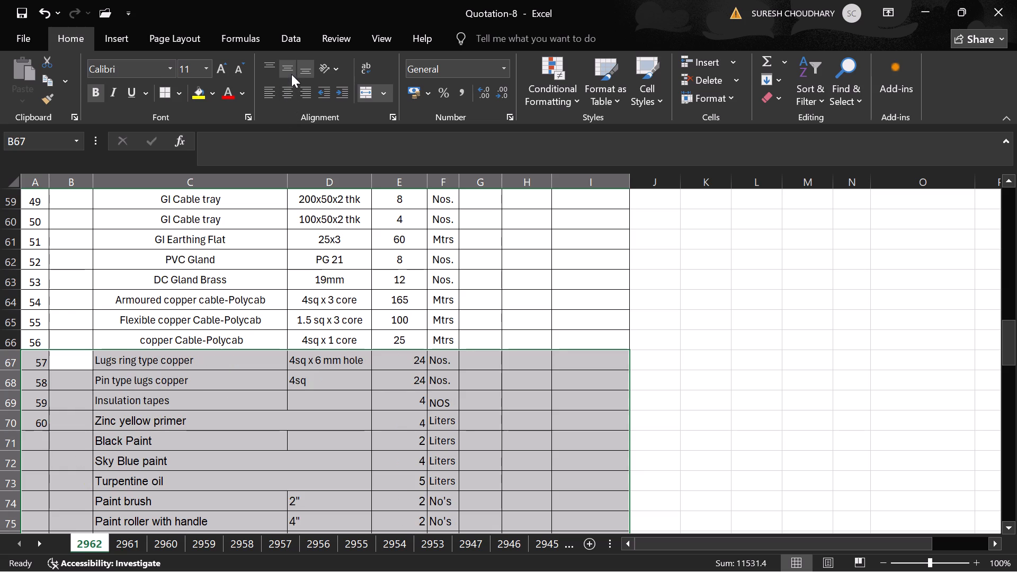
pyautogui.click(289, 69)
pyautogui.click(287, 86)
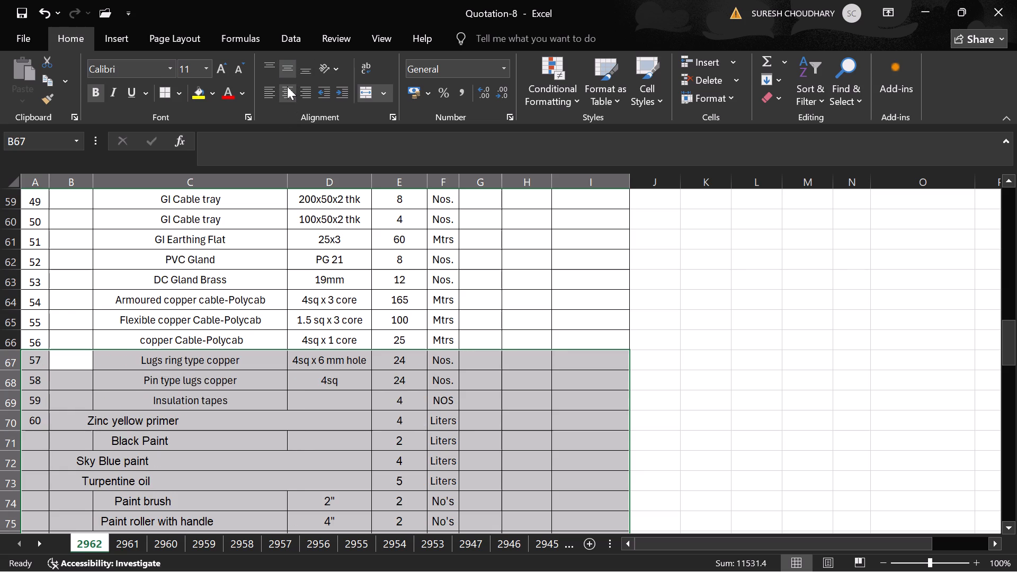
pyautogui.click(287, 86)
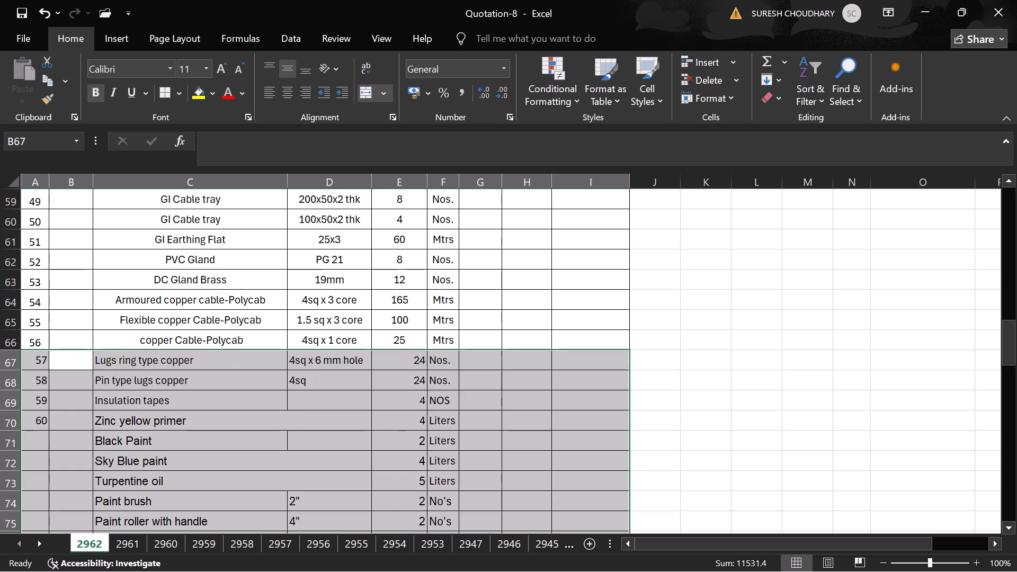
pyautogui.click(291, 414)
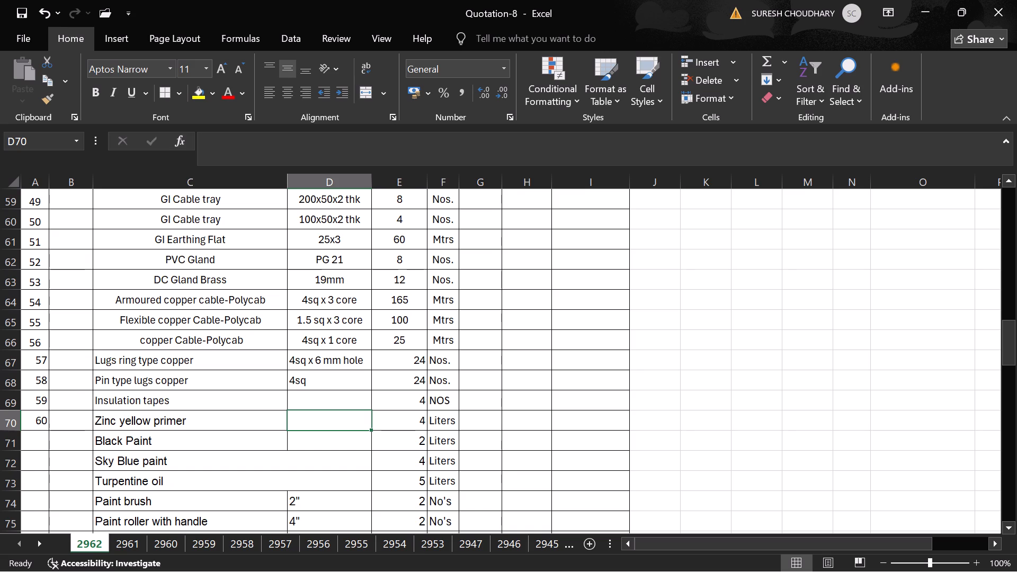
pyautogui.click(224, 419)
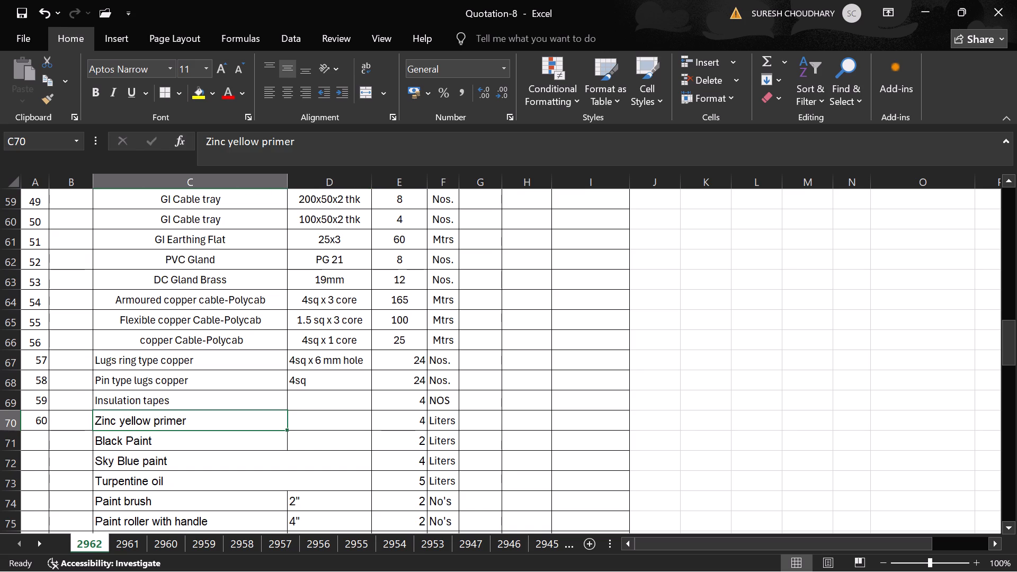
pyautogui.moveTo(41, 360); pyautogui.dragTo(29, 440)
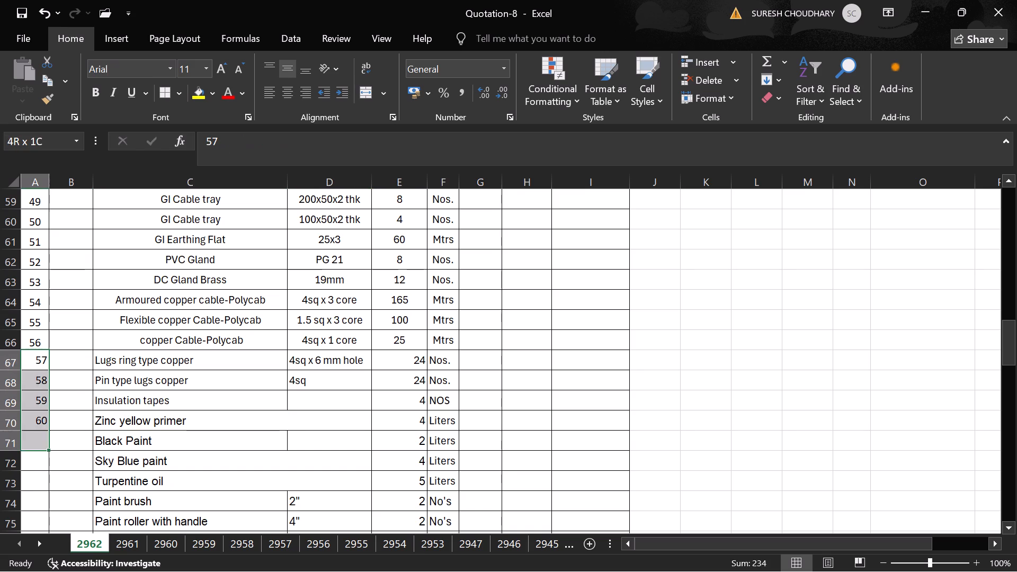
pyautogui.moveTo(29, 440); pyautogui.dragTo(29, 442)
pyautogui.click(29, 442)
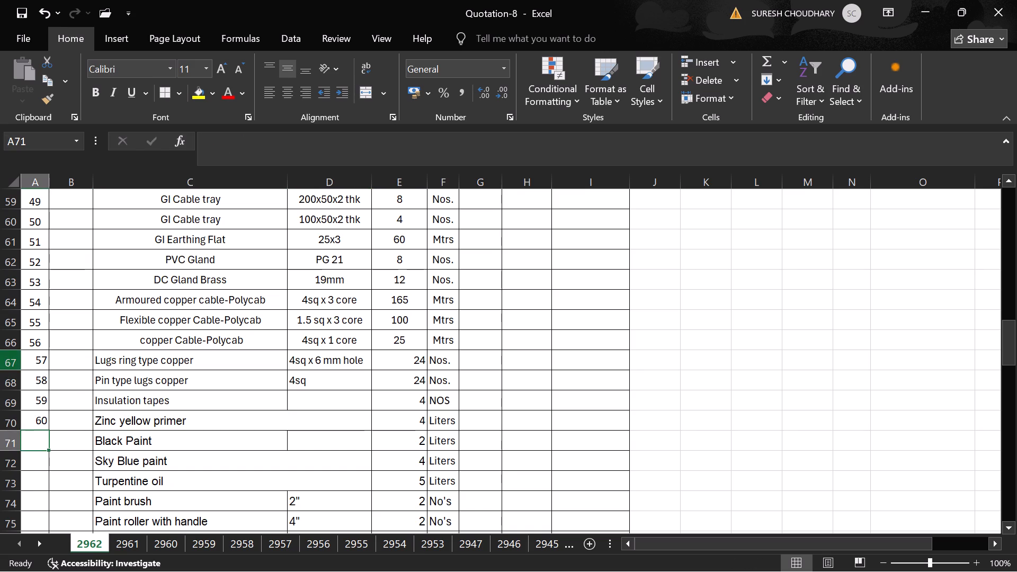
# Center the contents of the whole item description column C horizontally.
pyautogui.click(201, 178)
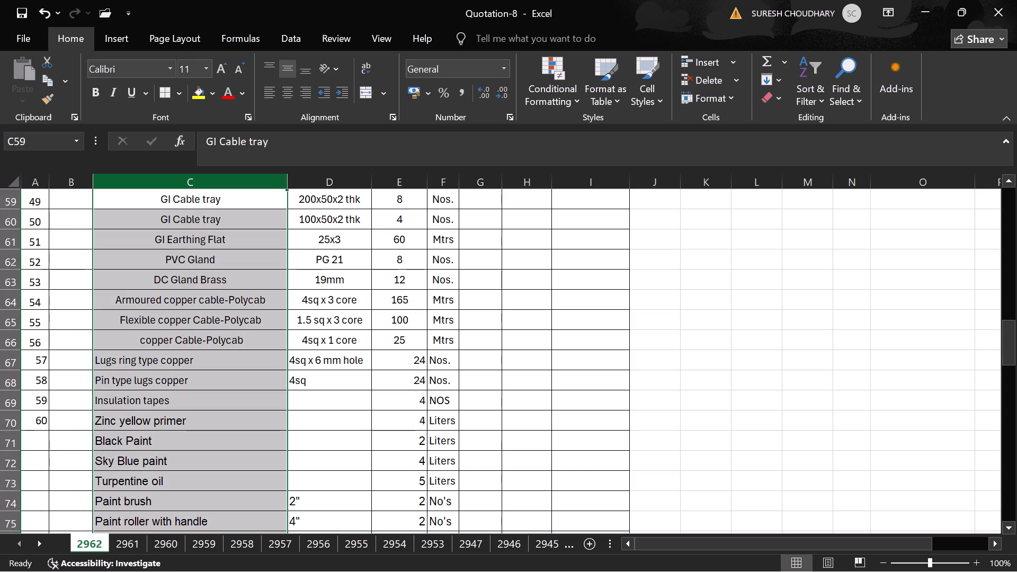
pyautogui.click(286, 89)
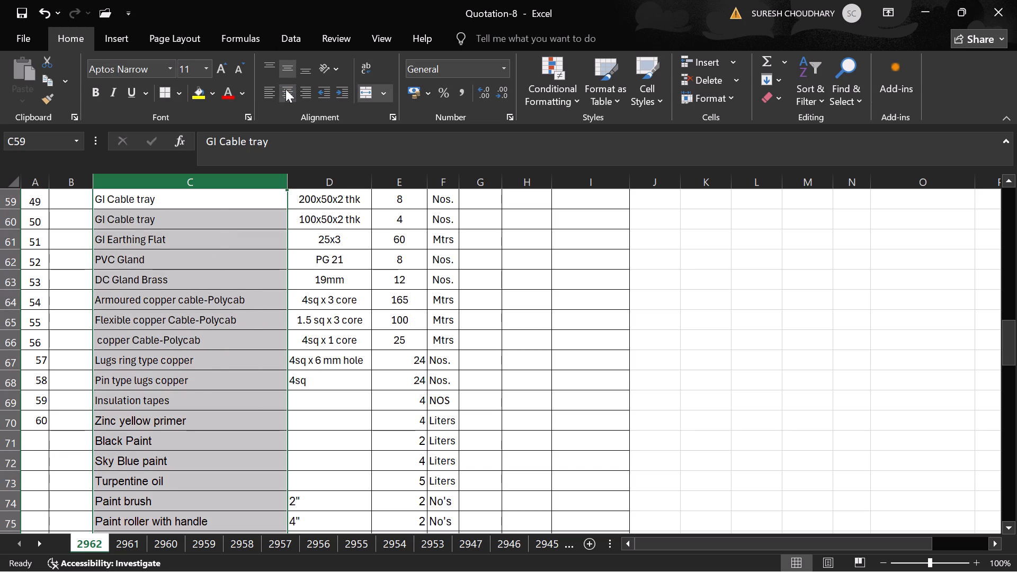
pyautogui.click(286, 89)
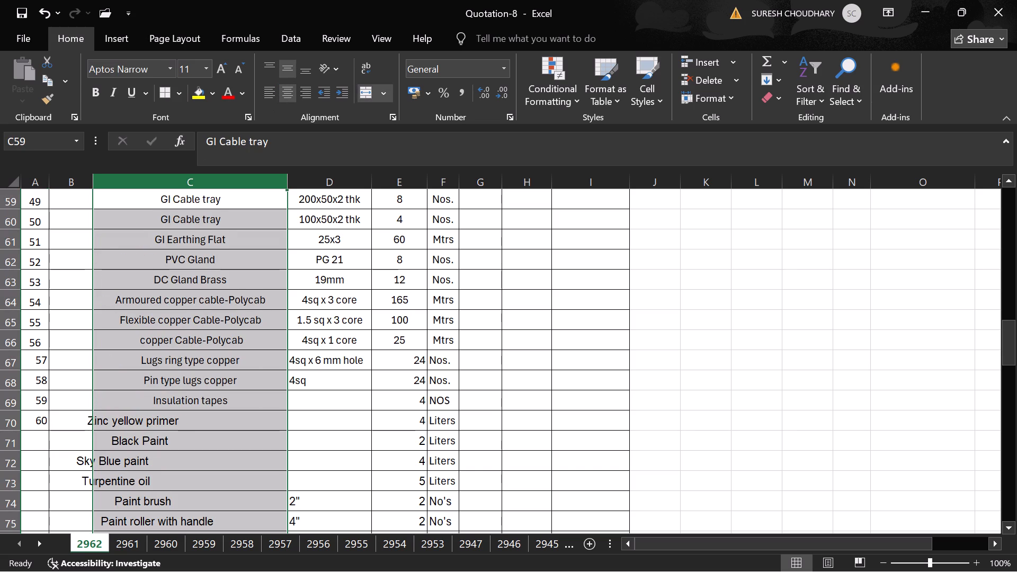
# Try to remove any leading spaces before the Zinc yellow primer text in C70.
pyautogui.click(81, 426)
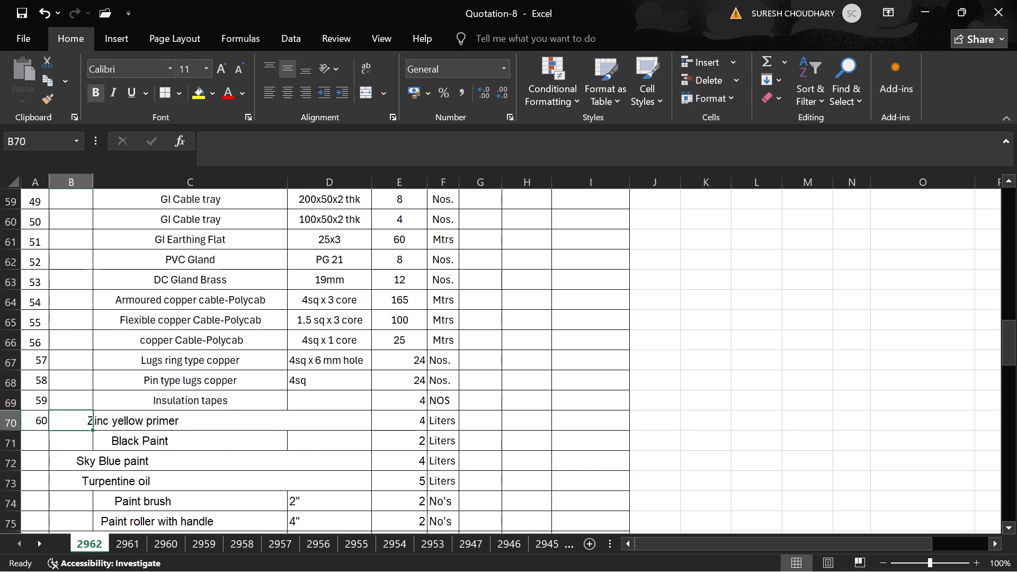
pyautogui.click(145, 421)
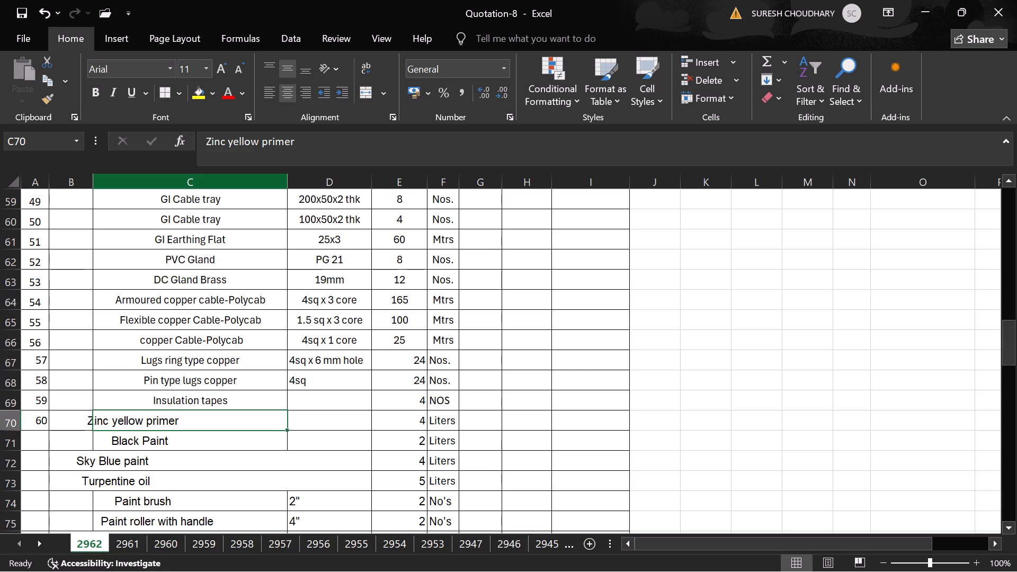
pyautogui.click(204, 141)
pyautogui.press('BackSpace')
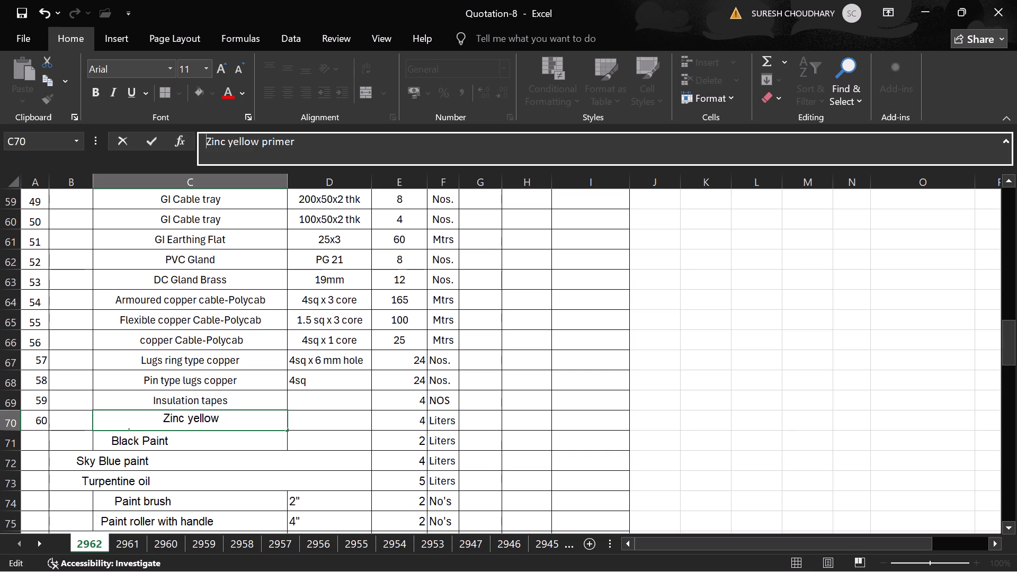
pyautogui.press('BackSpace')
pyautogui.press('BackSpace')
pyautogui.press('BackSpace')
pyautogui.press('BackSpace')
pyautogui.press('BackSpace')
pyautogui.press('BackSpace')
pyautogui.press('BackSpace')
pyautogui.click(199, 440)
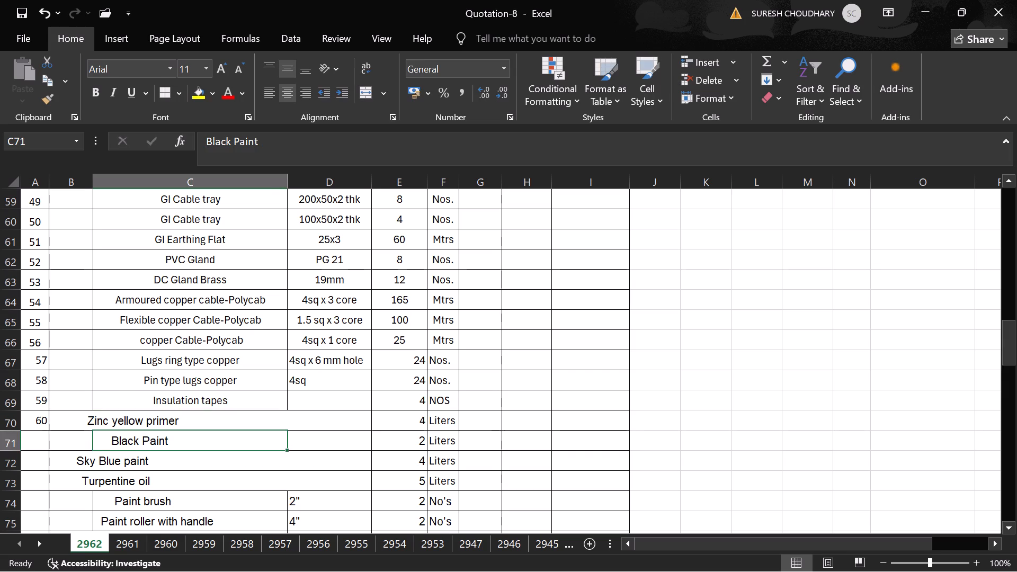
# Clear the horizontal centering of the Zinc yellow primer cell C70.
pyautogui.click(207, 421)
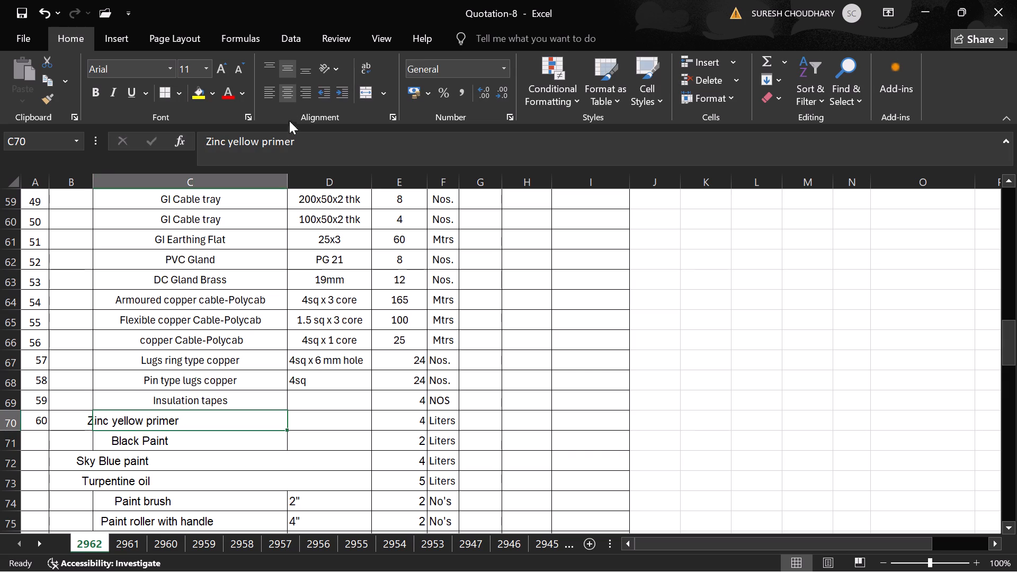
pyautogui.click(286, 89)
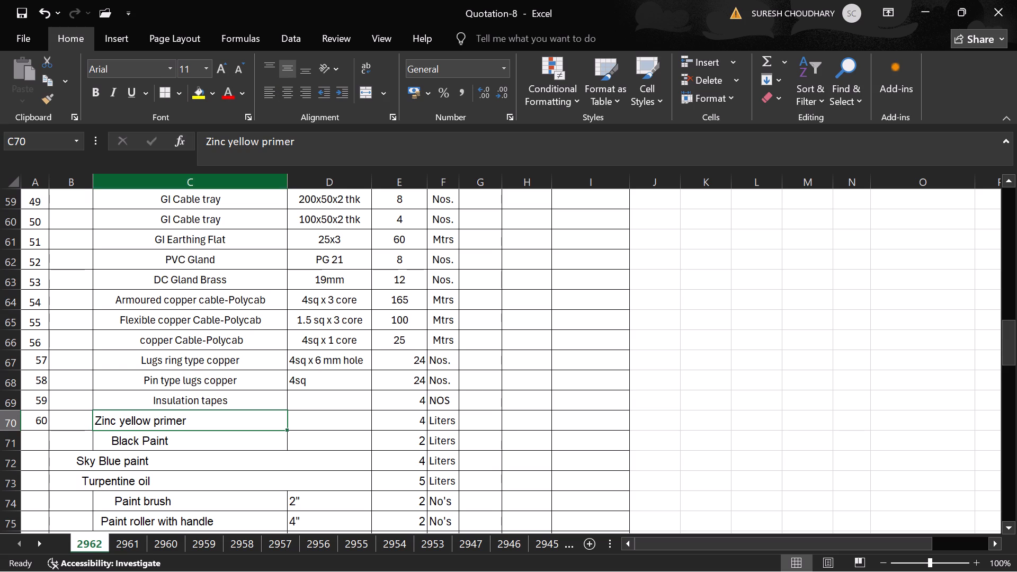
# Unmerge the cells B70:D70 in the Zinc yellow primer row.
pyautogui.moveTo(68, 420); pyautogui.dragTo(245, 437)
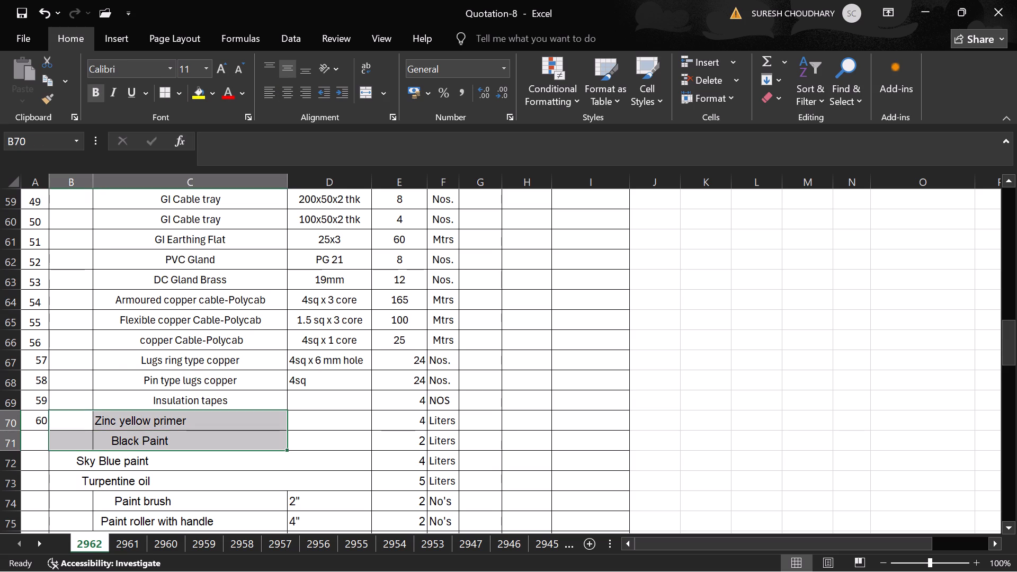
pyautogui.click(315, 421)
pyautogui.click(64, 421)
pyautogui.moveTo(64, 421); pyautogui.dragTo(100, 423)
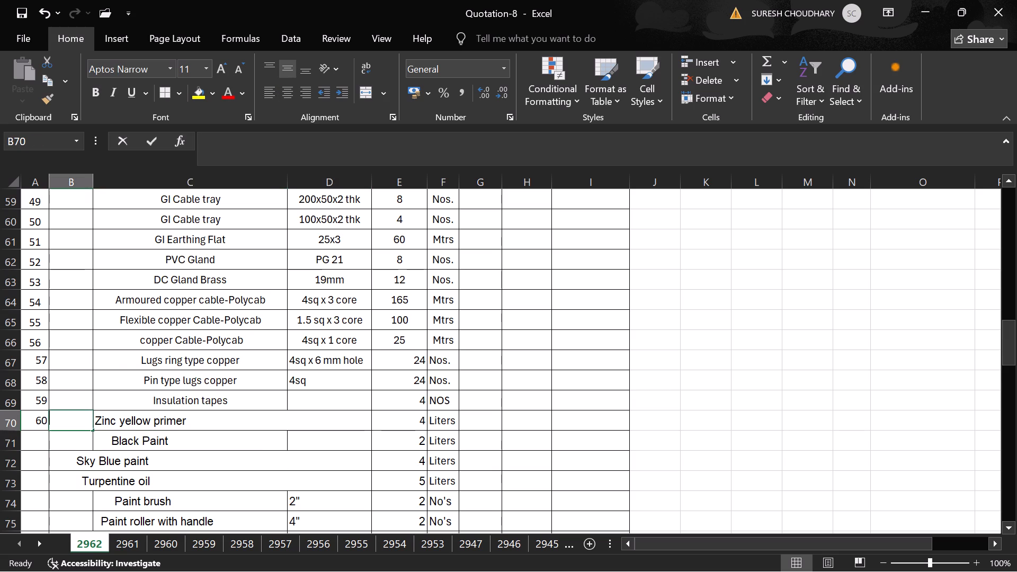
pyautogui.moveTo(100, 423); pyautogui.dragTo(257, 440)
pyautogui.moveTo(78, 423); pyautogui.dragTo(262, 417)
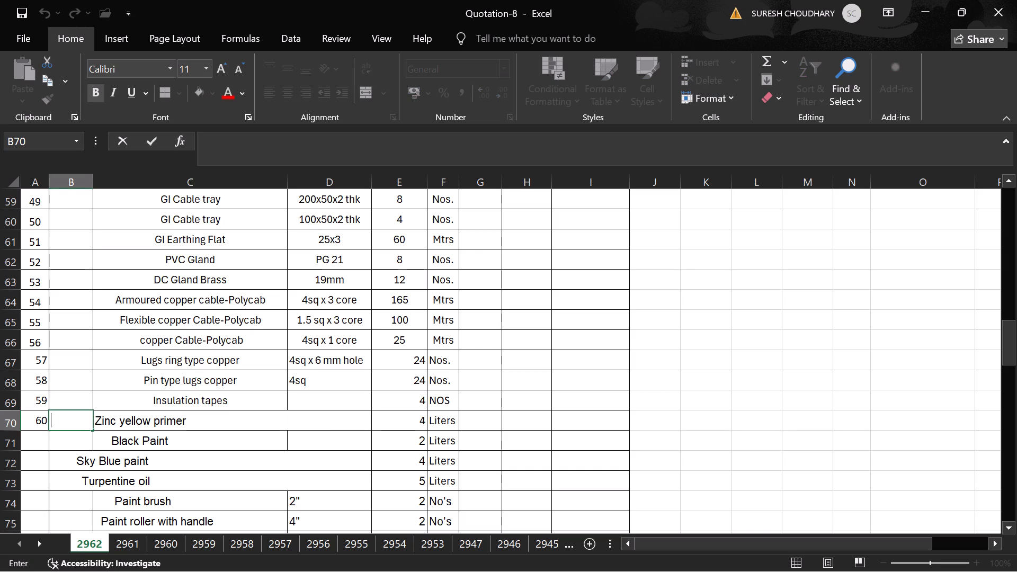
pyautogui.moveTo(312, 419); pyautogui.dragTo(76, 419)
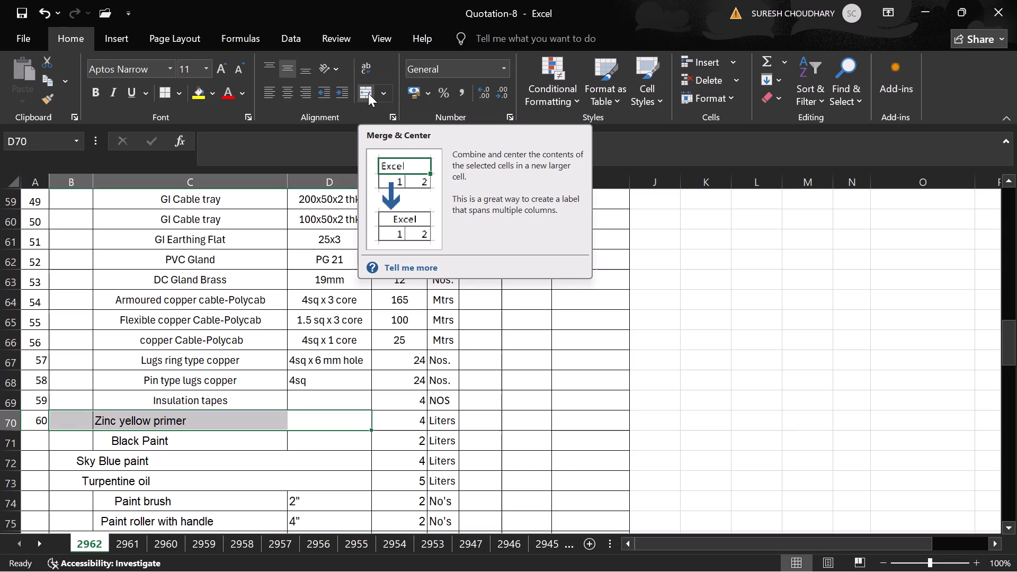
pyautogui.click(385, 91)
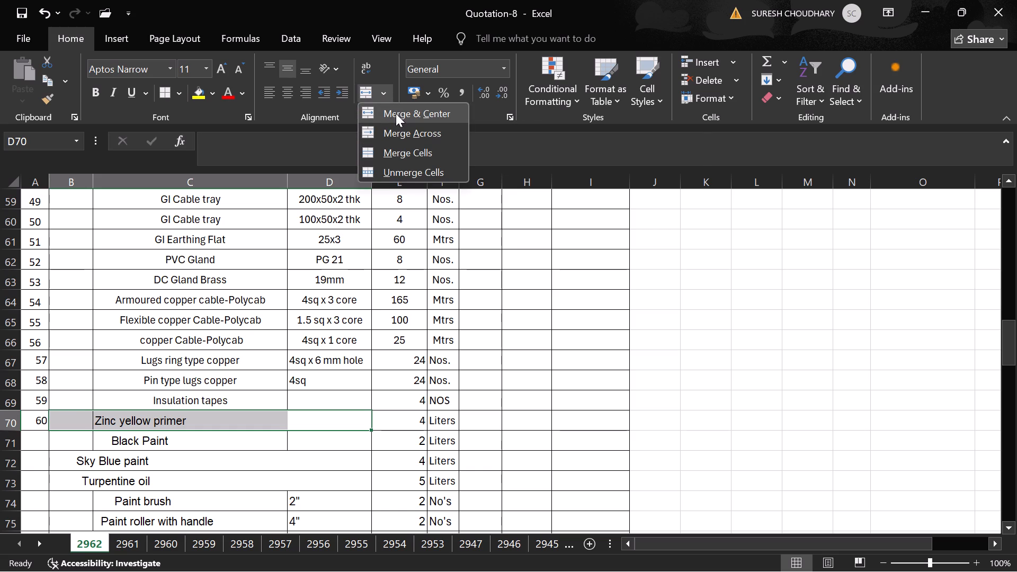
pyautogui.click(394, 167)
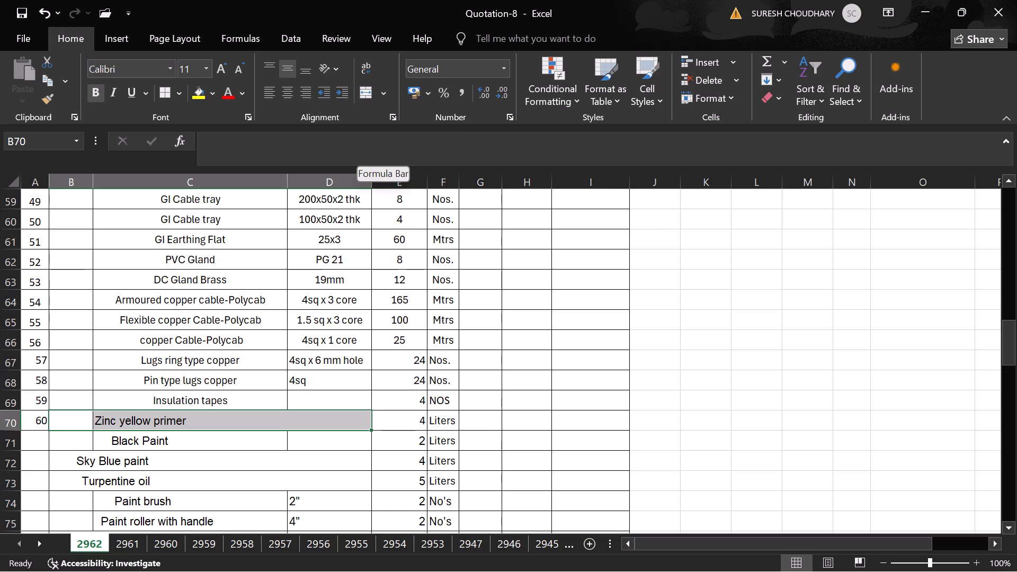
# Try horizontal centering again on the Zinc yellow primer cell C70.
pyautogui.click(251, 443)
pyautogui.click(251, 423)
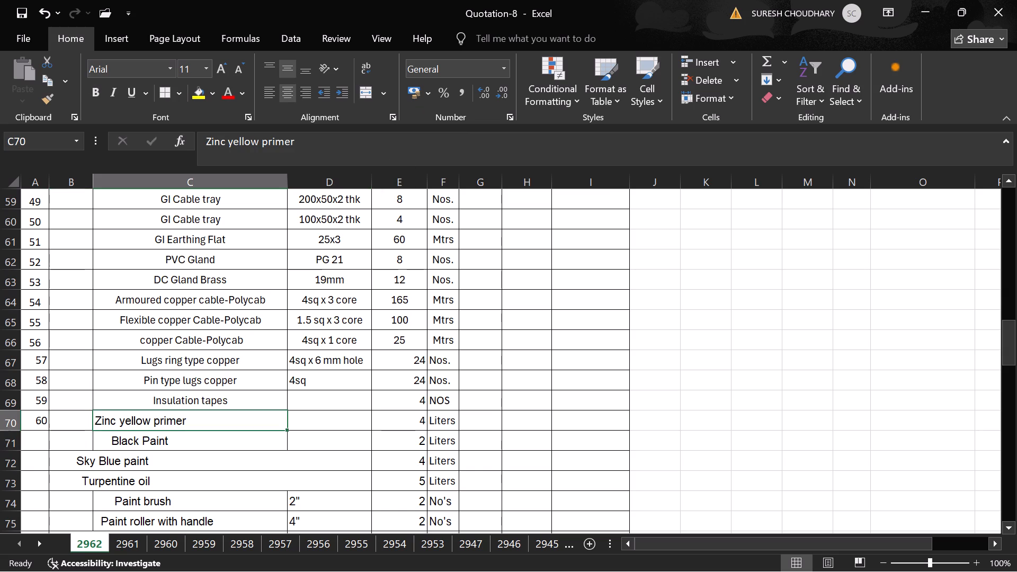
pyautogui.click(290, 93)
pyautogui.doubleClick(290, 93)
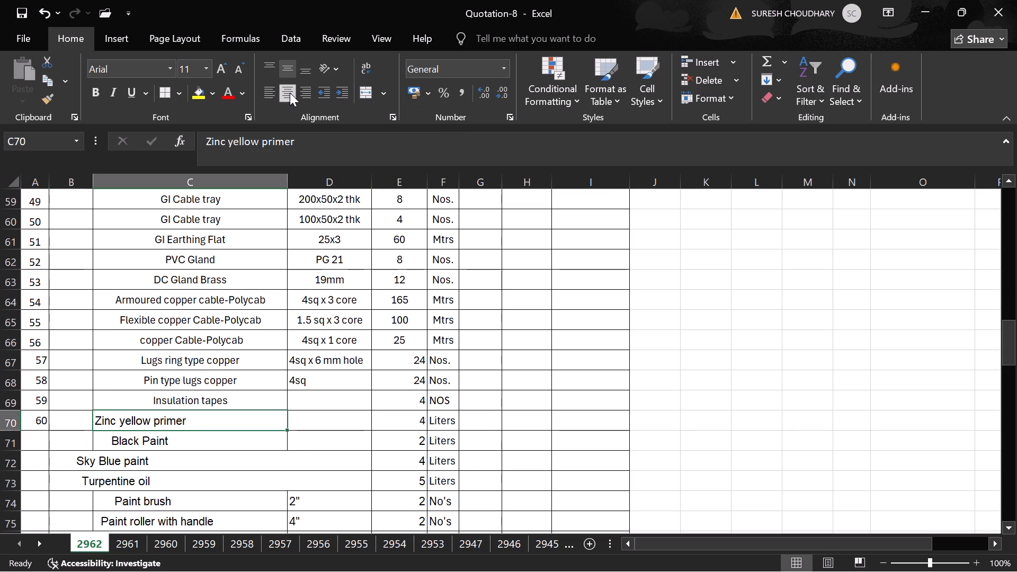
# Delete the blank row directly below the Junction Box row and the otherwise empty row numbered 62.
pyautogui.scroll(-2, 250, 353)
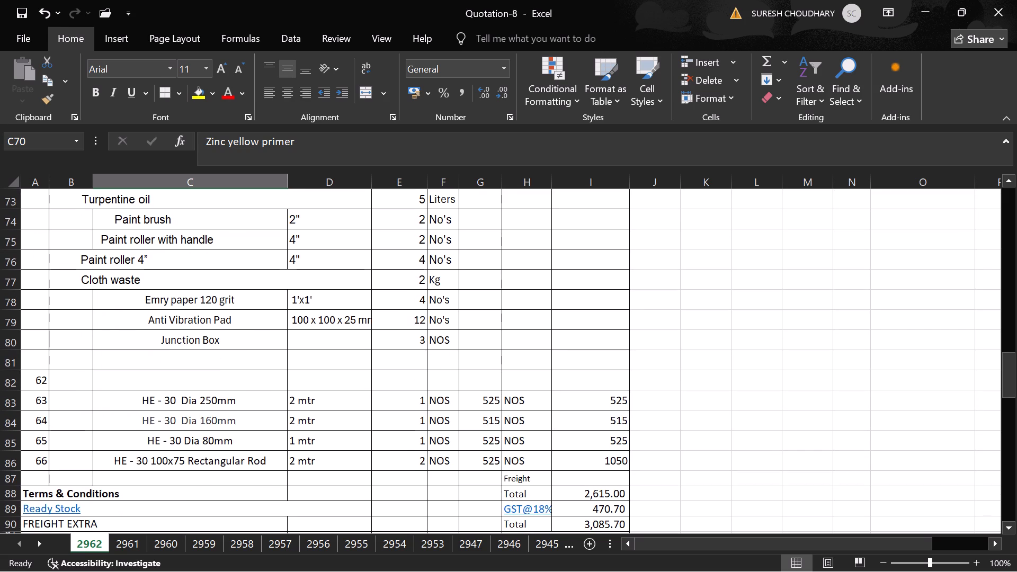
pyautogui.moveTo(38, 376); pyautogui.dragTo(613, 471)
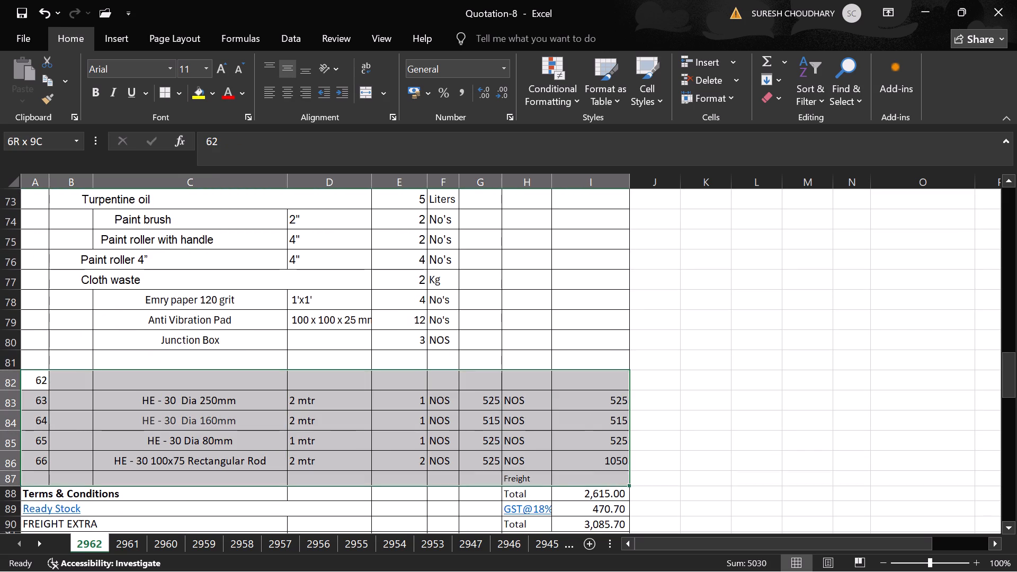
pyautogui.moveTo(613, 471); pyautogui.dragTo(631, 462)
pyautogui.click(631, 462)
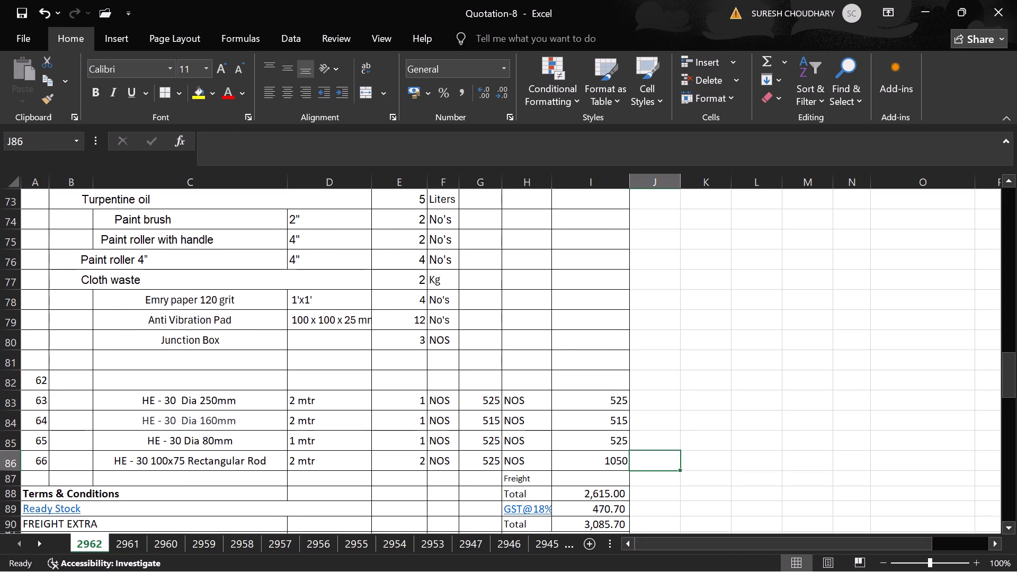
pyautogui.click(128, 405)
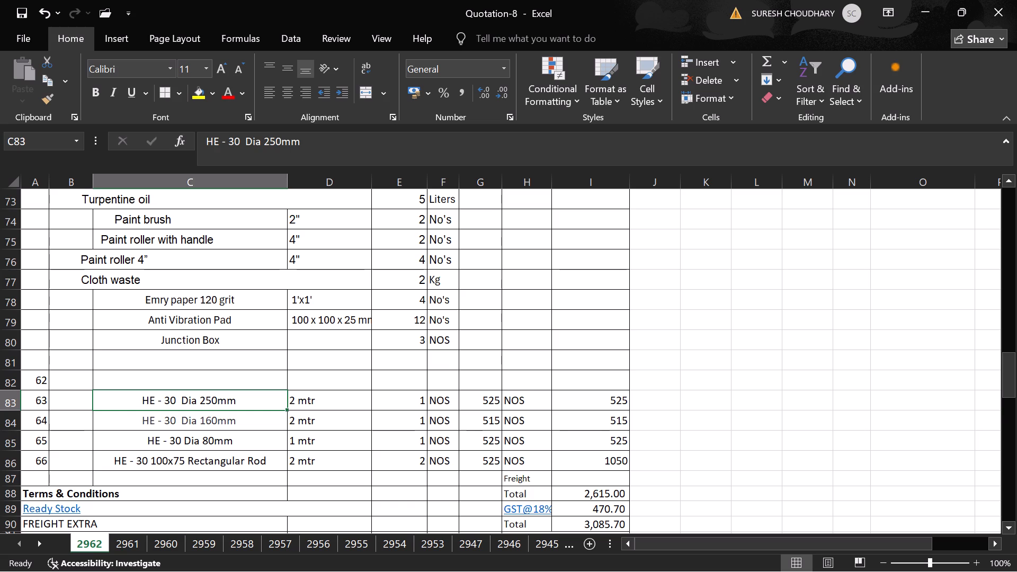
pyautogui.rightClick(12, 361)
pyautogui.click(74, 254)
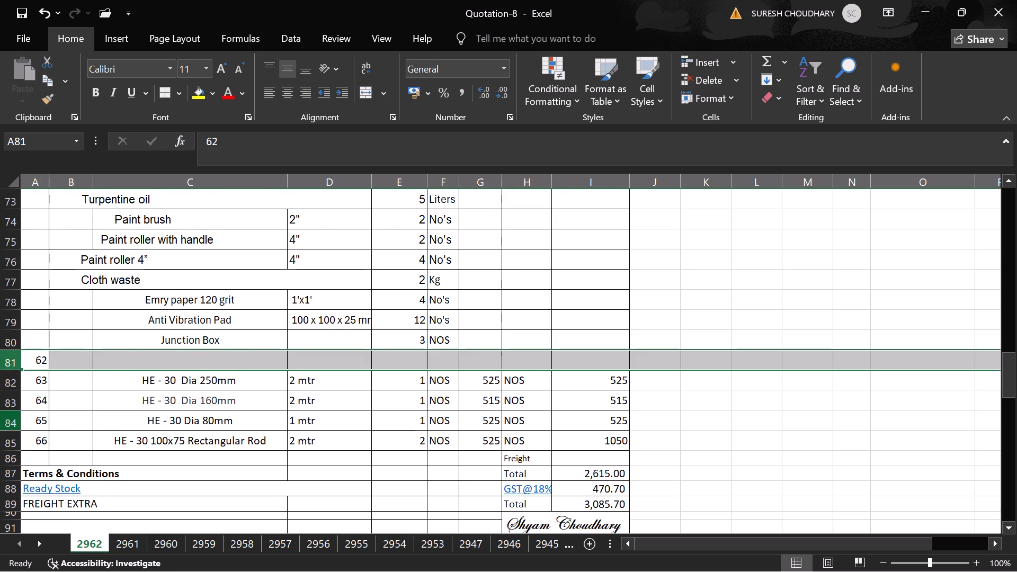
pyautogui.rightClick(11, 364)
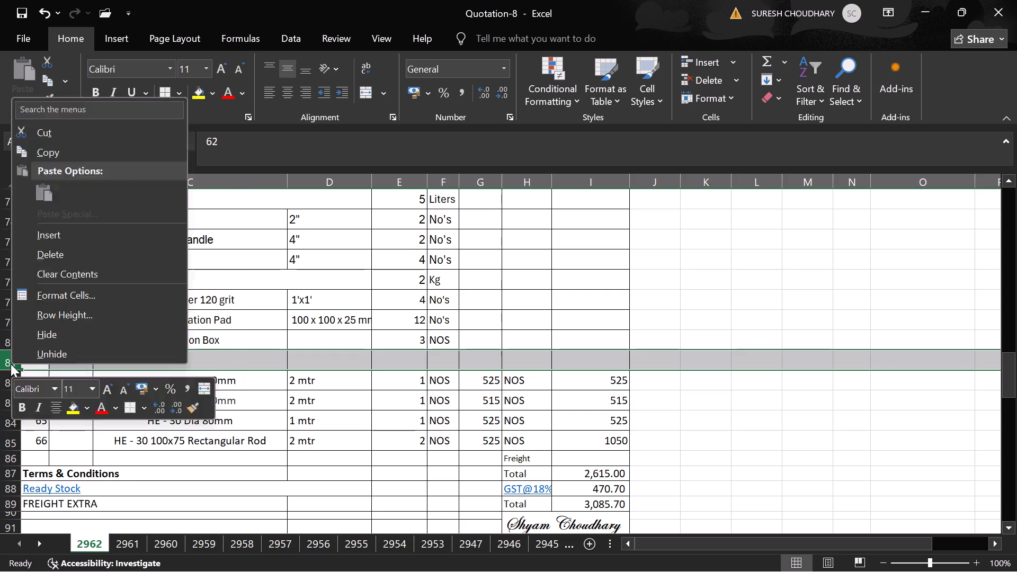
pyautogui.rightClick(11, 364)
pyautogui.rightClick(11, 361)
pyautogui.rightClick(11, 361)
pyautogui.rightClick(11, 361)
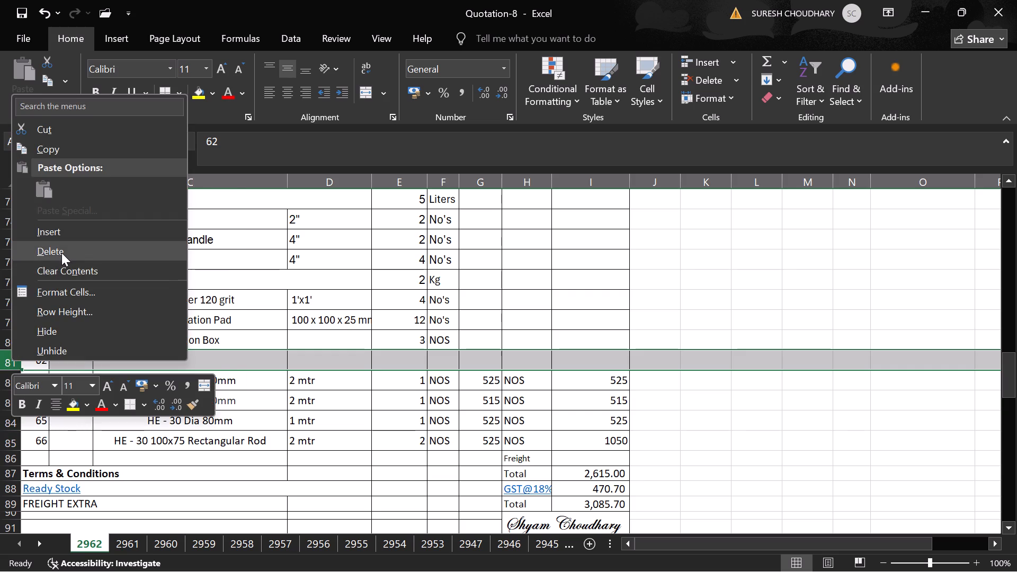
pyautogui.doubleClick(61, 251)
# Delete the four leftover HE - 30 rod rows numbered 63 to 66 below the Junction Box row.
pyautogui.rightClick(4, 365)
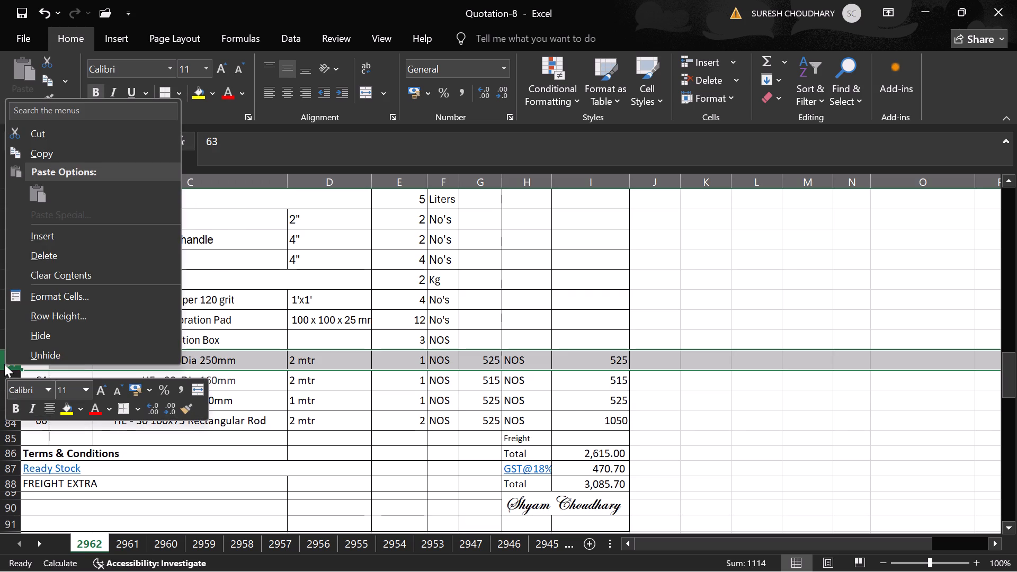
pyautogui.press('d')
pyautogui.rightClick(4, 361)
pyautogui.press('d')
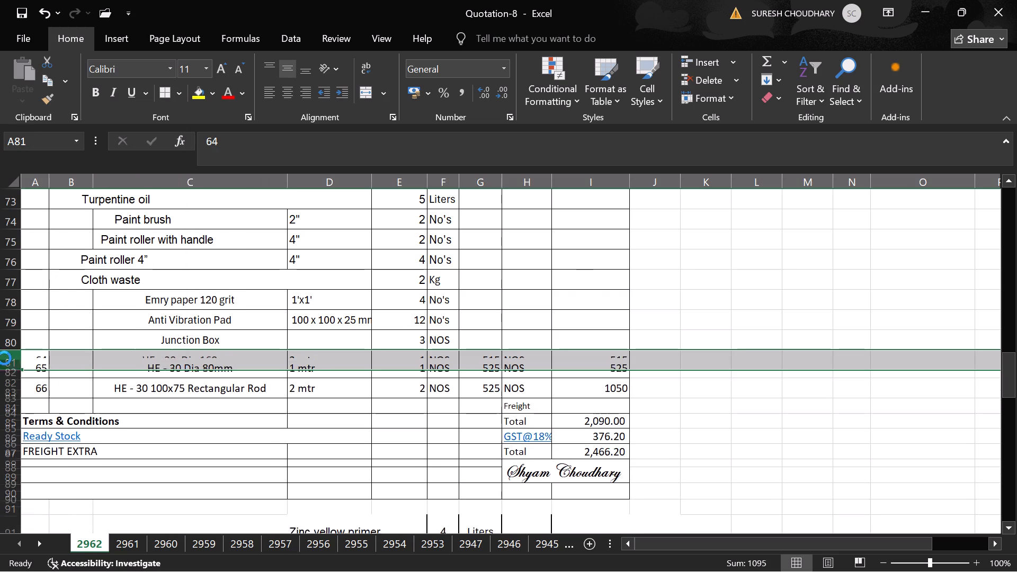
pyautogui.rightClick(4, 358)
pyautogui.press('d')
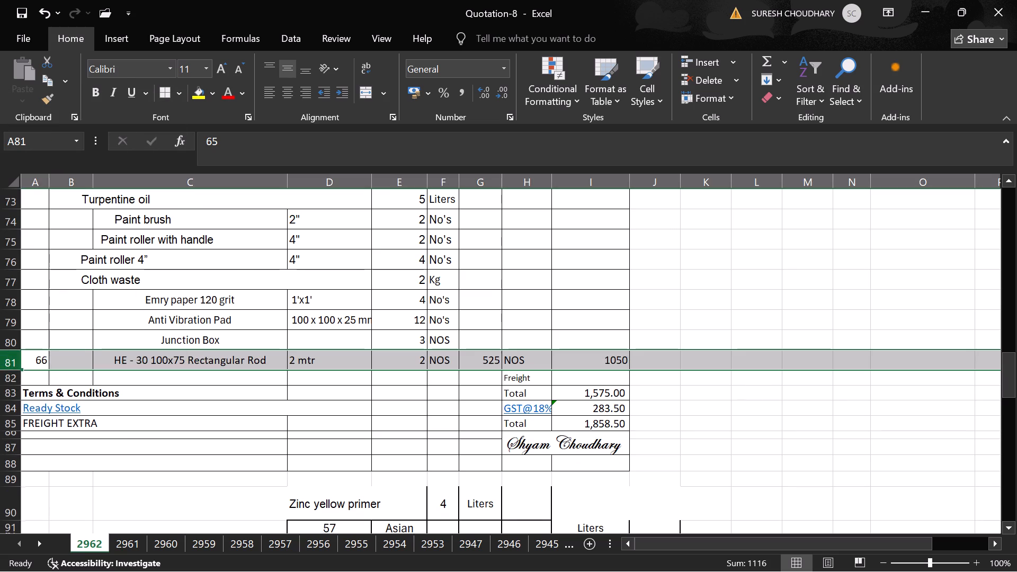
pyautogui.rightClick(4, 358)
pyautogui.press('d')
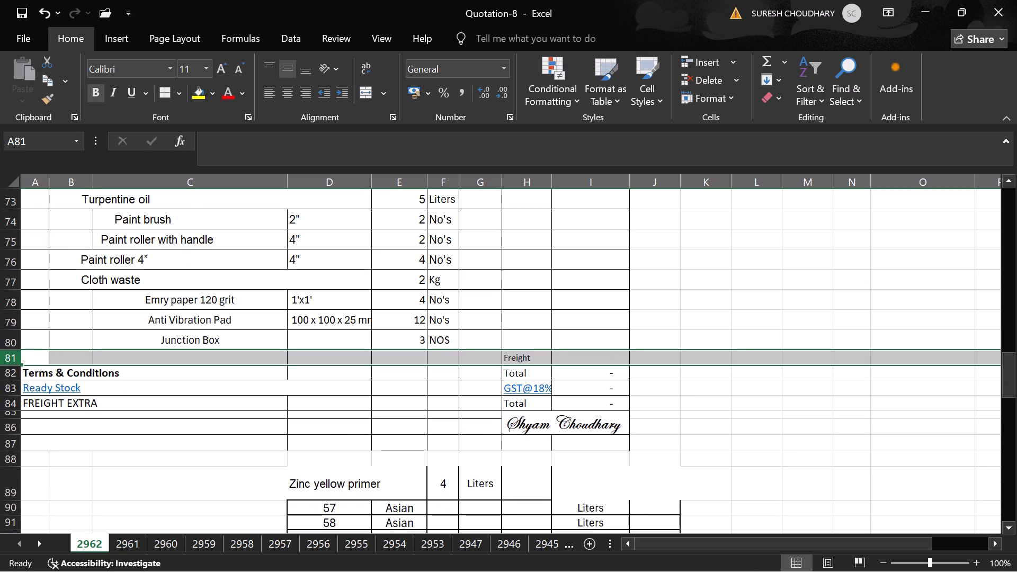
# Apply all borders to the empty specification cell D77 in the Cloth waste row.
pyautogui.click(316, 279)
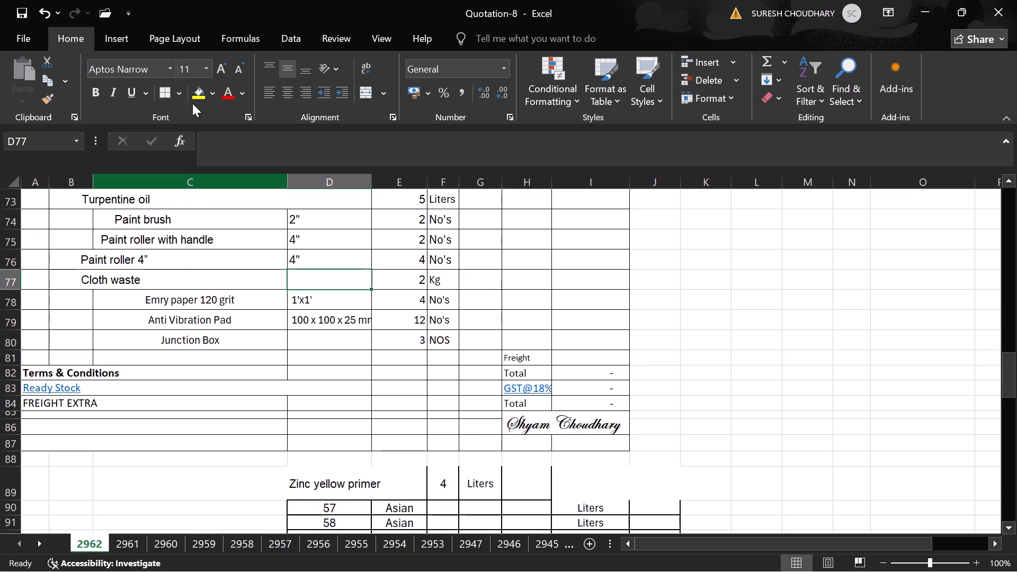
pyautogui.doubleClick(183, 89)
pyautogui.click(177, 91)
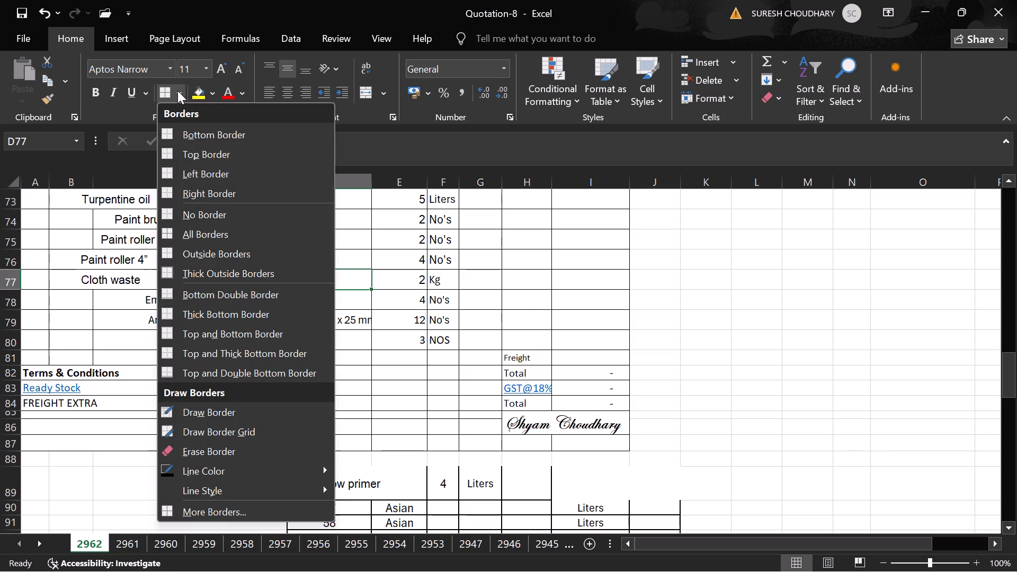
pyautogui.click(212, 233)
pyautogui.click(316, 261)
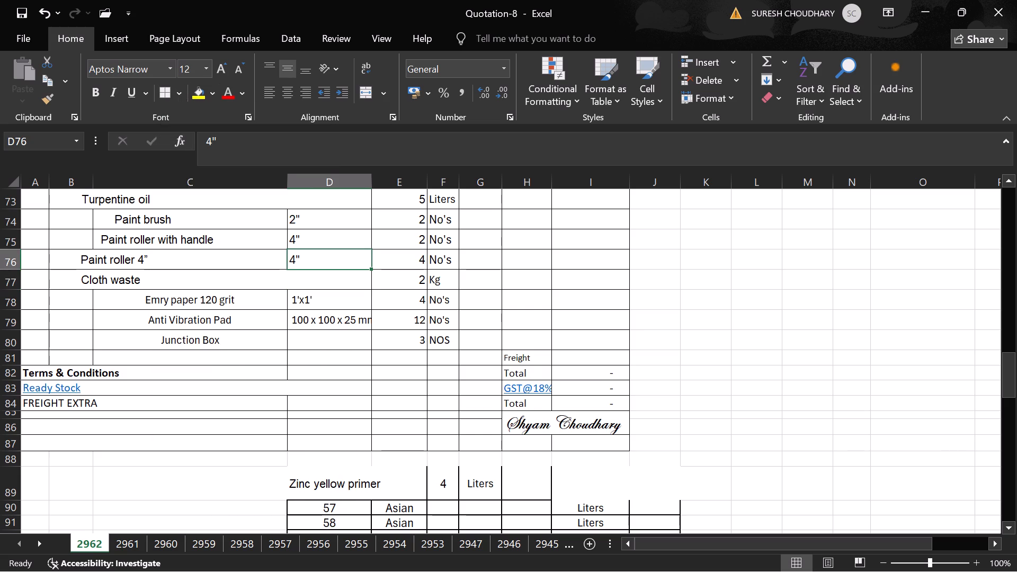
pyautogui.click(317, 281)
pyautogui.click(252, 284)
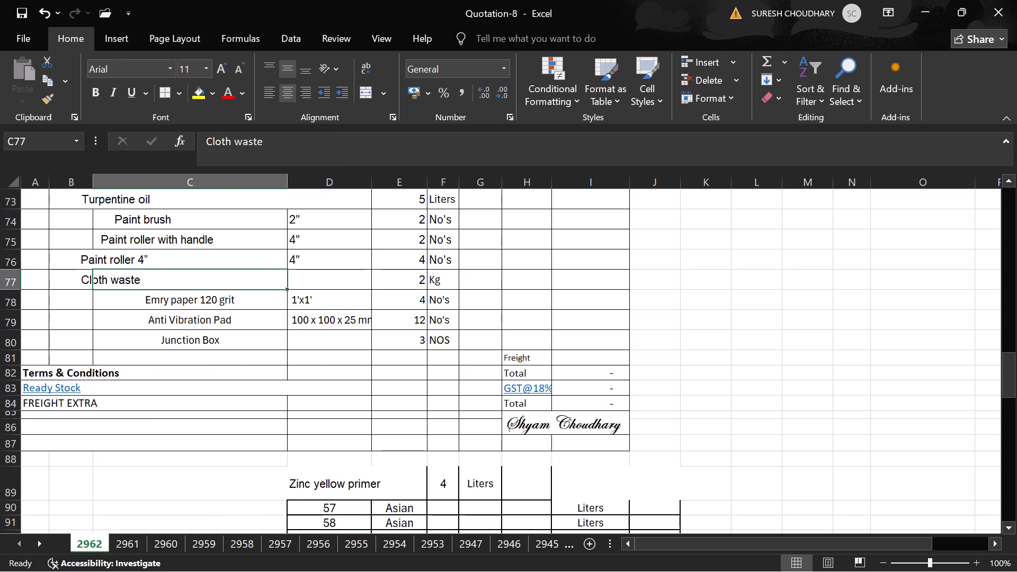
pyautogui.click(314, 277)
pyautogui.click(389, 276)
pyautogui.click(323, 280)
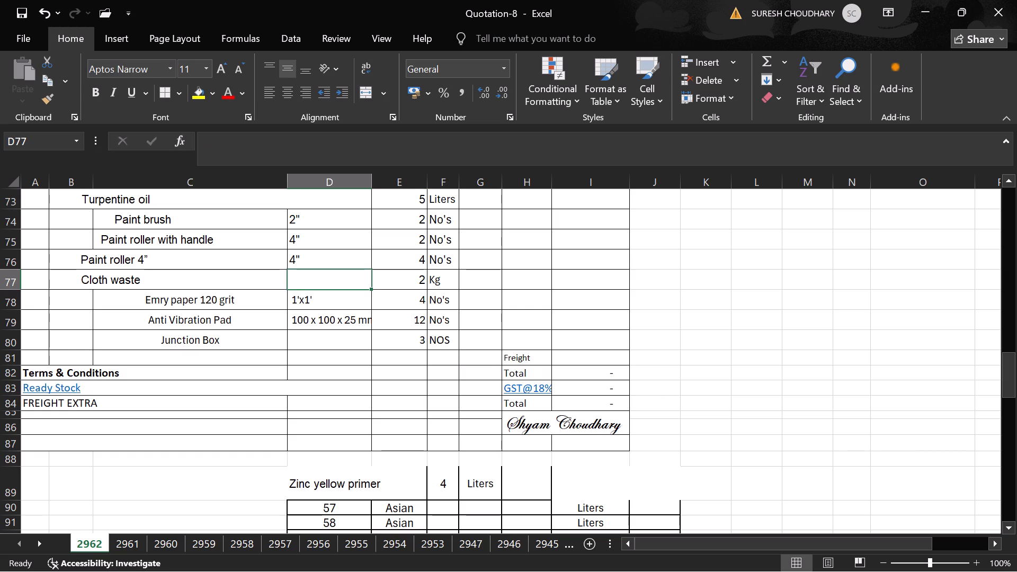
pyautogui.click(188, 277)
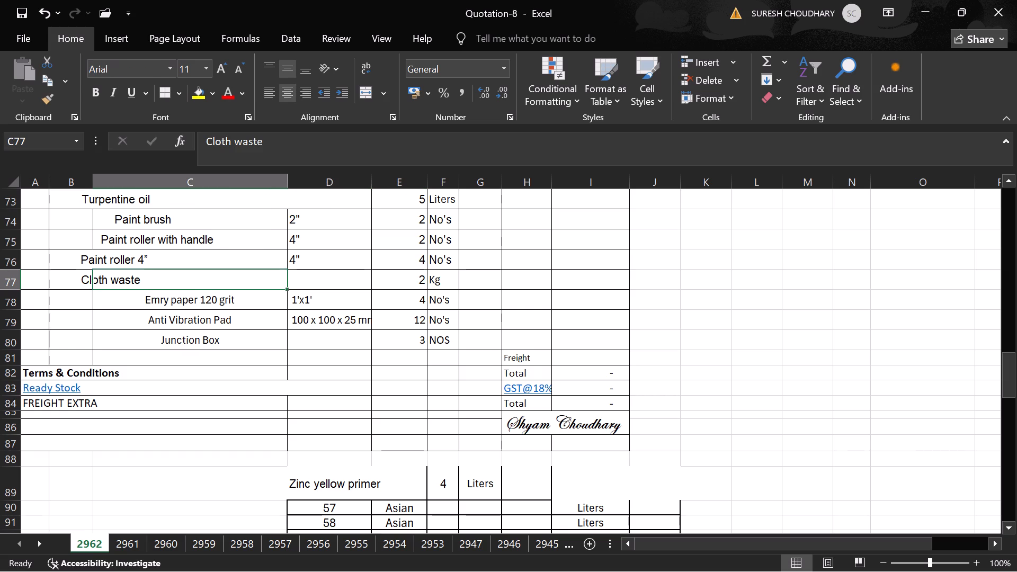
# Clear the contents of the leftover paint item table in D89:K99 below the quotation.
pyautogui.scroll(-1, 229, 325)
pyautogui.moveTo(291, 341); pyautogui.dragTo(521, 456)
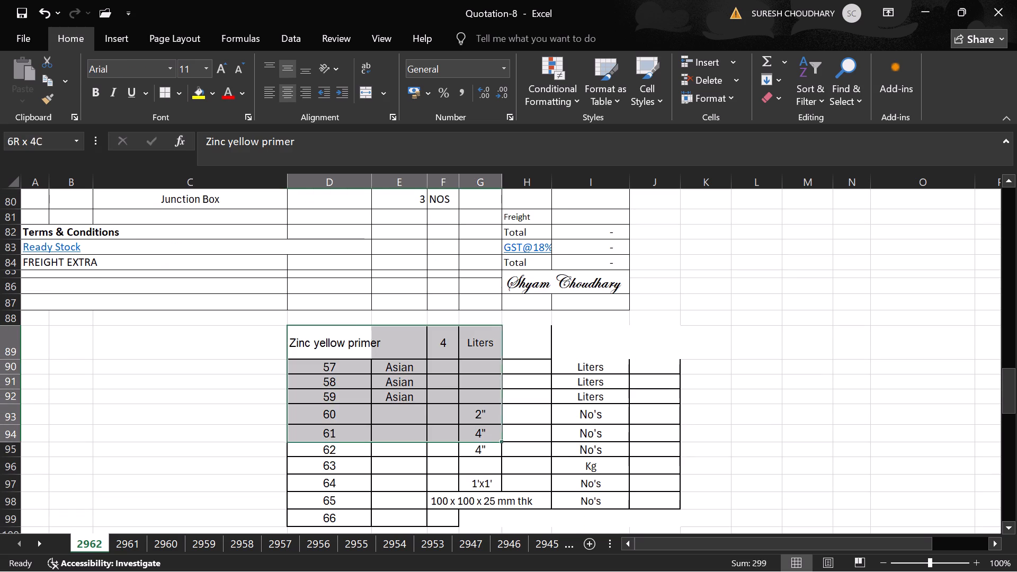
pyautogui.moveTo(521, 456); pyautogui.dragTo(701, 526)
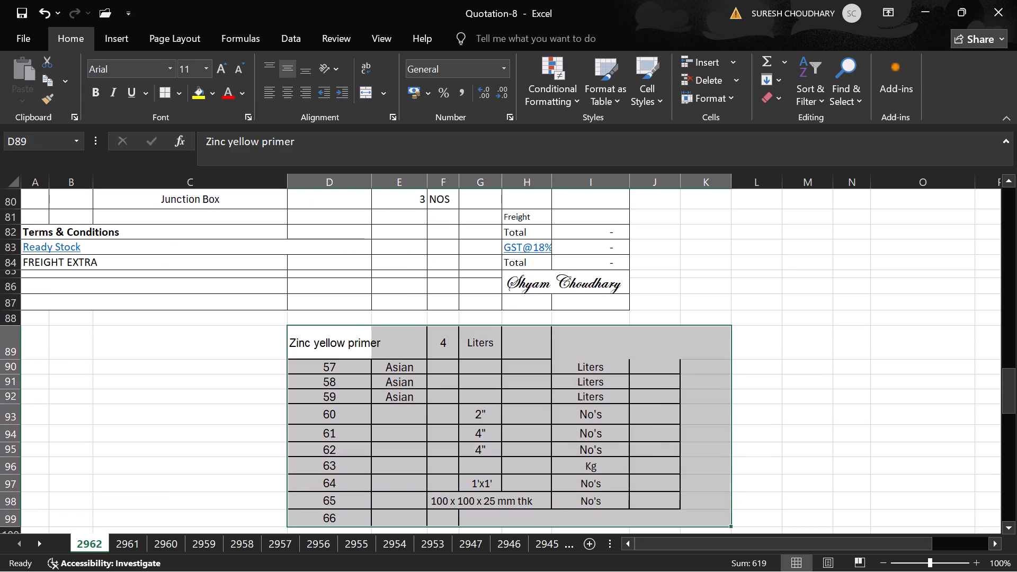
pyautogui.press('Delete')
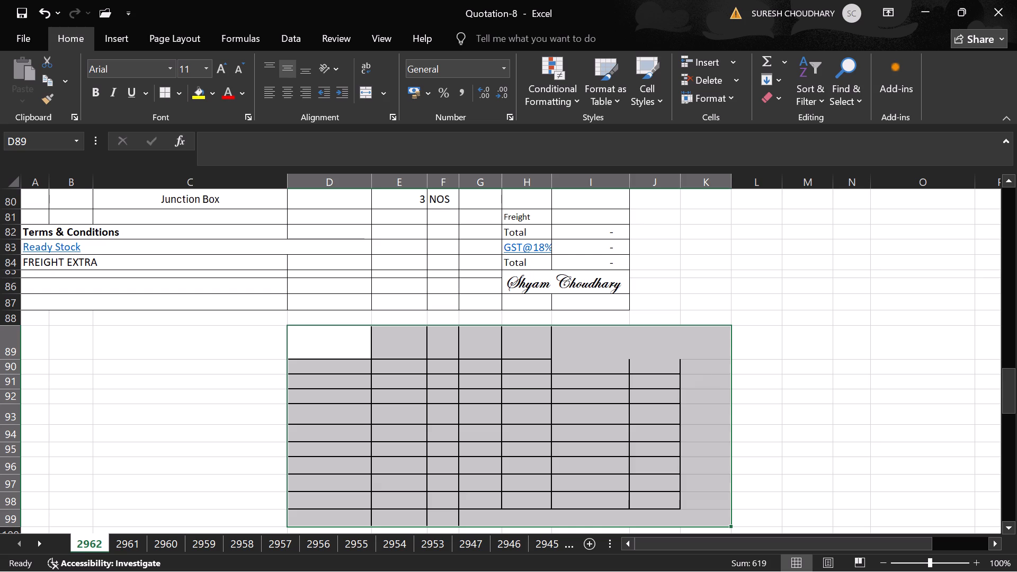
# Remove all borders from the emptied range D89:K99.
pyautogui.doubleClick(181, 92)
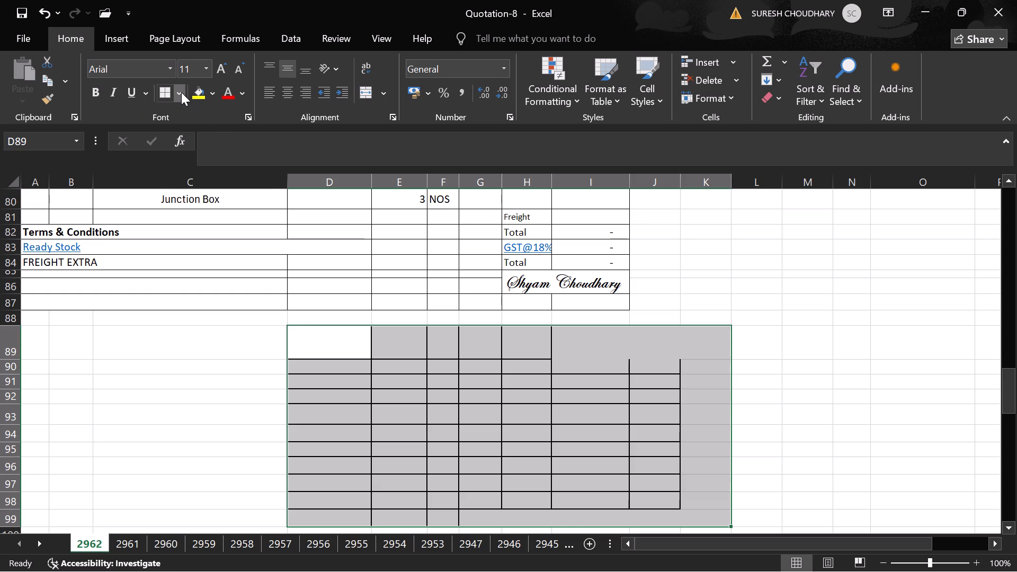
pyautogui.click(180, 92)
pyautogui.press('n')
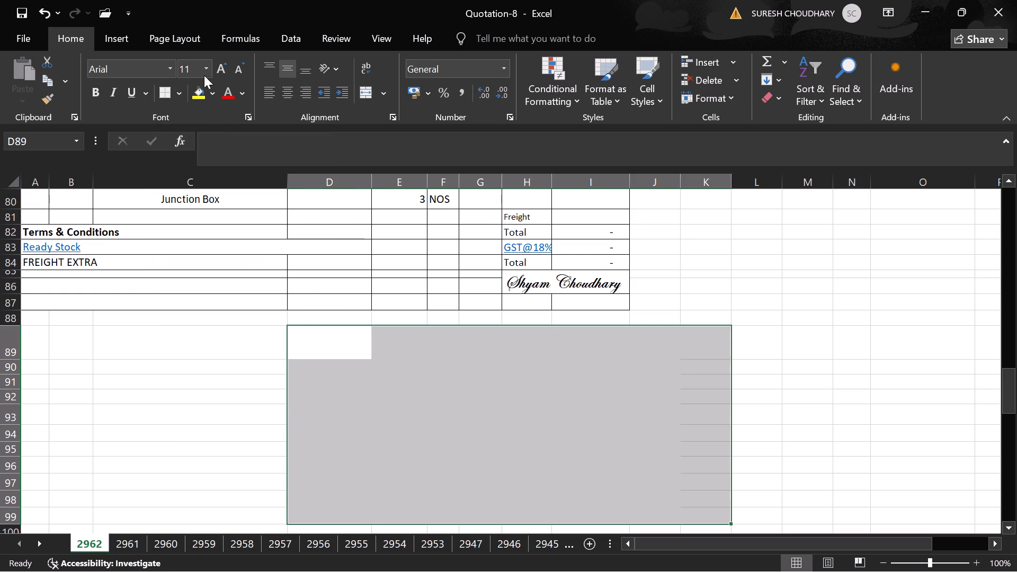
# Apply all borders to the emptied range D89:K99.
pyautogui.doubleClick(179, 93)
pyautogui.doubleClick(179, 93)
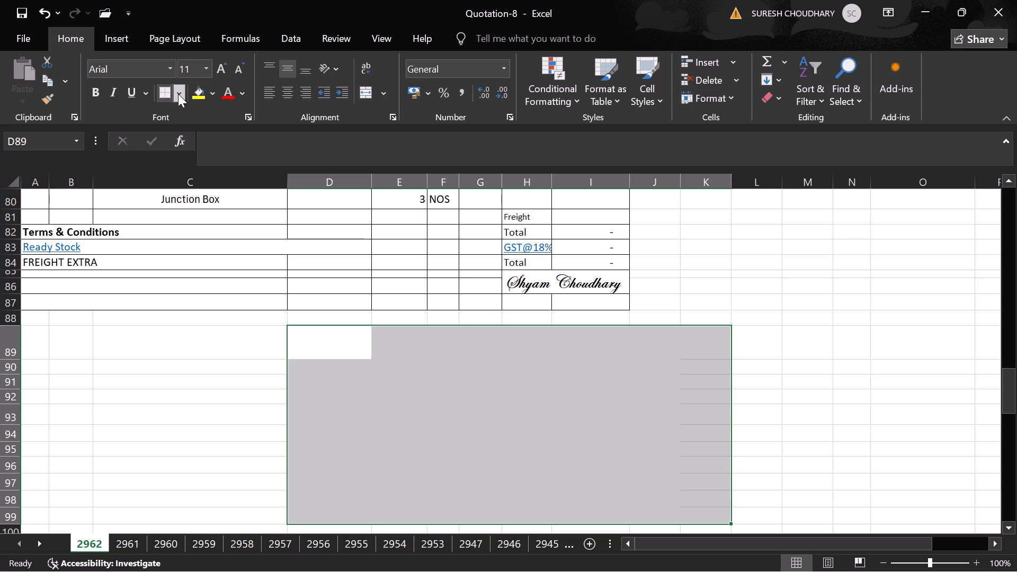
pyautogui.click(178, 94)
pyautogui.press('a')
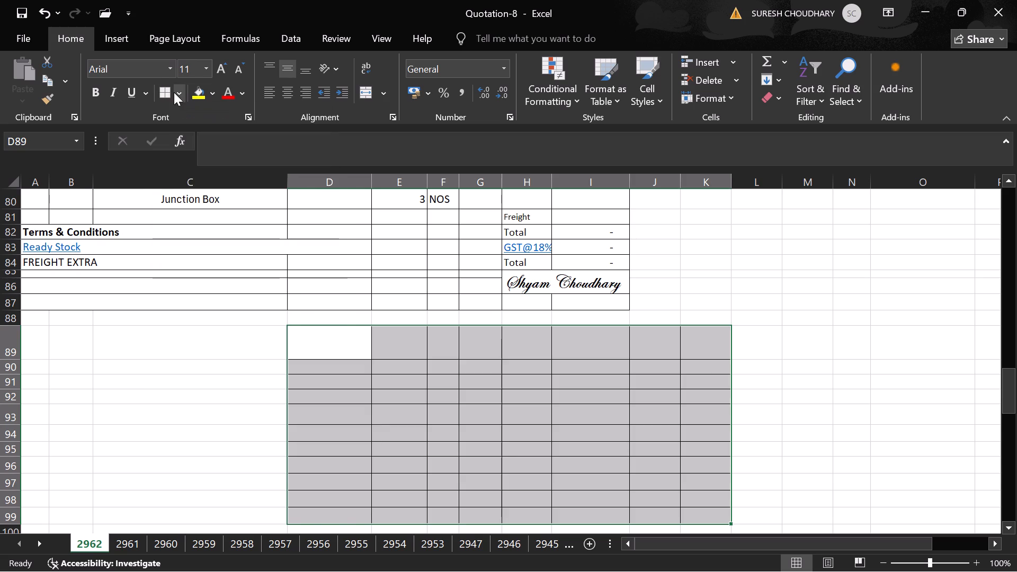
# Clear the range C89:N99 below the quotation and set it to no border.
pyautogui.click(256, 300)
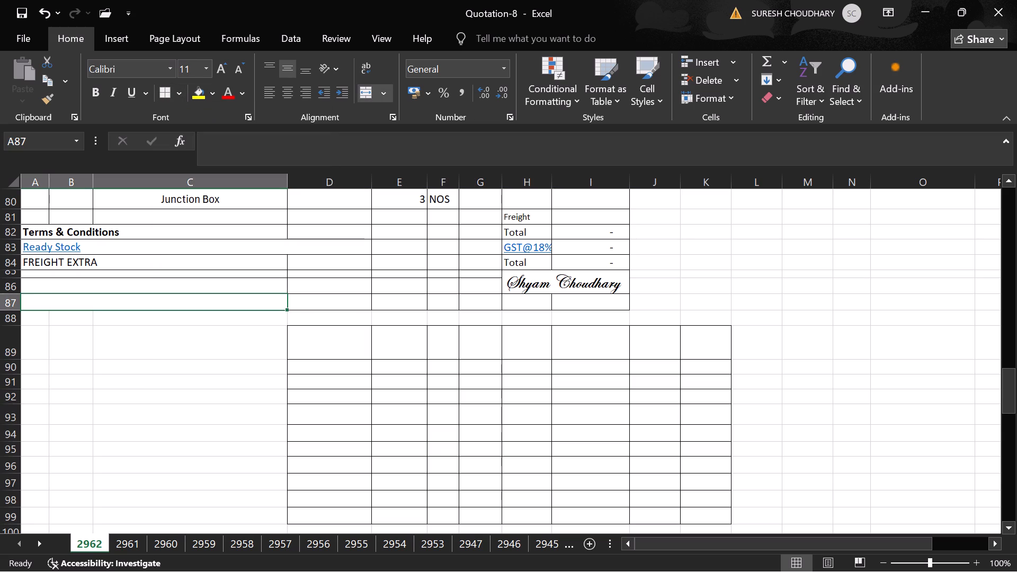
pyautogui.scroll(-1, 247, 360)
pyautogui.scroll(1, 247, 360)
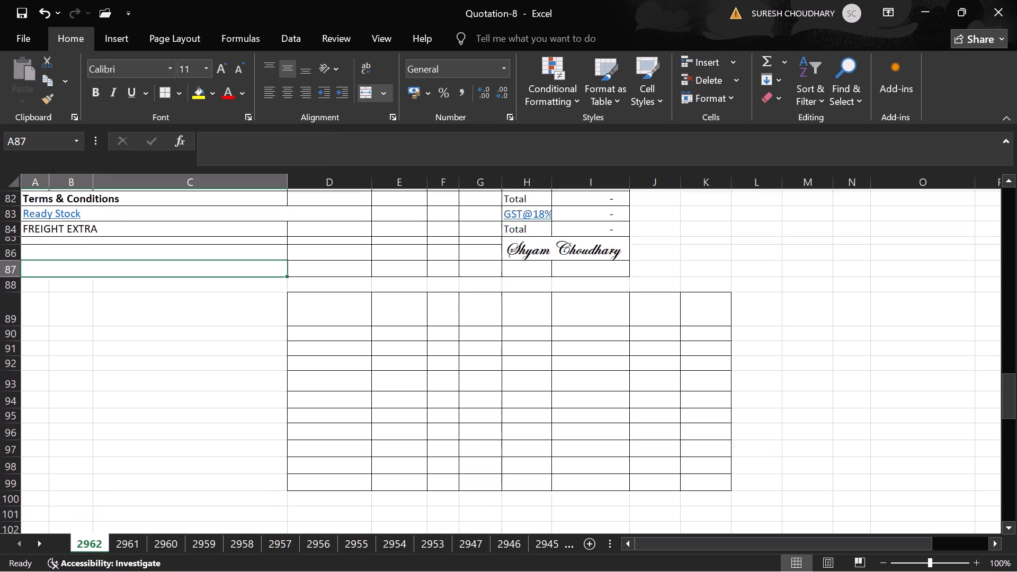
pyautogui.moveTo(300, 338); pyautogui.dragTo(731, 518)
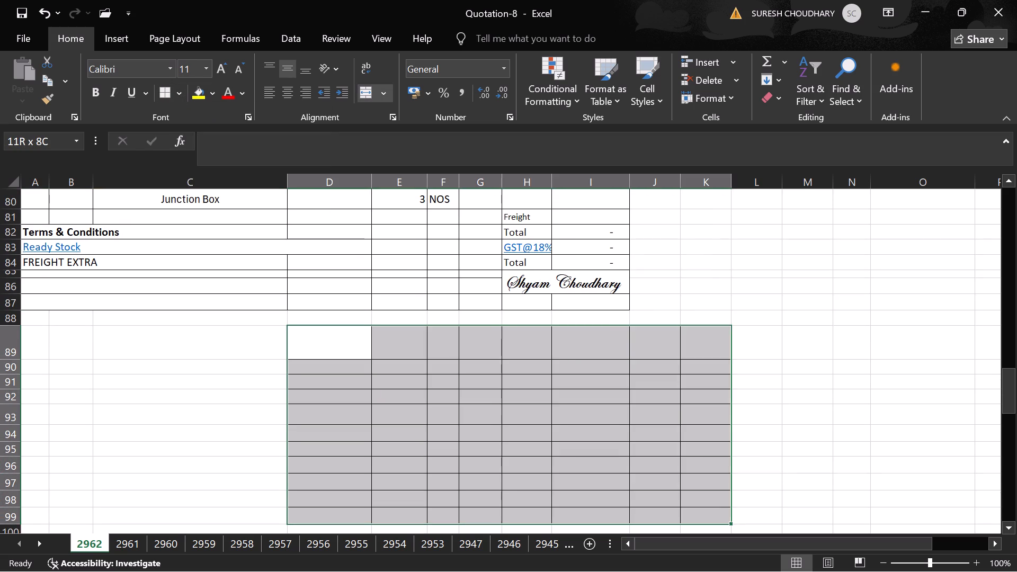
pyautogui.moveTo(731, 518); pyautogui.dragTo(741, 520)
pyautogui.click(741, 520)
pyautogui.moveTo(196, 327); pyautogui.dragTo(338, 402)
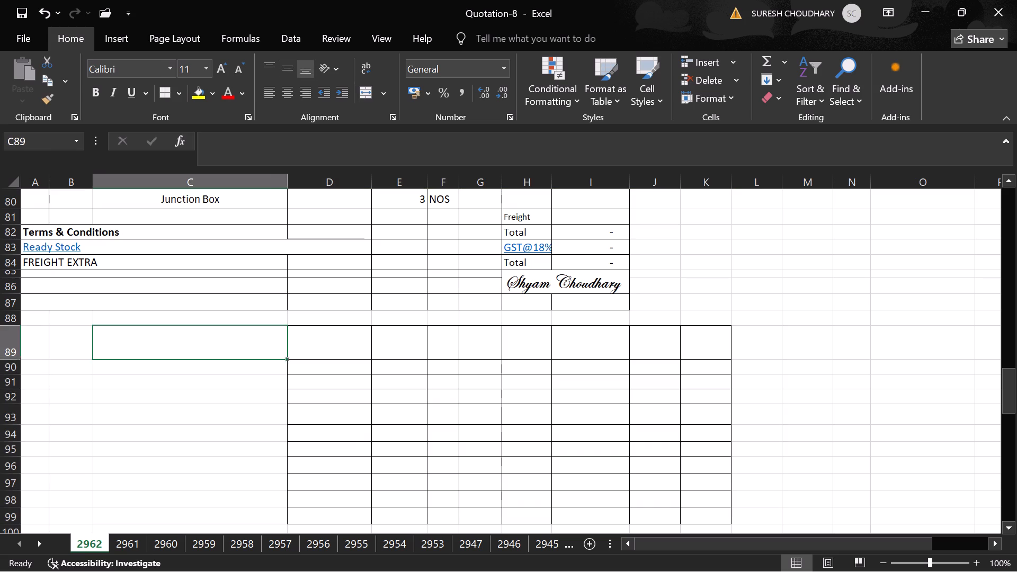
pyautogui.moveTo(338, 402); pyautogui.dragTo(862, 522)
pyautogui.press('Delete')
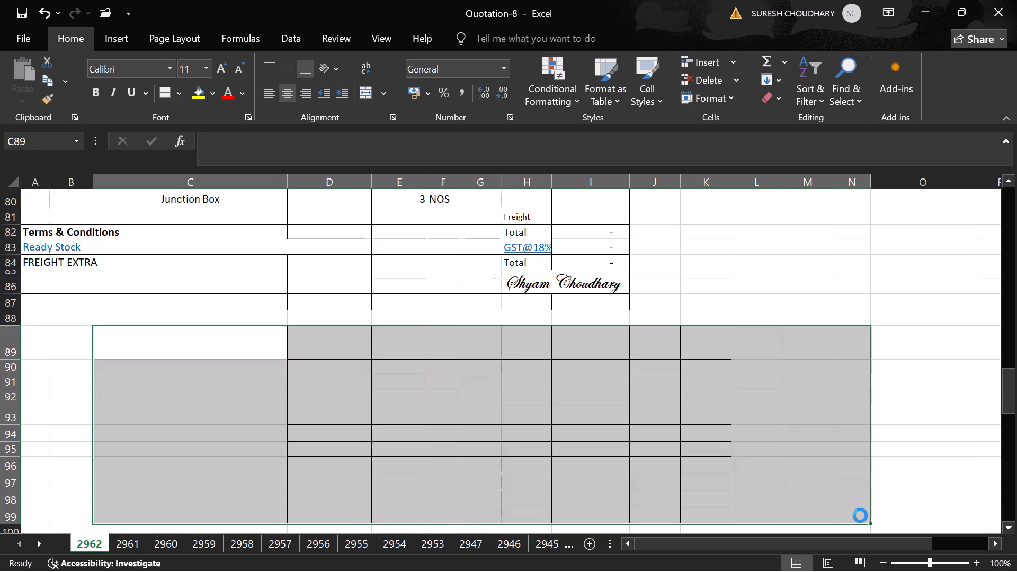
pyautogui.press('Delete')
pyautogui.press('Delete')
pyautogui.press('Delete')
pyautogui.press('Delete')
pyautogui.press('Delete')
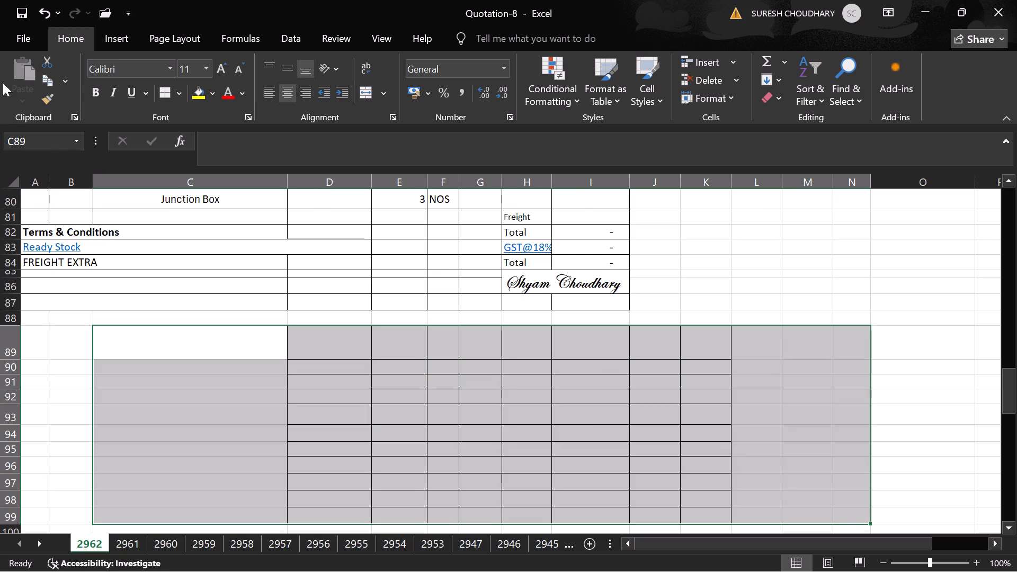
pyautogui.click(178, 94)
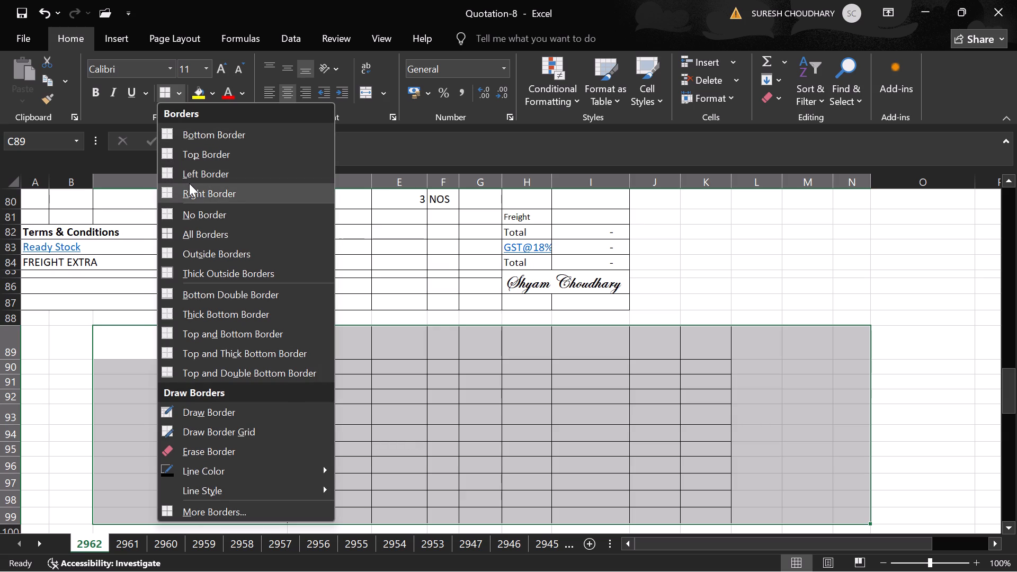
pyautogui.doubleClick(194, 213)
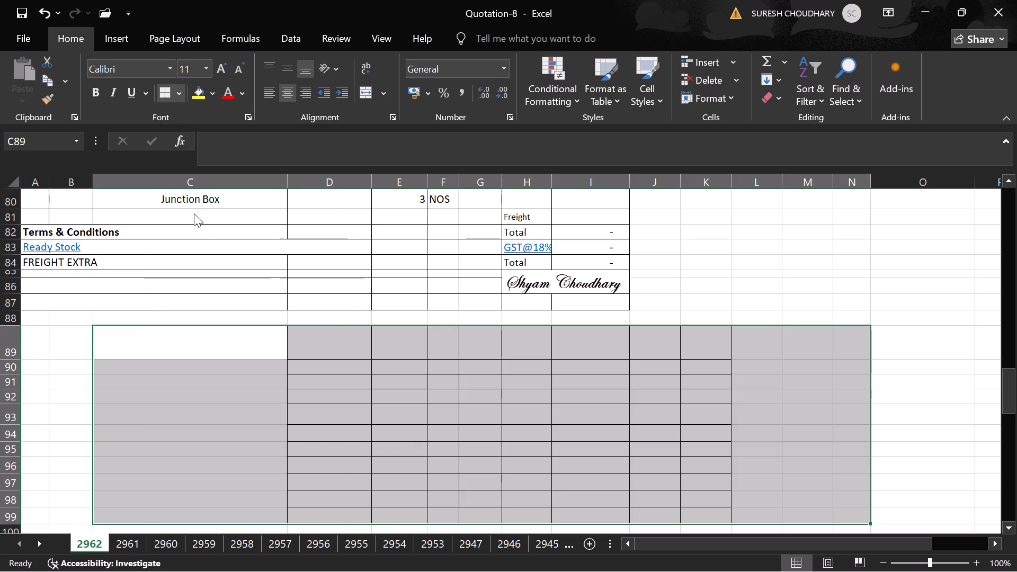
# Copy the Zinc yellow primer text from C70, clear the cell and try to paste the text back into it.
pyautogui.scroll(1, 161, 312)
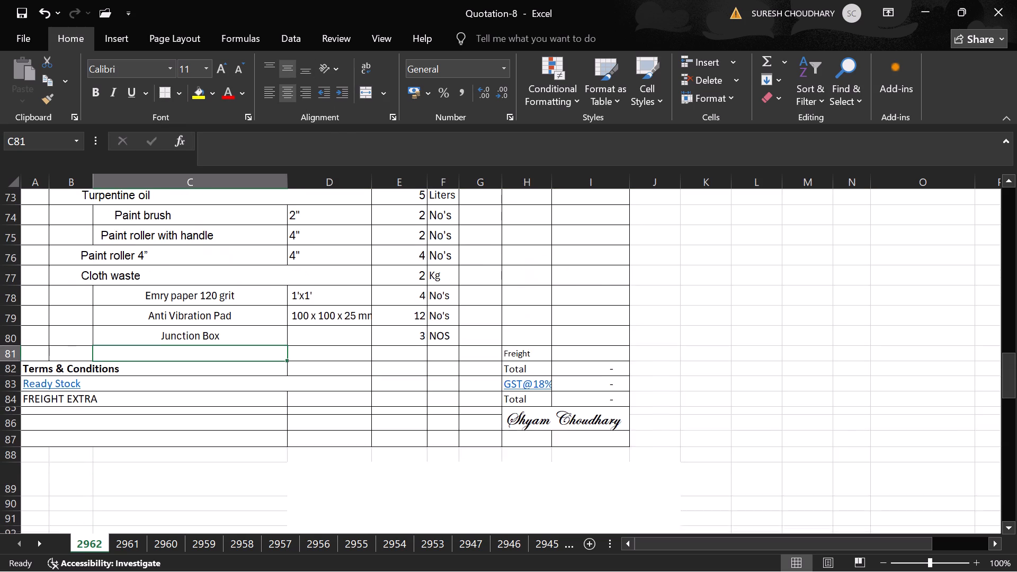
pyautogui.scroll(1, 161, 312)
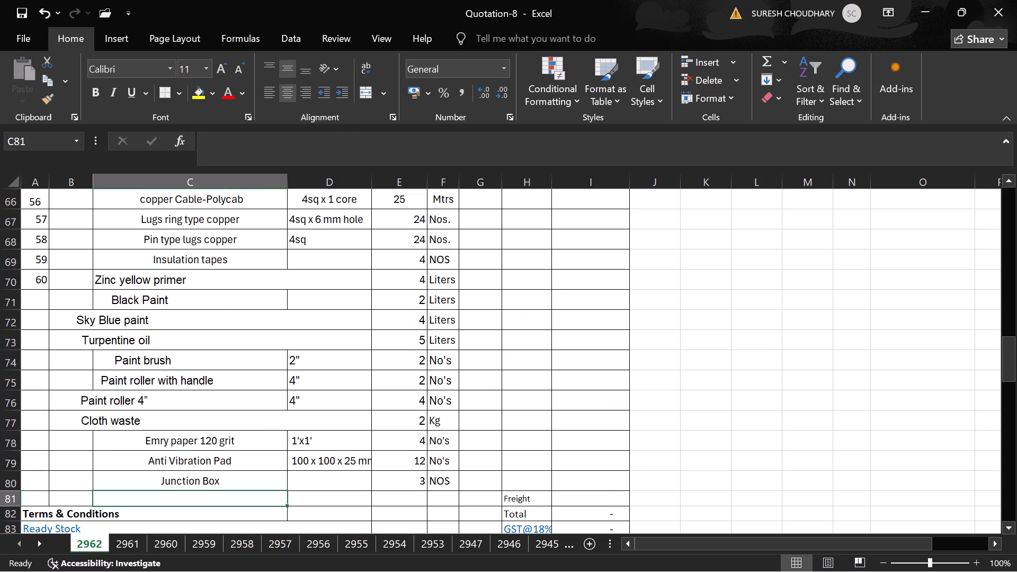
pyautogui.click(150, 280)
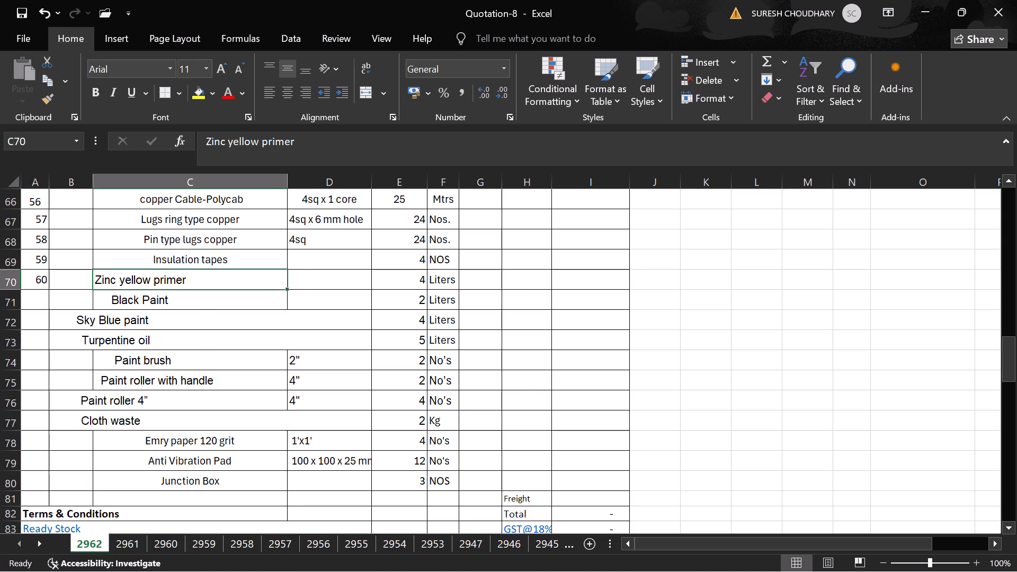
pyautogui.hotkey('ctrl', 'c')
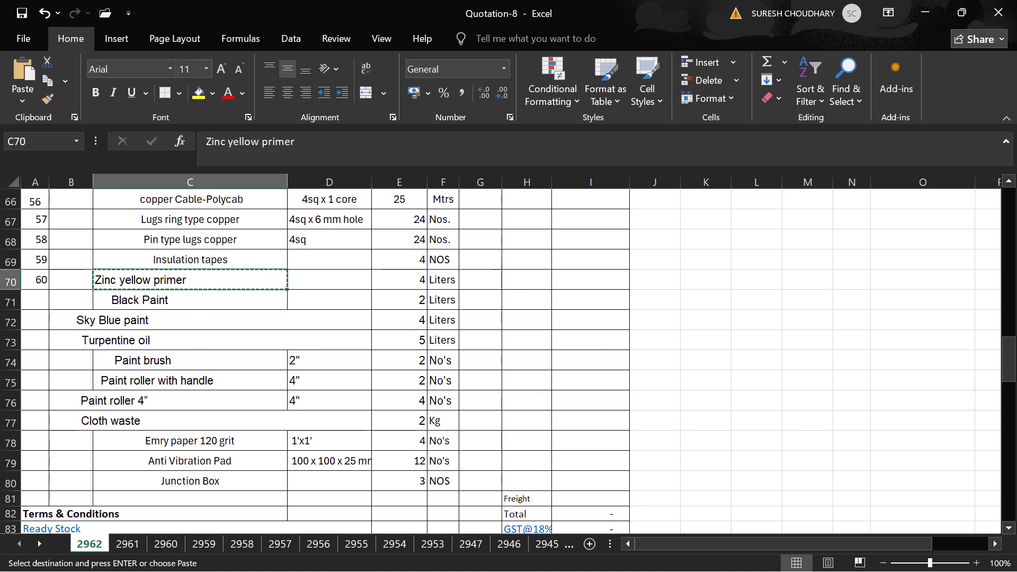
pyautogui.press('Delete')
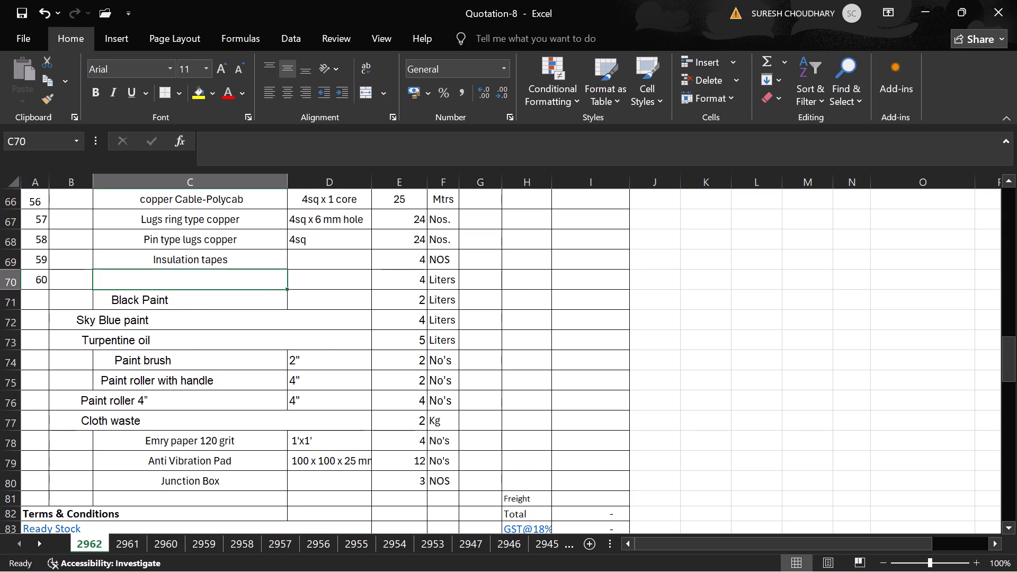
pyautogui.click(259, 129)
pyautogui.doubleClick(258, 154)
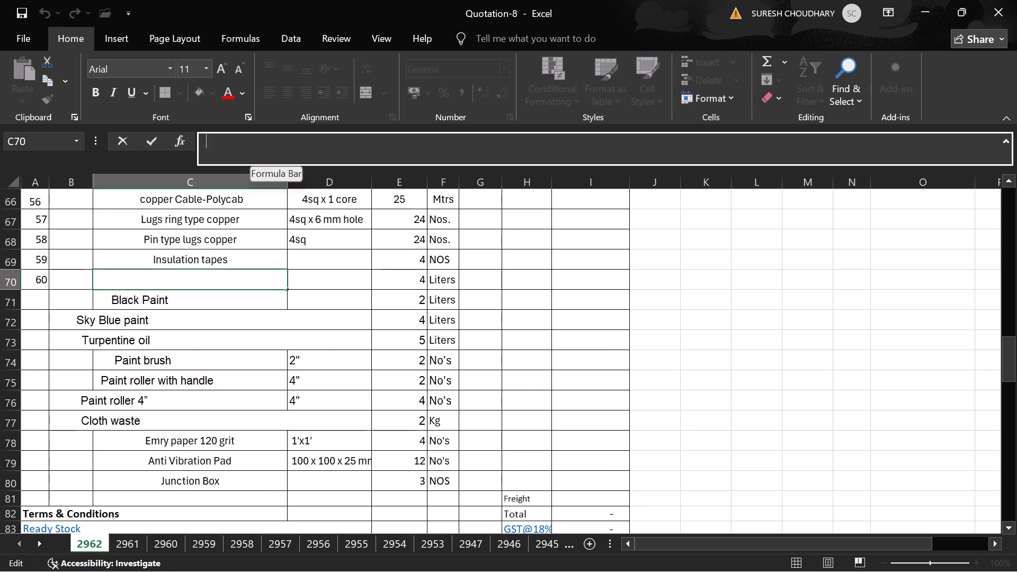
pyautogui.hotkey('ctrl', 'v')
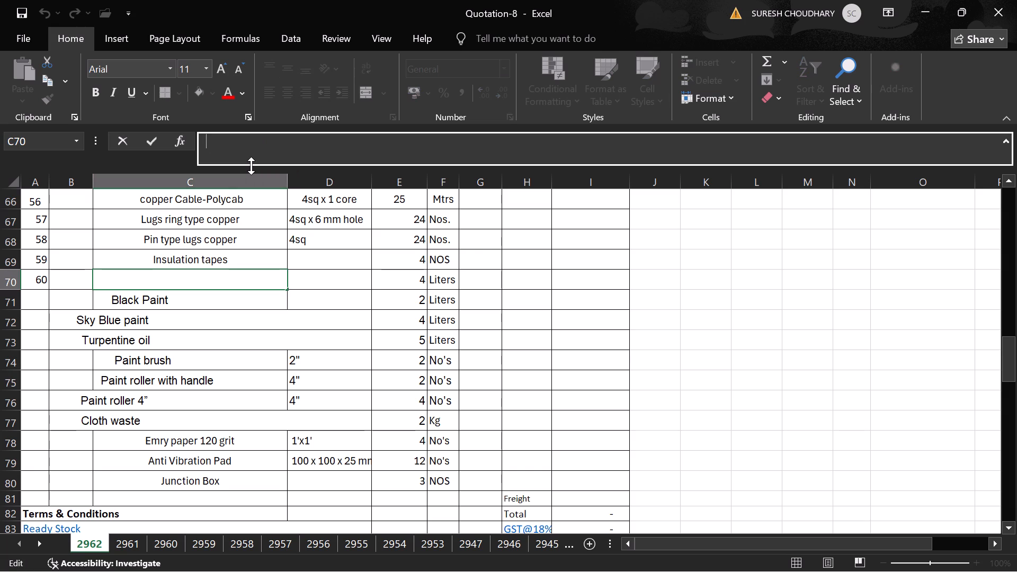
pyautogui.hotkey('ctrl', 'v')
pyautogui.hotkey('ctrl', 'v')
pyautogui.hotkey('ctrl', 'v')
pyautogui.hotkey('ctrl', 'v')
pyautogui.hotkey('ctrl', 'v')
pyautogui.hotkey('ctrl', 'v')
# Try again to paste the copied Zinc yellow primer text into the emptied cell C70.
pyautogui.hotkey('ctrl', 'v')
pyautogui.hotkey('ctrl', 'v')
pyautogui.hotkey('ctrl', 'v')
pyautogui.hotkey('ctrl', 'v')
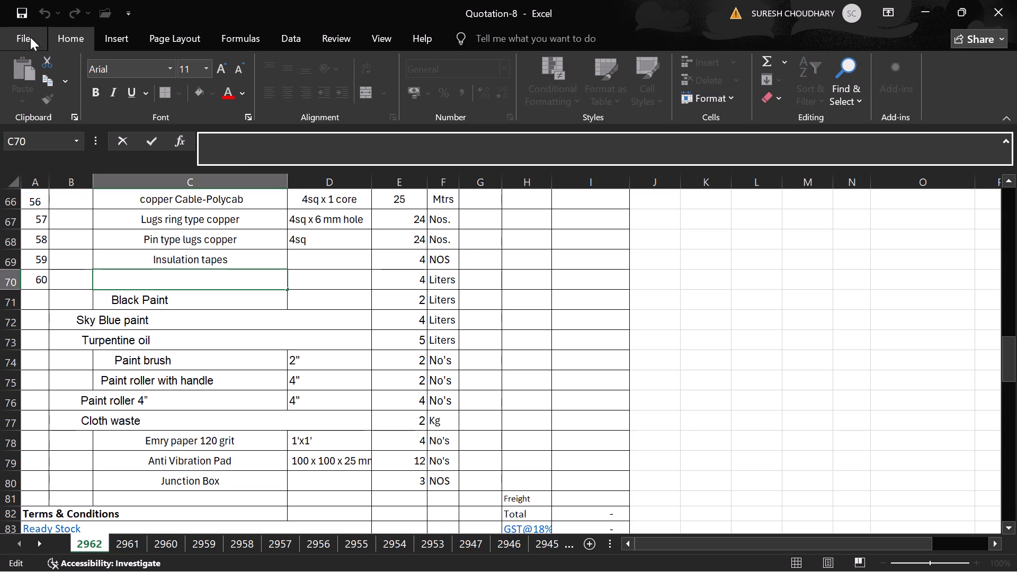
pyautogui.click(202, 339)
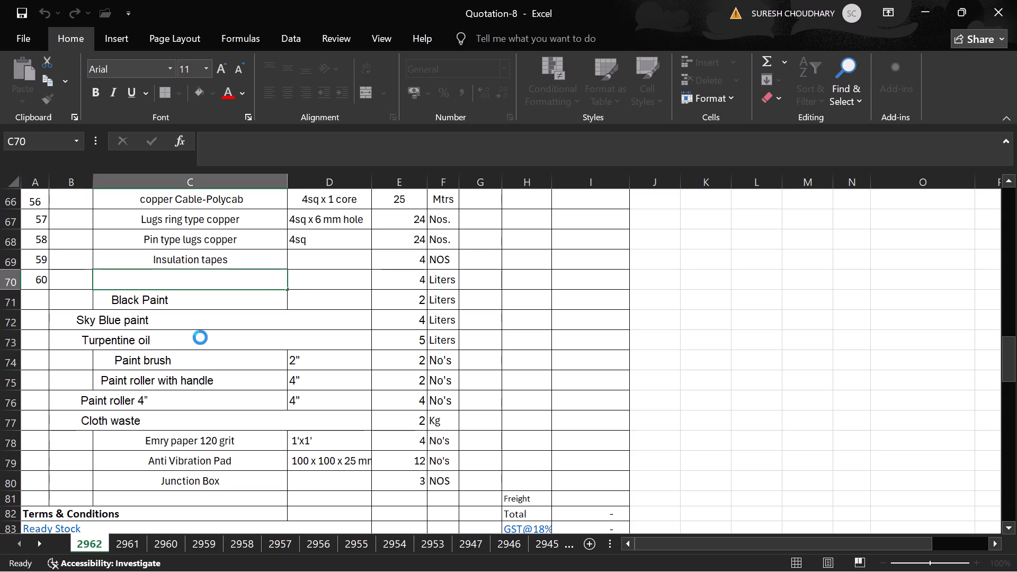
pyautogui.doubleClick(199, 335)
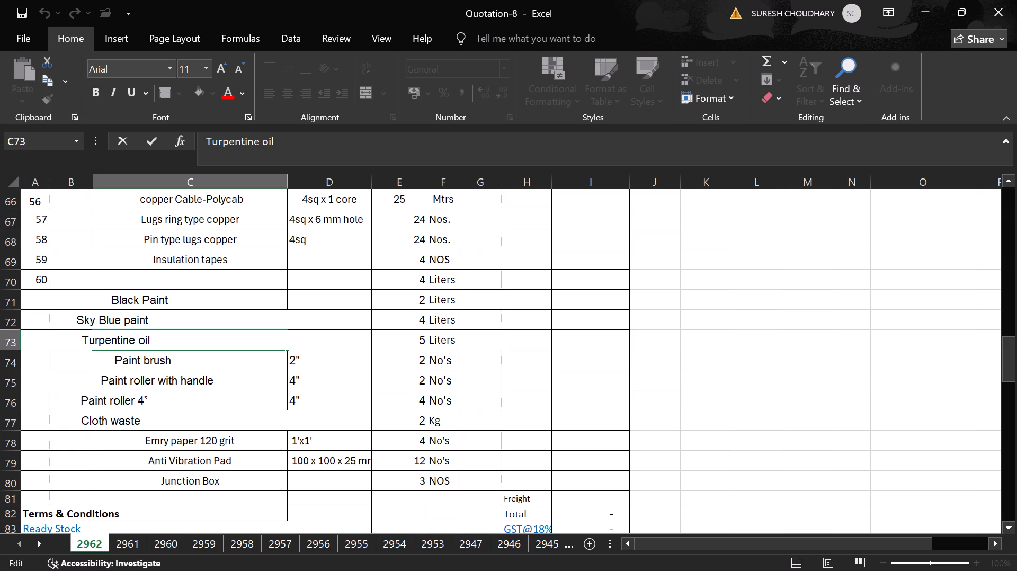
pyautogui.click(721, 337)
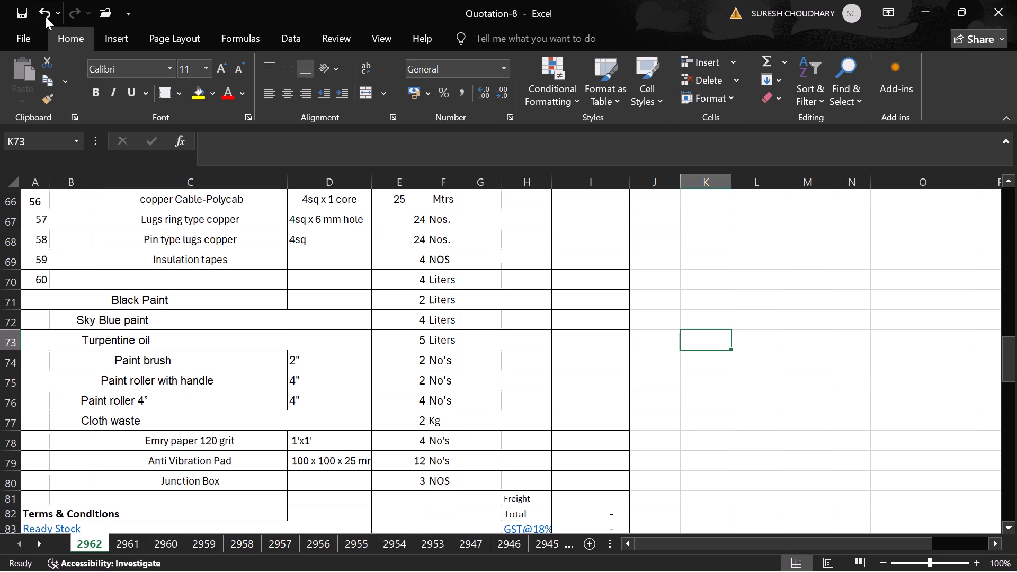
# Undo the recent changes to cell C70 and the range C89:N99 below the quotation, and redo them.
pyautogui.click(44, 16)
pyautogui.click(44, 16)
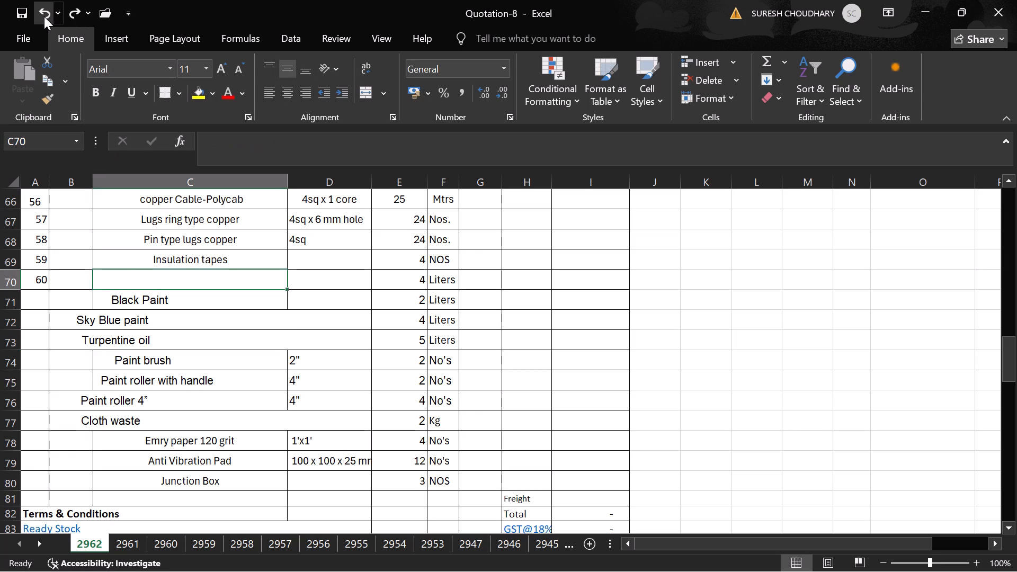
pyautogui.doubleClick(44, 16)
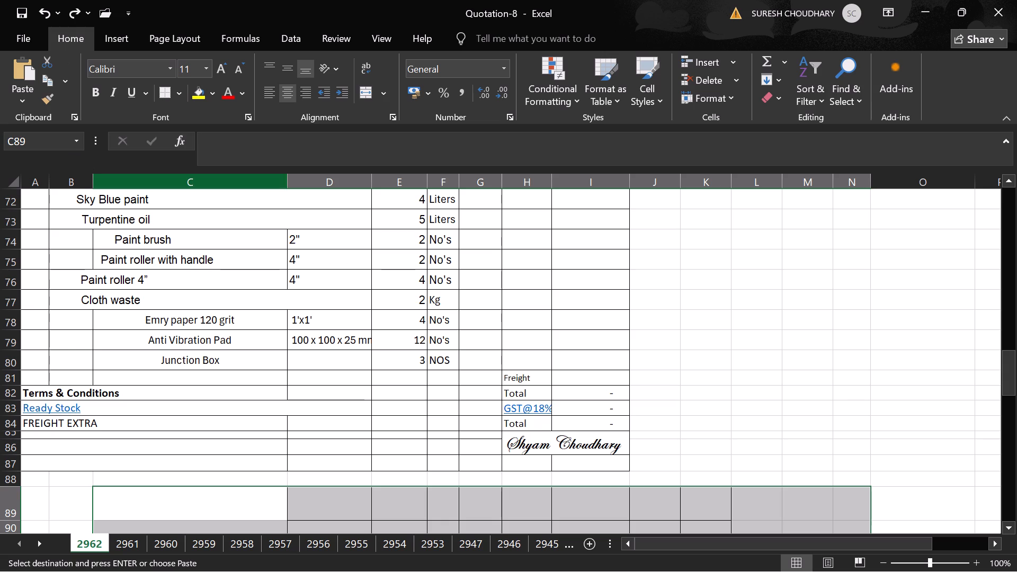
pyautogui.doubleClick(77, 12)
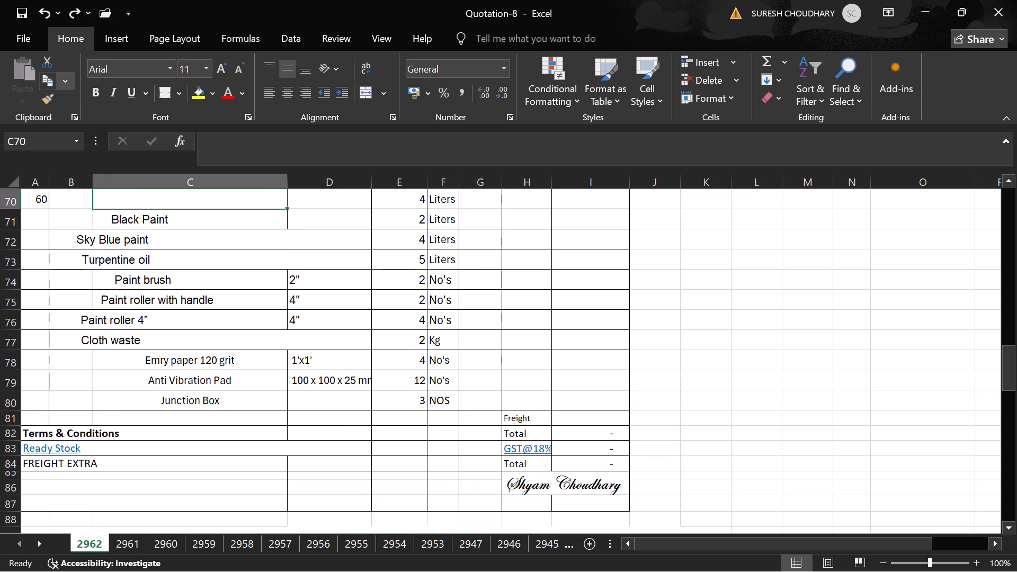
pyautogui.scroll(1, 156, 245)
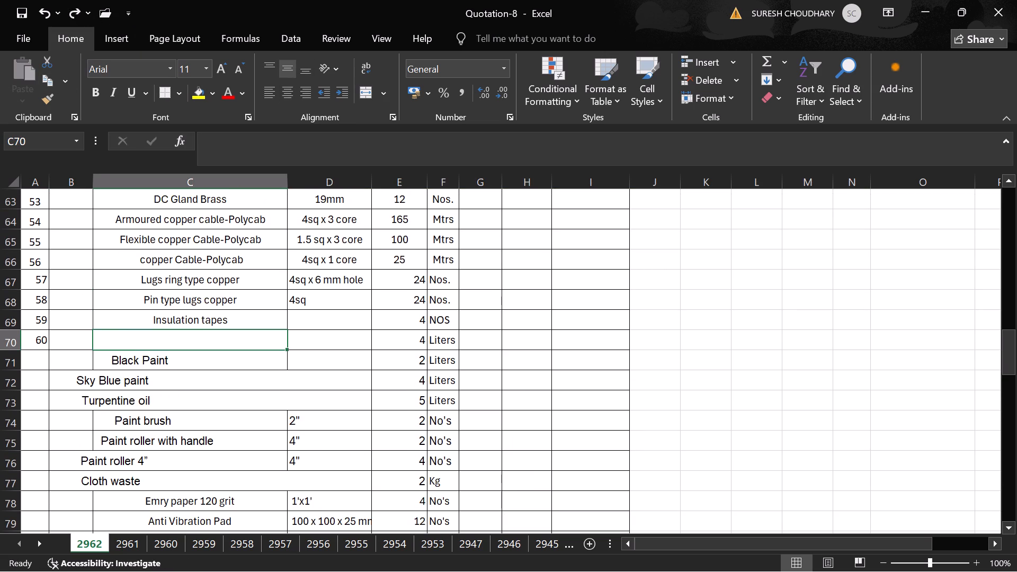
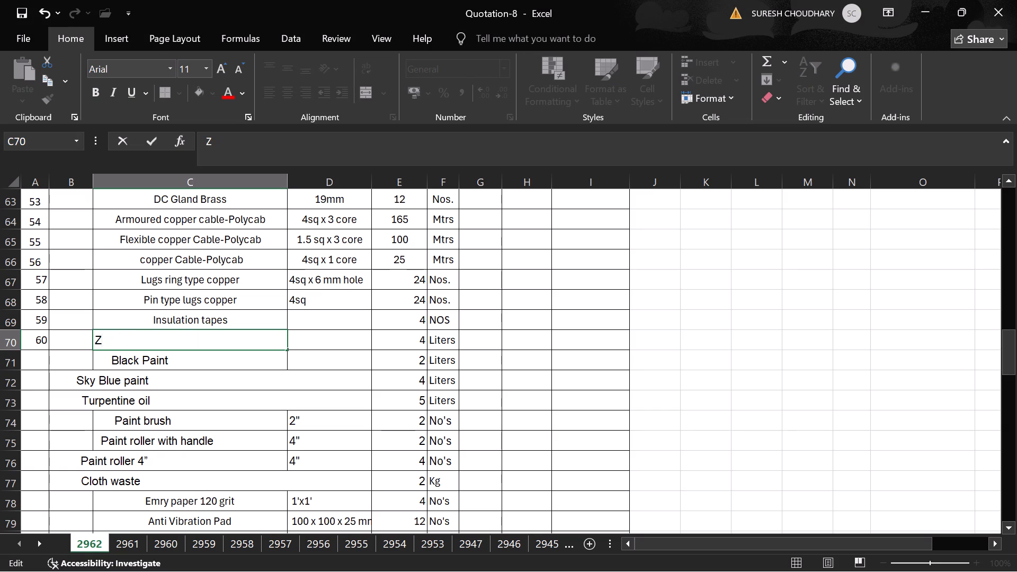
# Complete the paint description in C70 as Zinc Yellow Colour.
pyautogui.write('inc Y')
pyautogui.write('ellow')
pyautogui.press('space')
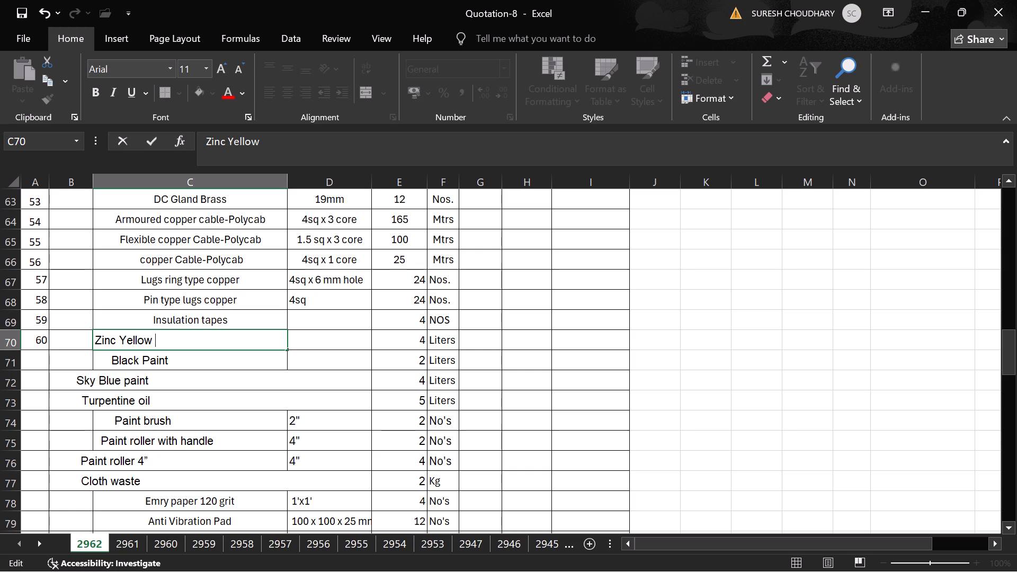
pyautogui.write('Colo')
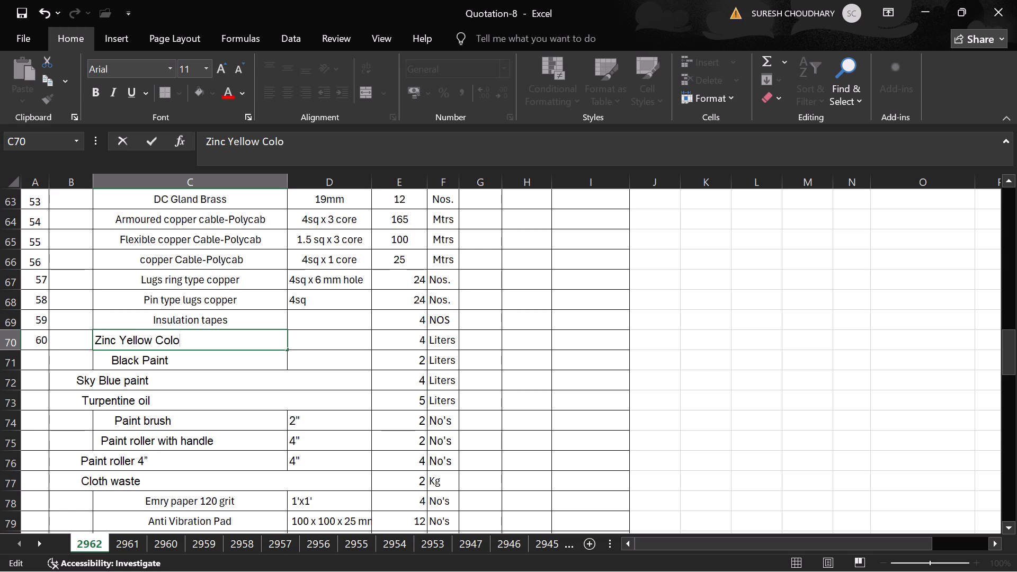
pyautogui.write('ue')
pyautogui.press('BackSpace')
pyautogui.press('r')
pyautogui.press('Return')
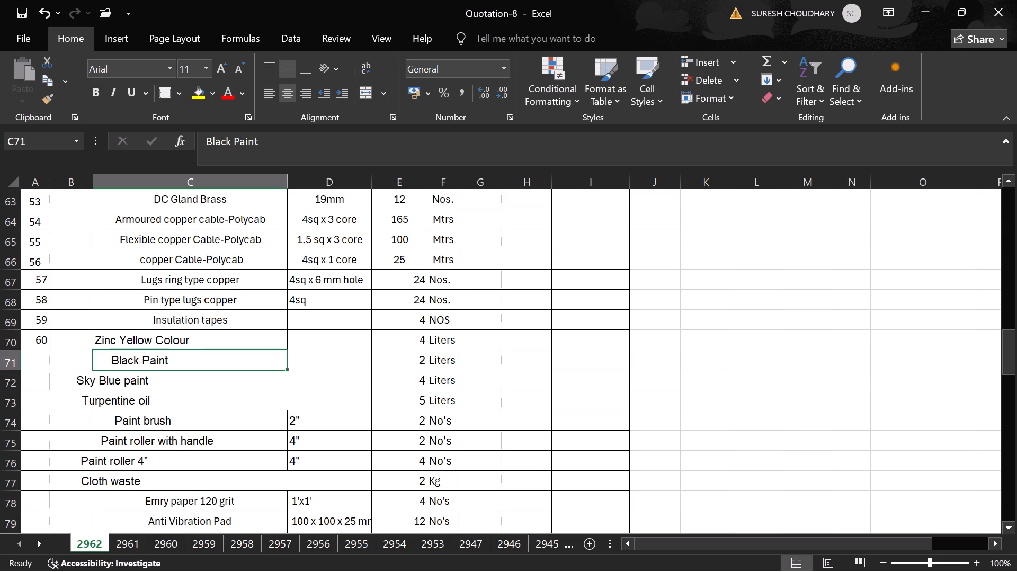
# Try to left-align the Zinc Yellow Colour description in C70, and reselect that cell.
pyautogui.doubleClick(227, 344)
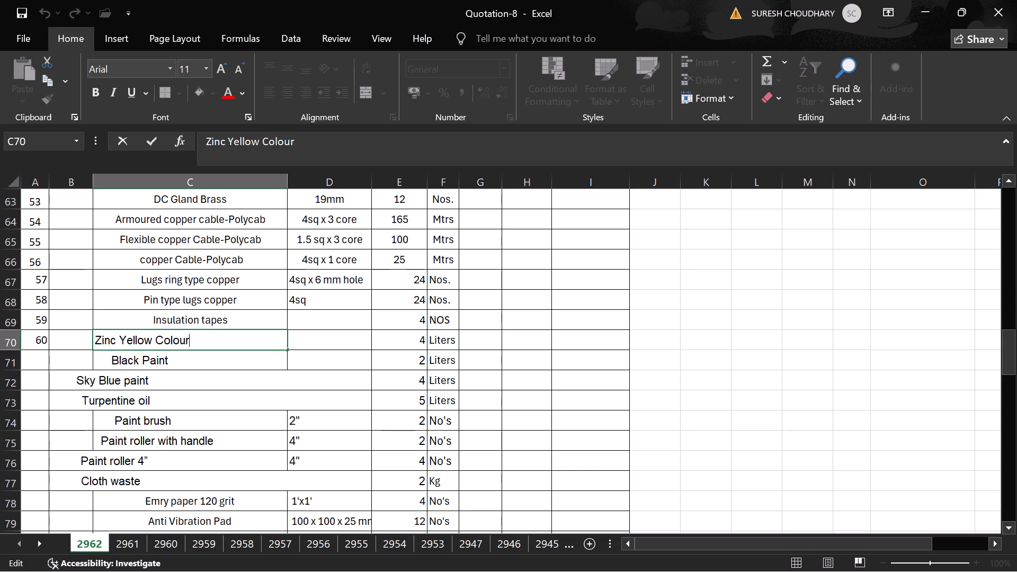
pyautogui.click(272, 90)
pyautogui.press('Down')
pyautogui.press('Return')
pyautogui.press('Up')
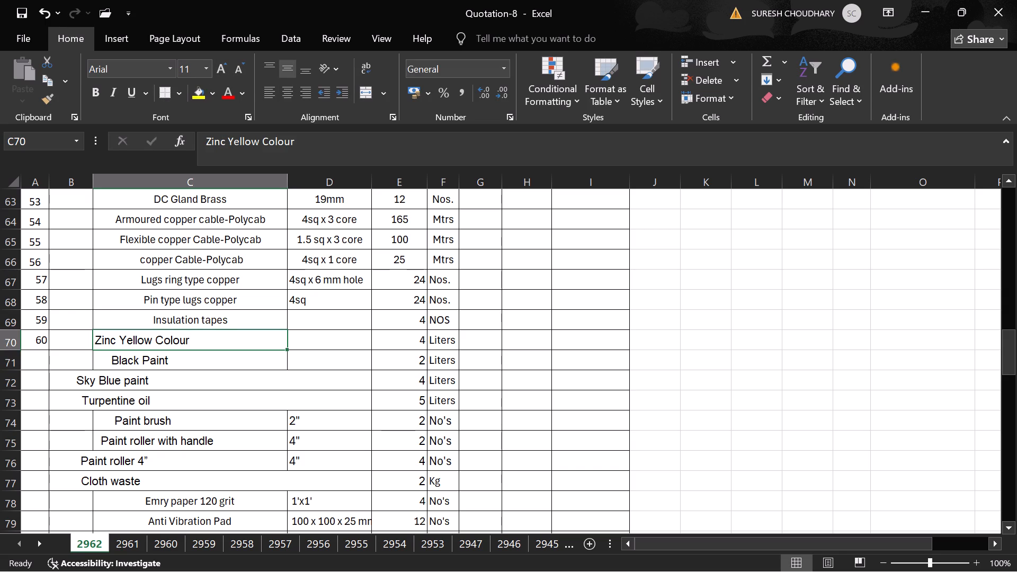
# Centre the Zinc Yellow Colour text horizontally in cell C70.
pyautogui.doubleClick(280, 94)
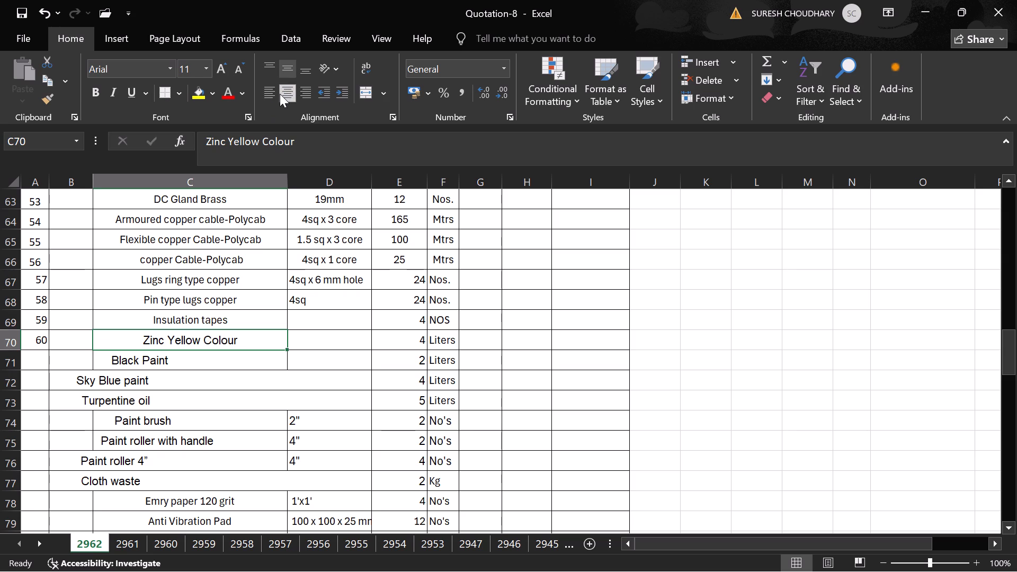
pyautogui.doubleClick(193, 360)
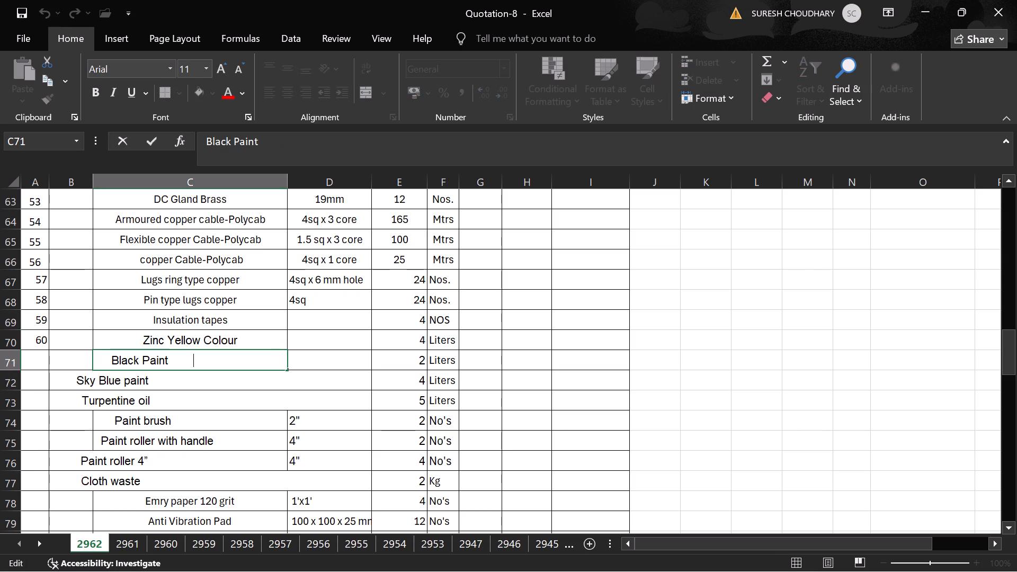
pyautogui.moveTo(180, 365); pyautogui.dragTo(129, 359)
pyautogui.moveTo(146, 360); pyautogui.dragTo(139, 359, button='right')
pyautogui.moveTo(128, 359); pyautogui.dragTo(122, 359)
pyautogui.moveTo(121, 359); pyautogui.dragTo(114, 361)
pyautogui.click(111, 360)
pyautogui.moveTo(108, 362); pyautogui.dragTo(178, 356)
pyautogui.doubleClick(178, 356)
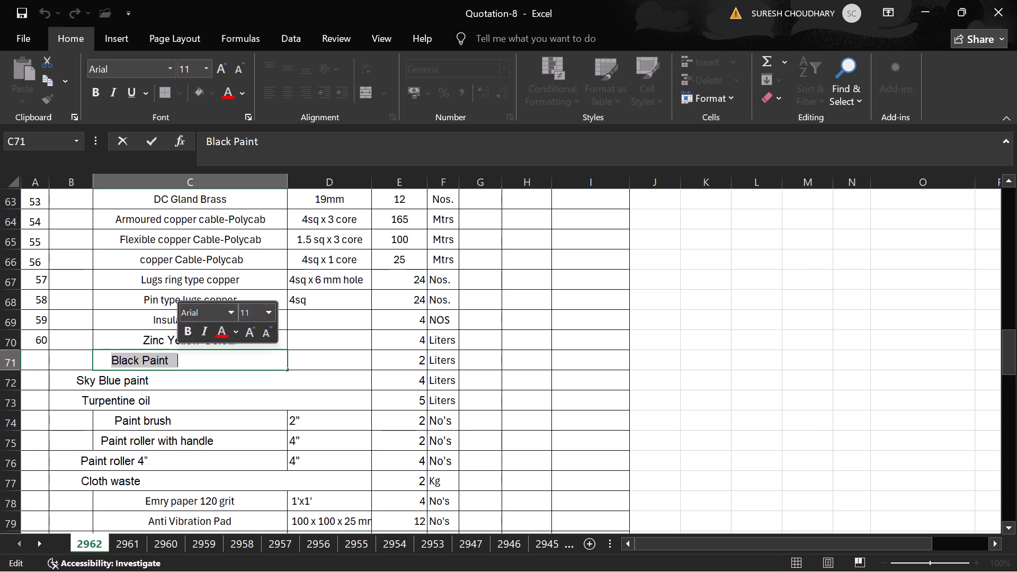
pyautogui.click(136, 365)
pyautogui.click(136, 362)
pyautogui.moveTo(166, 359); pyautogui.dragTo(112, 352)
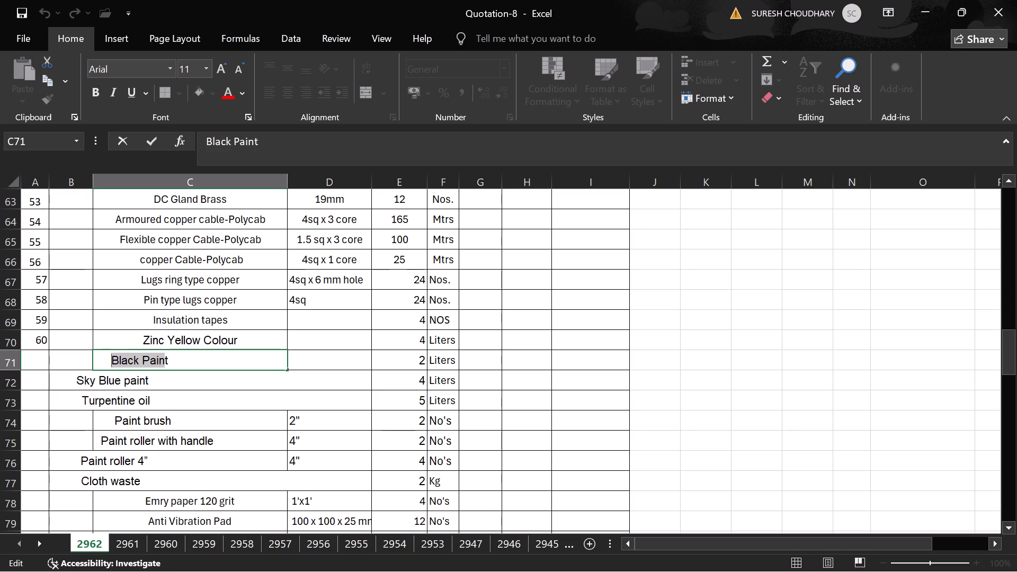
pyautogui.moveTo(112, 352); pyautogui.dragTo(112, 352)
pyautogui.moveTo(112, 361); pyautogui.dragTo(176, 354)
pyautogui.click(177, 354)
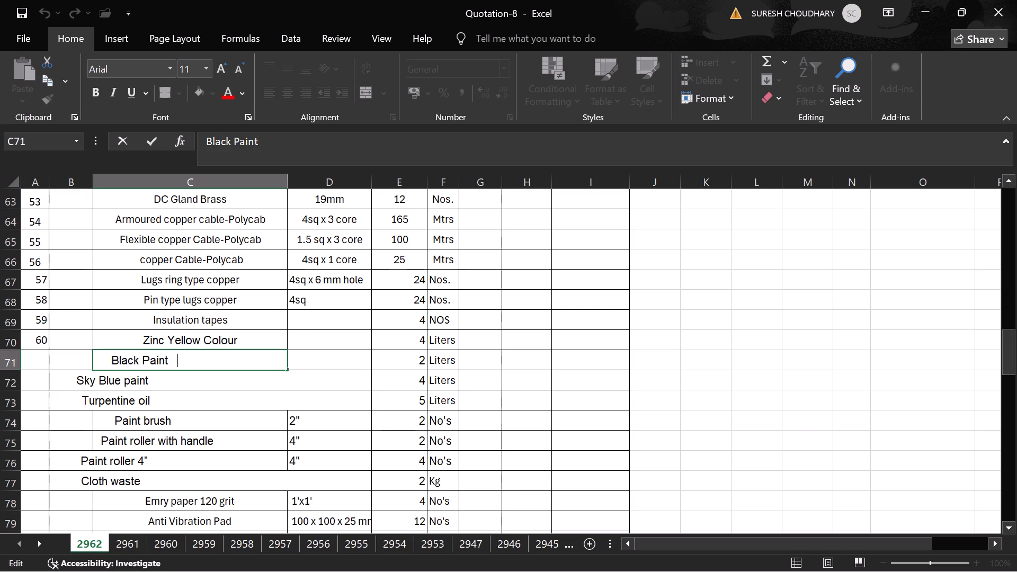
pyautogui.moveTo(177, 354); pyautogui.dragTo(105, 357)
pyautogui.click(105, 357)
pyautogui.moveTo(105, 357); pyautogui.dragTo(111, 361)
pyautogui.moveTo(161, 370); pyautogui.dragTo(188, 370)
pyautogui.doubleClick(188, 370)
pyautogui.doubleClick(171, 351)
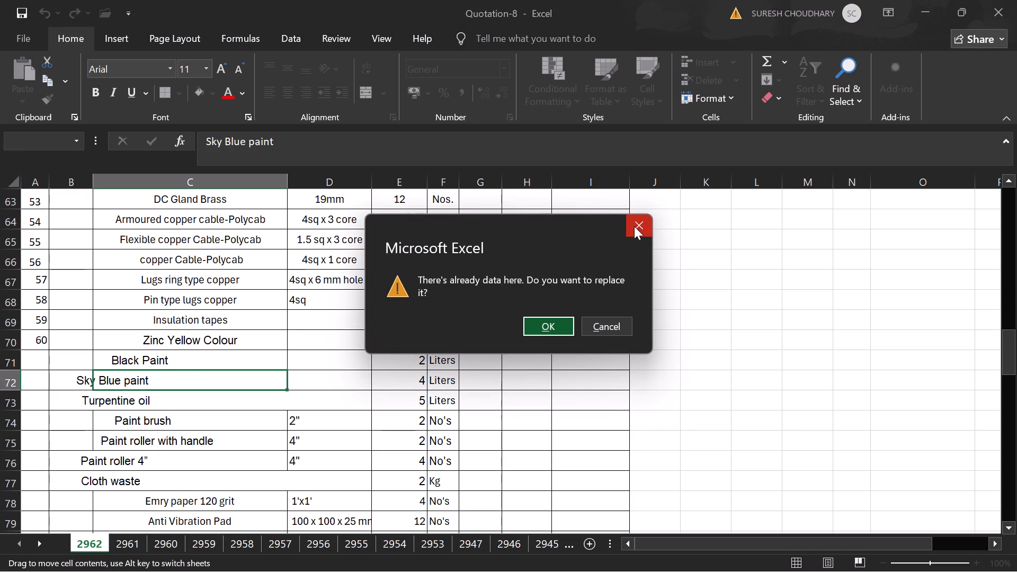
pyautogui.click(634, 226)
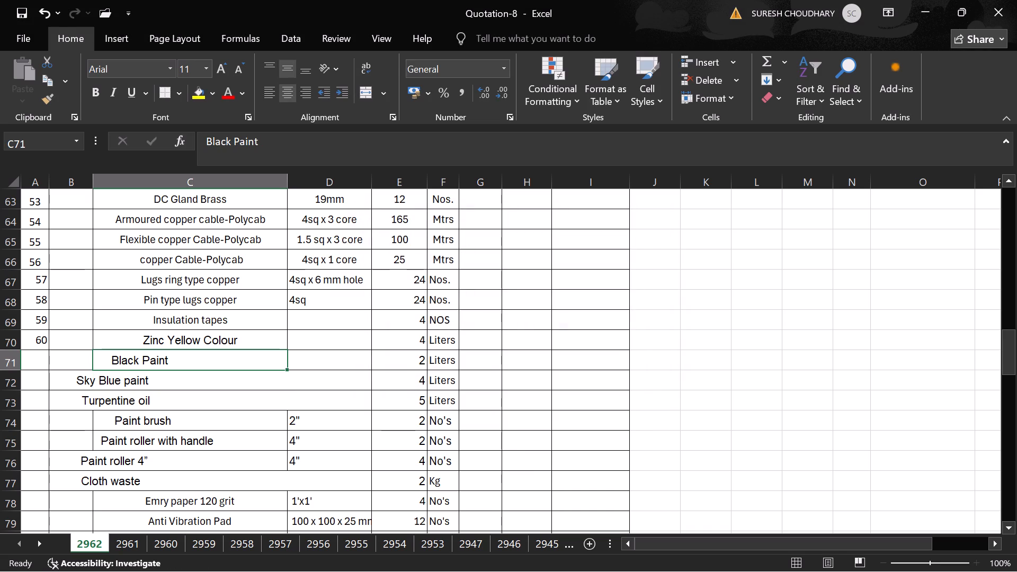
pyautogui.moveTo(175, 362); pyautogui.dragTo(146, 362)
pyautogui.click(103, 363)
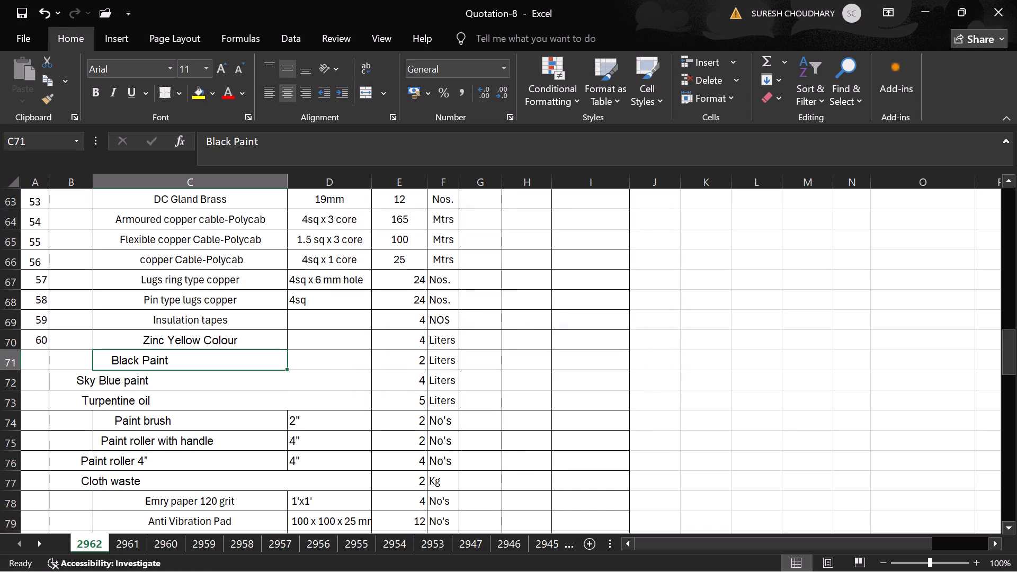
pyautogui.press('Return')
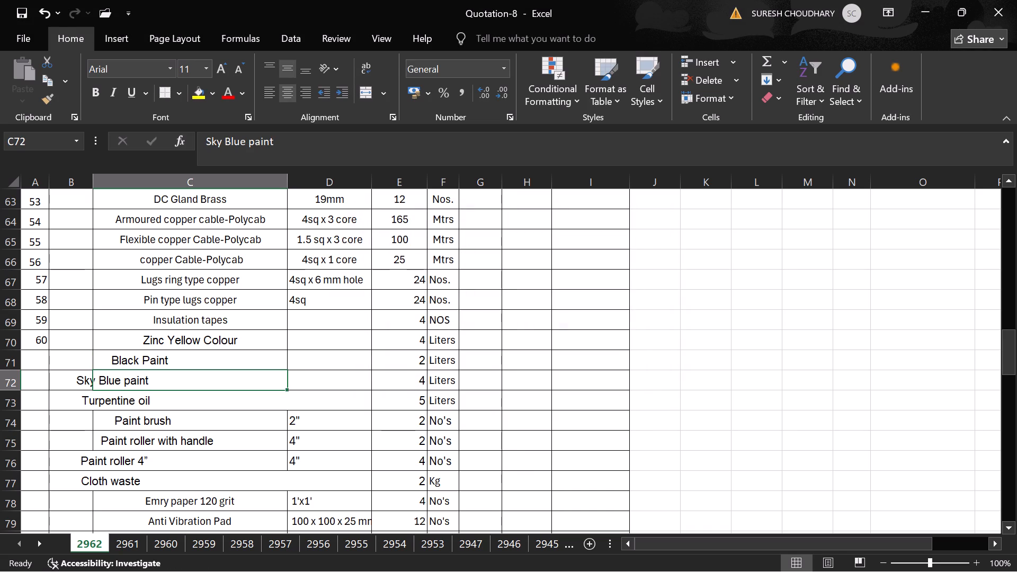
# Centre the contents of the whole quantity column E horizontally.
pyautogui.scroll(-1, 139, 439)
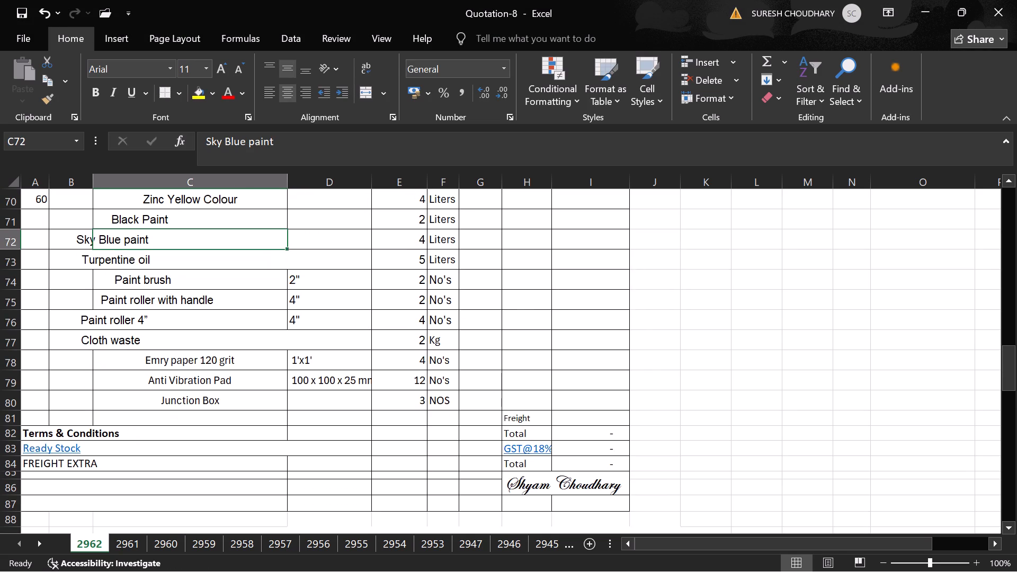
pyautogui.scroll(2, 397, 253)
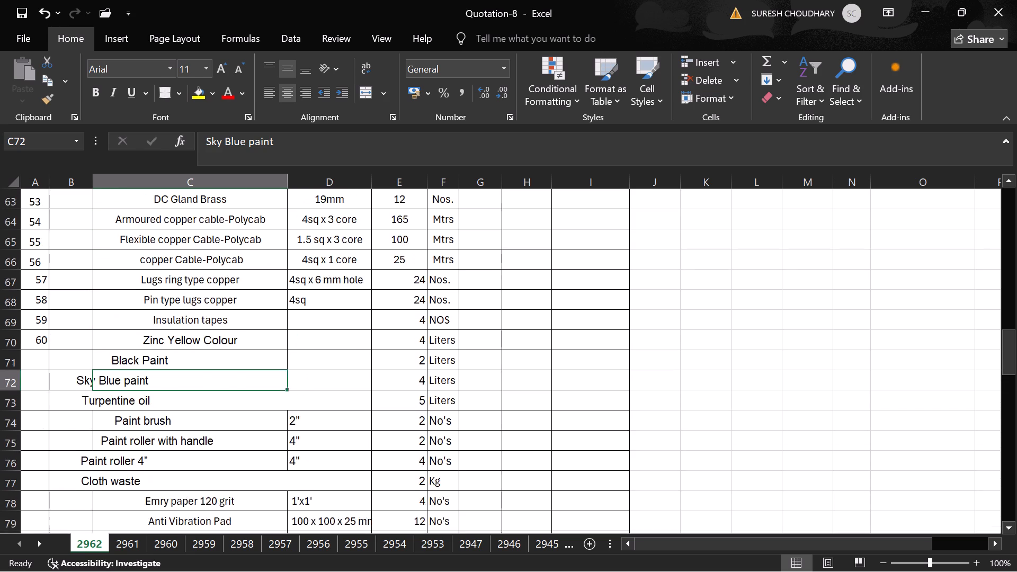
pyautogui.doubleClick(404, 178)
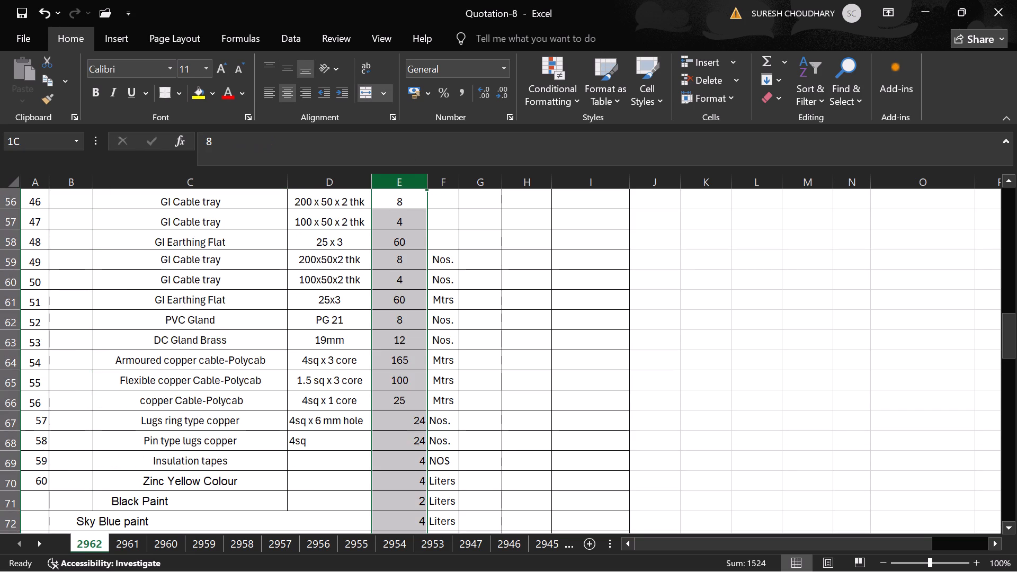
pyautogui.click(285, 92)
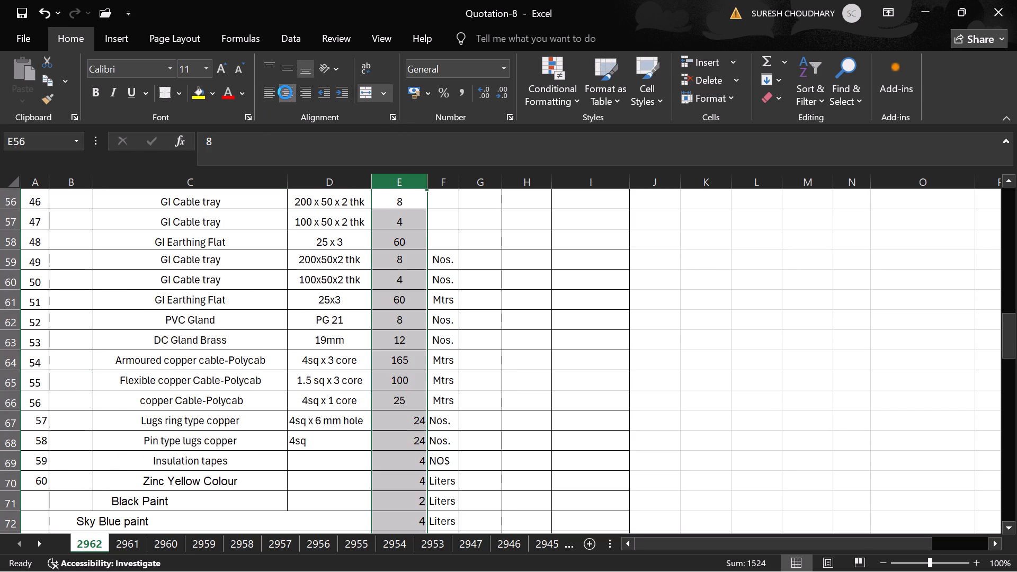
pyautogui.doubleClick(285, 92)
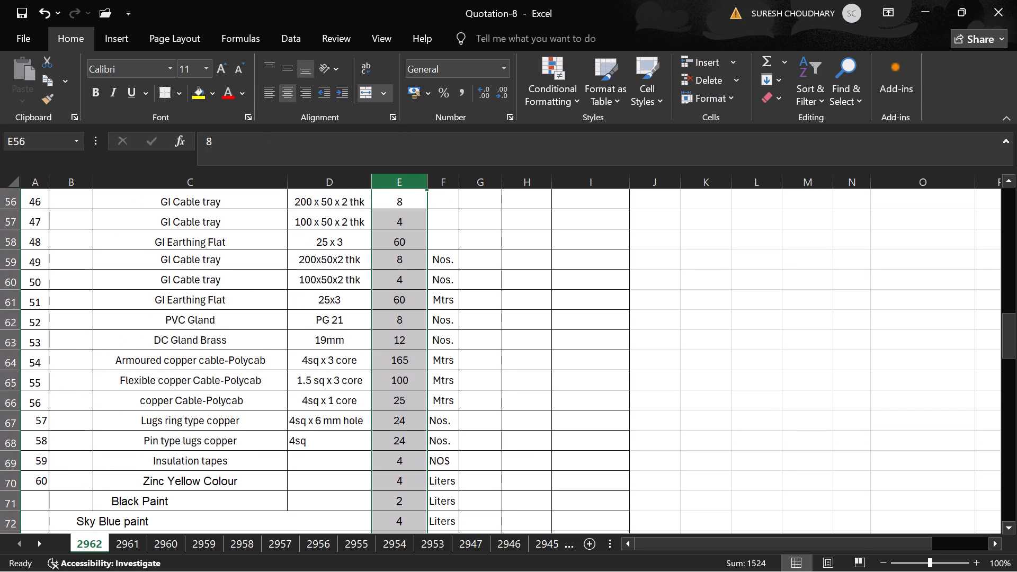
# Apply horizontal centring to the whole item description column C.
pyautogui.doubleClick(187, 181)
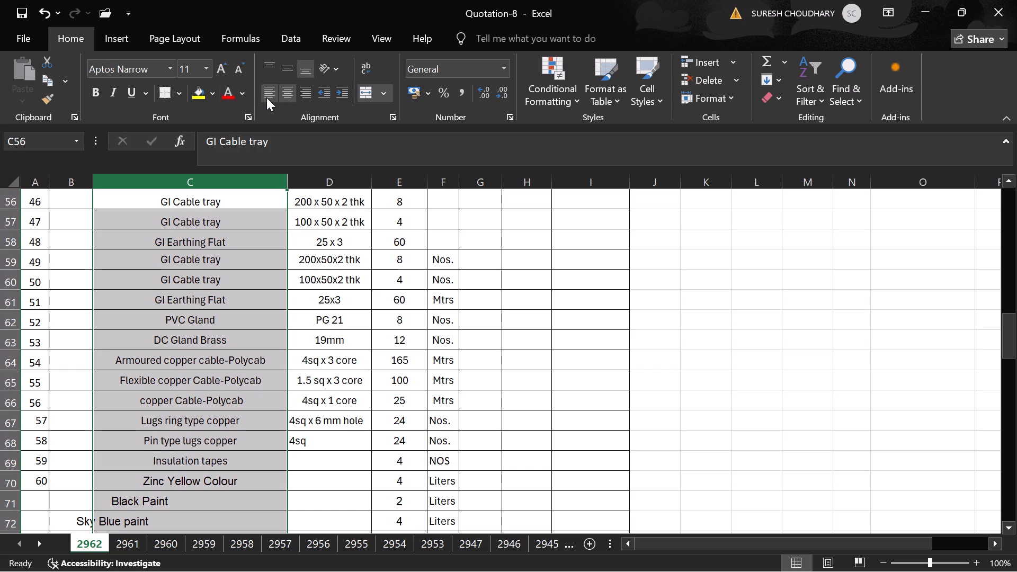
pyautogui.click(283, 94)
pyautogui.click(283, 94)
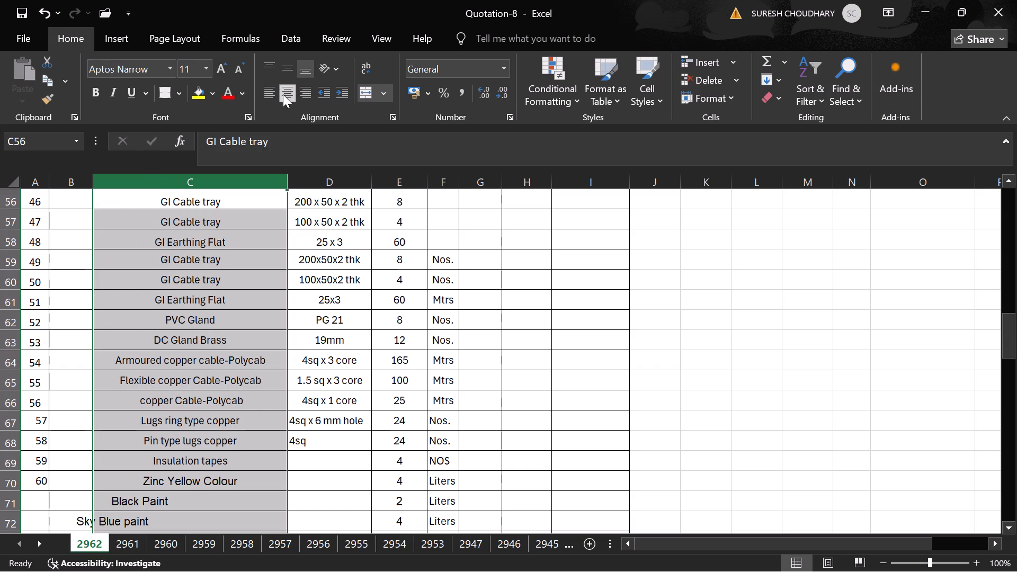
# Centre the contents of the whole size column D horizontally.
pyautogui.click(325, 175)
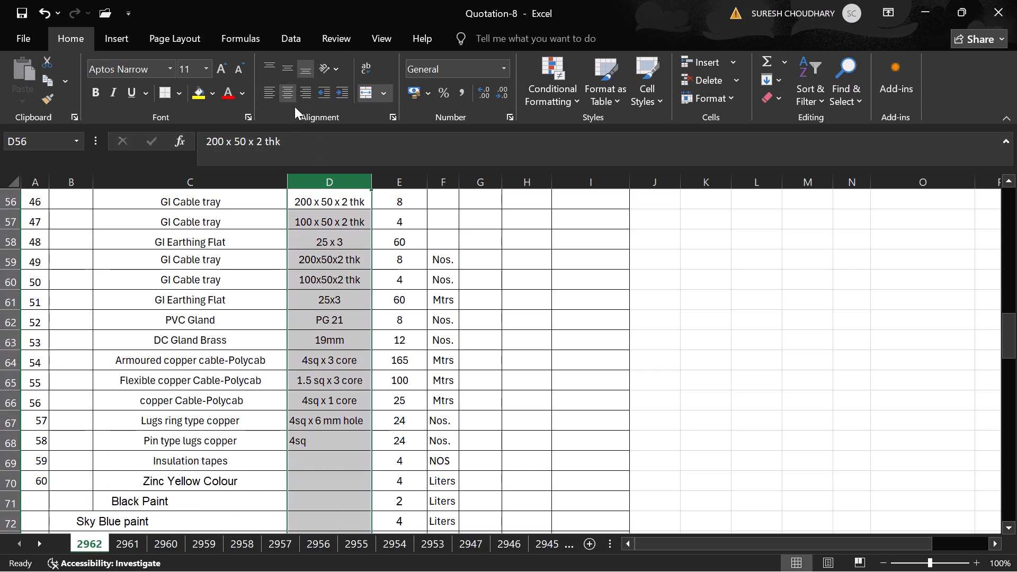
pyautogui.click(289, 92)
pyautogui.click(289, 92)
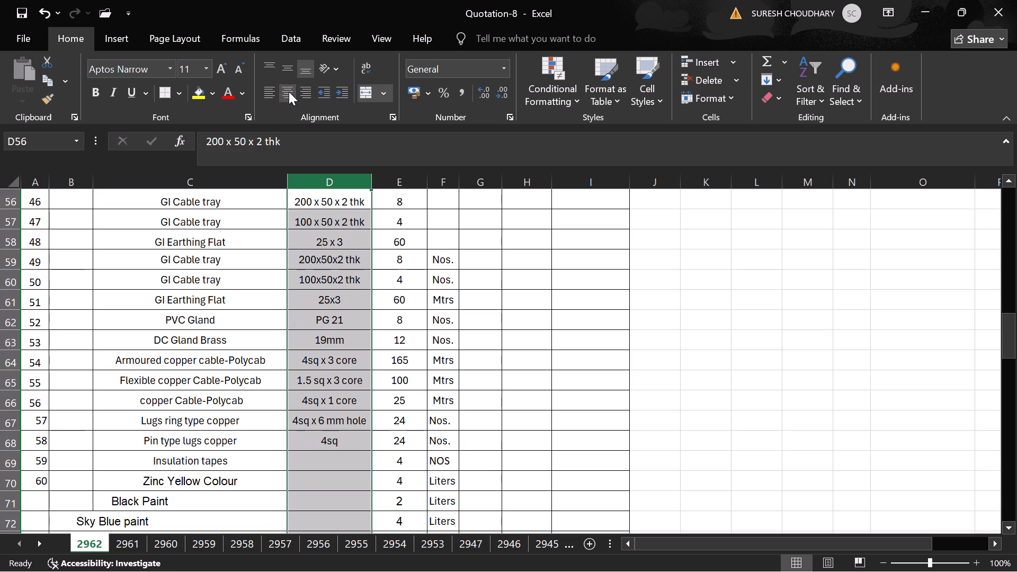
# Adjust the width of column D to fit the Anti Vibration Pad size text in row 79.
pyautogui.scroll(-2, 345, 326)
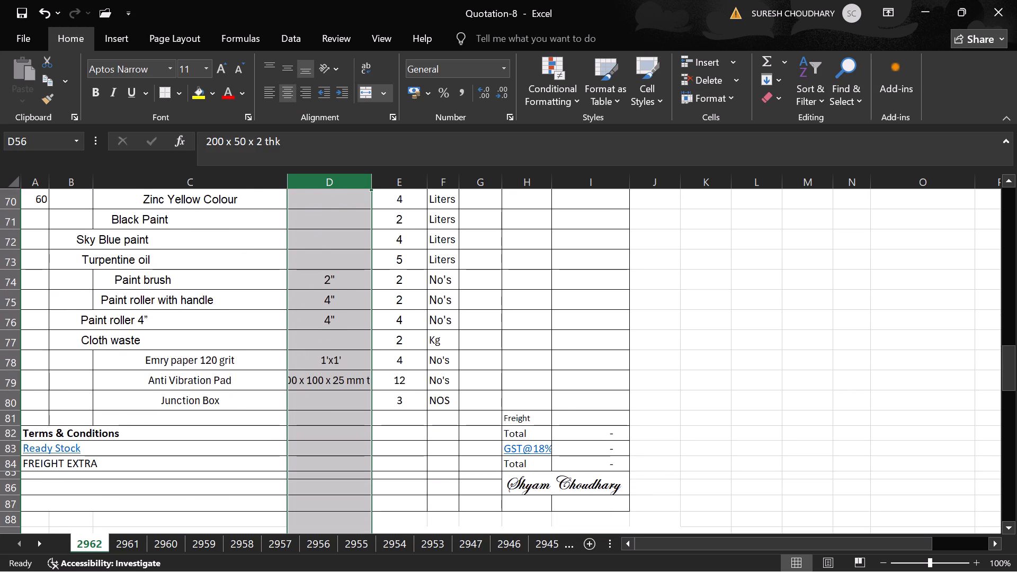
pyautogui.click(372, 180)
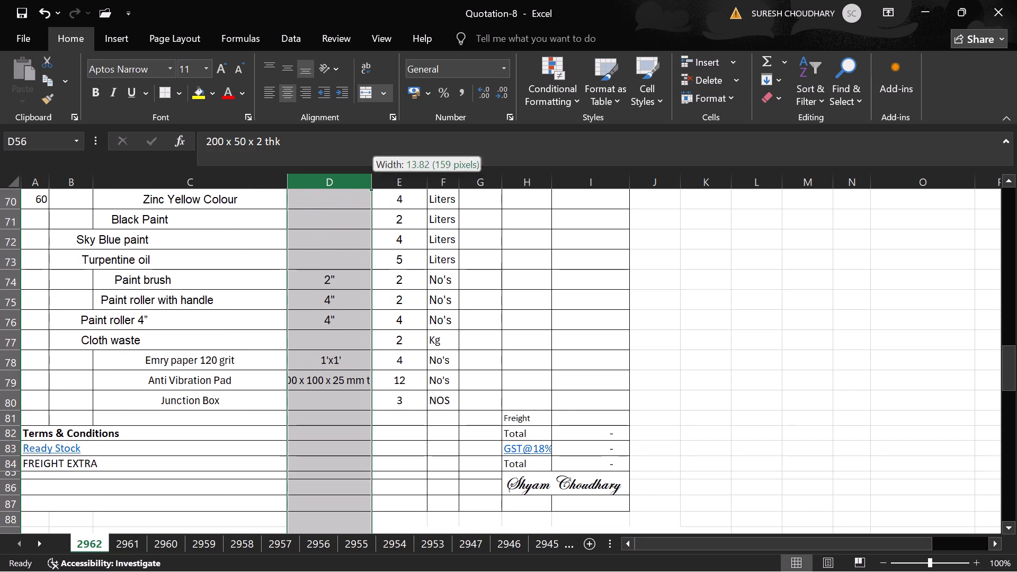
pyautogui.click(371, 180)
pyautogui.click(371, 181)
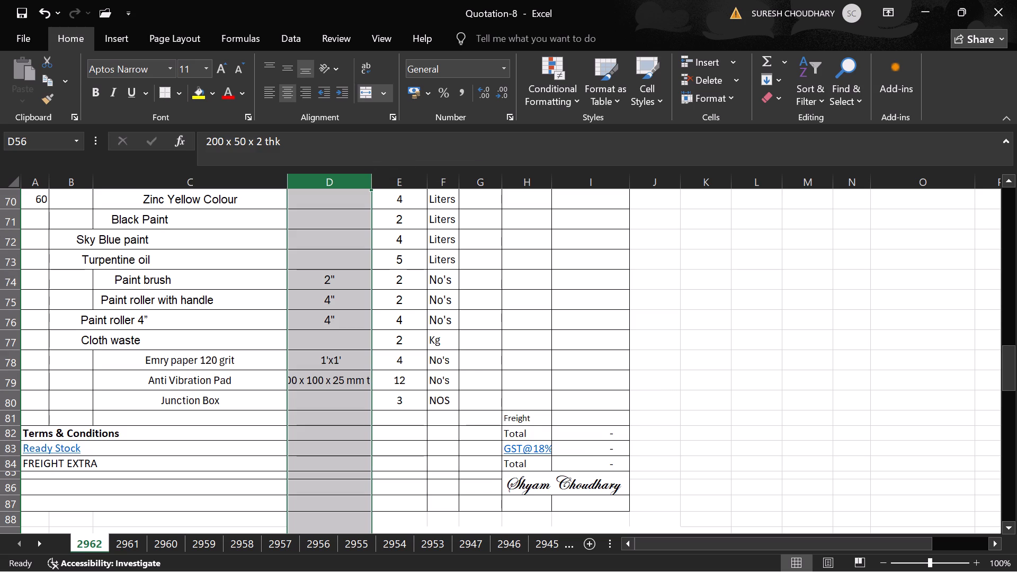
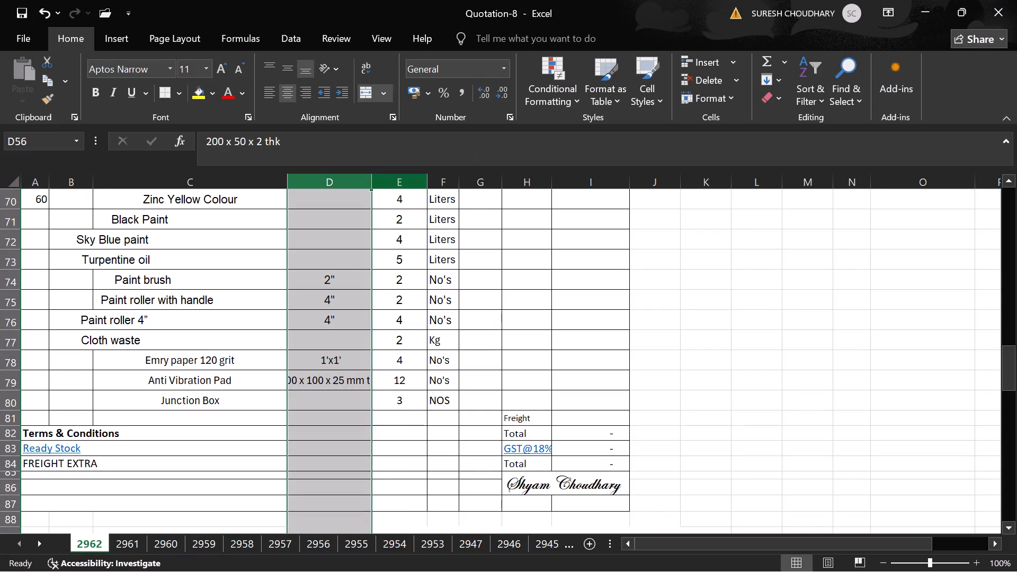
# Narrow the quantity column E slightly.
pyautogui.moveTo(425, 185); pyautogui.dragTo(418, 186)
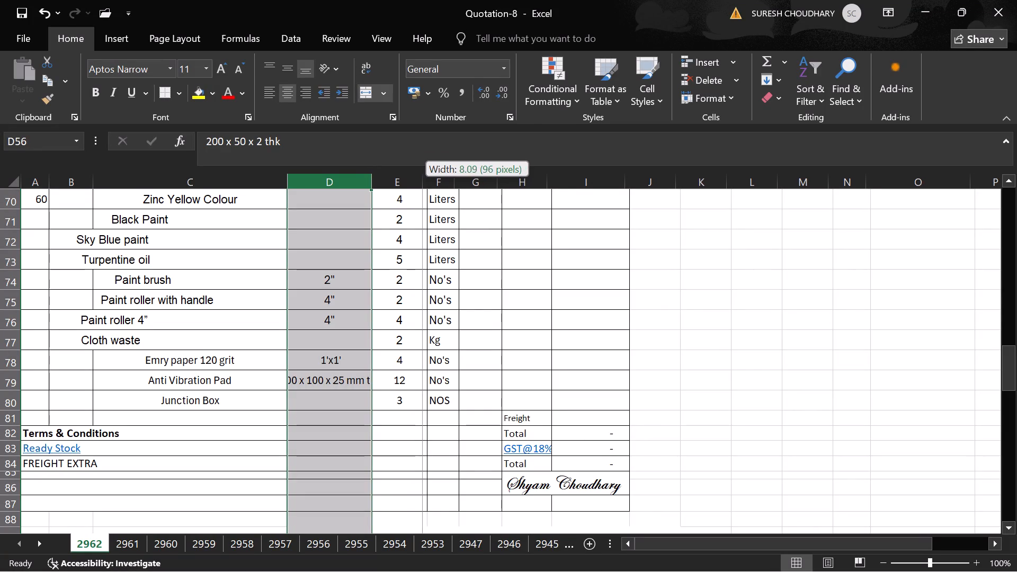
pyautogui.moveTo(418, 186); pyautogui.dragTo(417, 187)
# Widen the size column D so the full Anti Vibration Pad size, 100 x 100 x 25 mm thk, fits in row 79.
pyautogui.moveTo(371, 183); pyautogui.dragTo(380, 185)
pyautogui.click(380, 185)
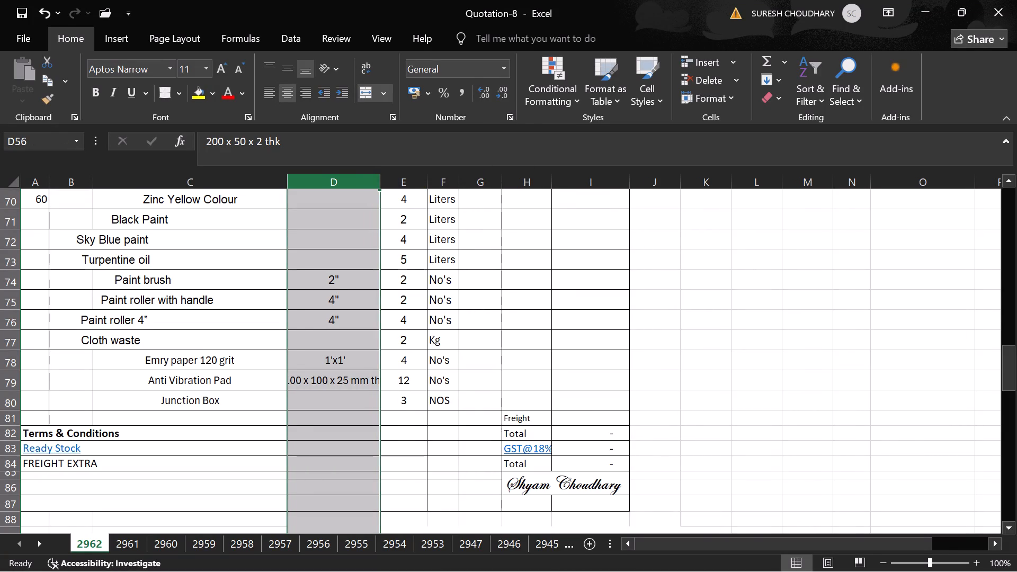
pyautogui.moveTo(380, 185); pyautogui.dragTo(390, 185)
pyautogui.click(390, 185)
pyautogui.click(387, 183)
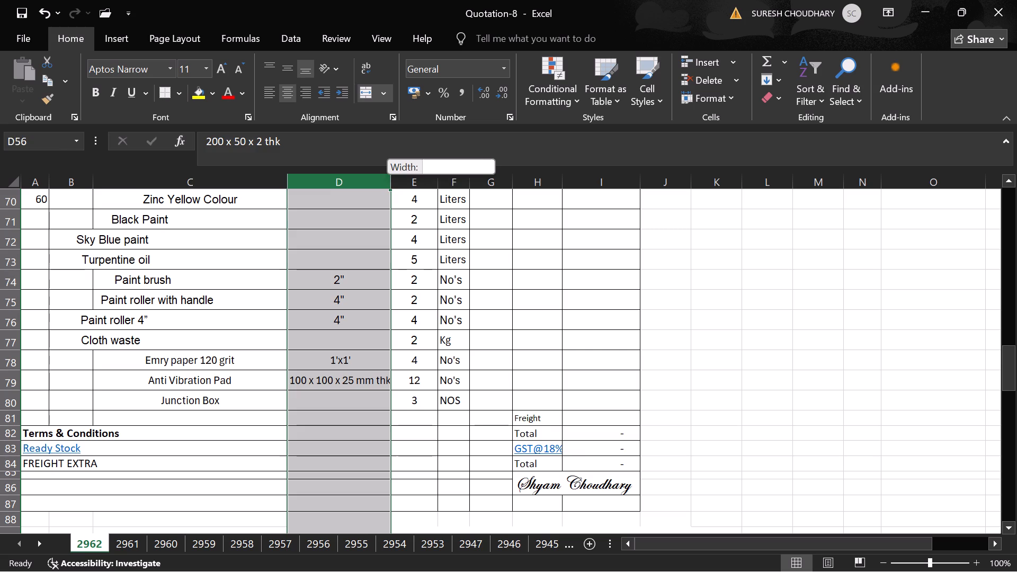
pyautogui.moveTo(388, 182); pyautogui.dragTo(398, 182)
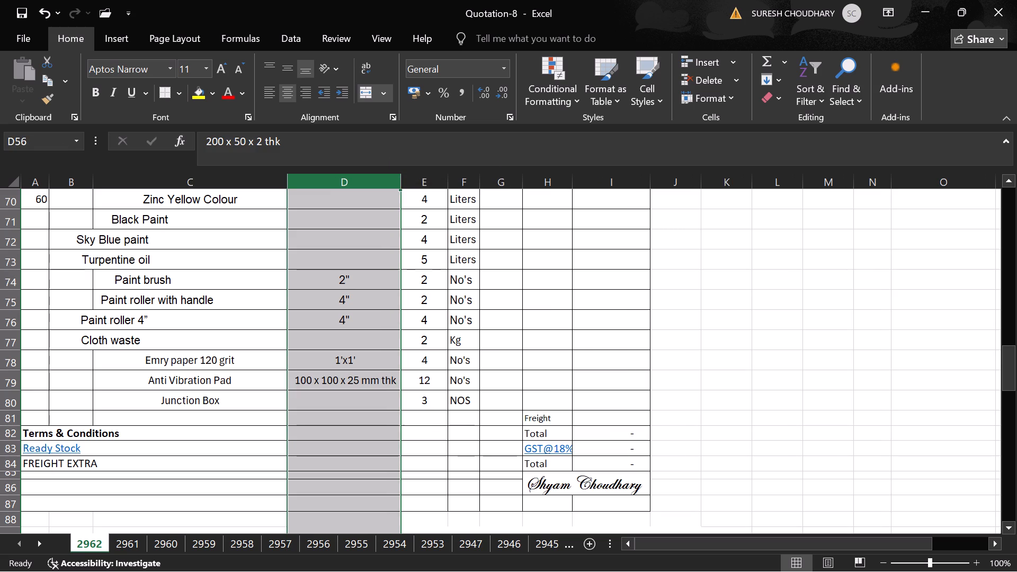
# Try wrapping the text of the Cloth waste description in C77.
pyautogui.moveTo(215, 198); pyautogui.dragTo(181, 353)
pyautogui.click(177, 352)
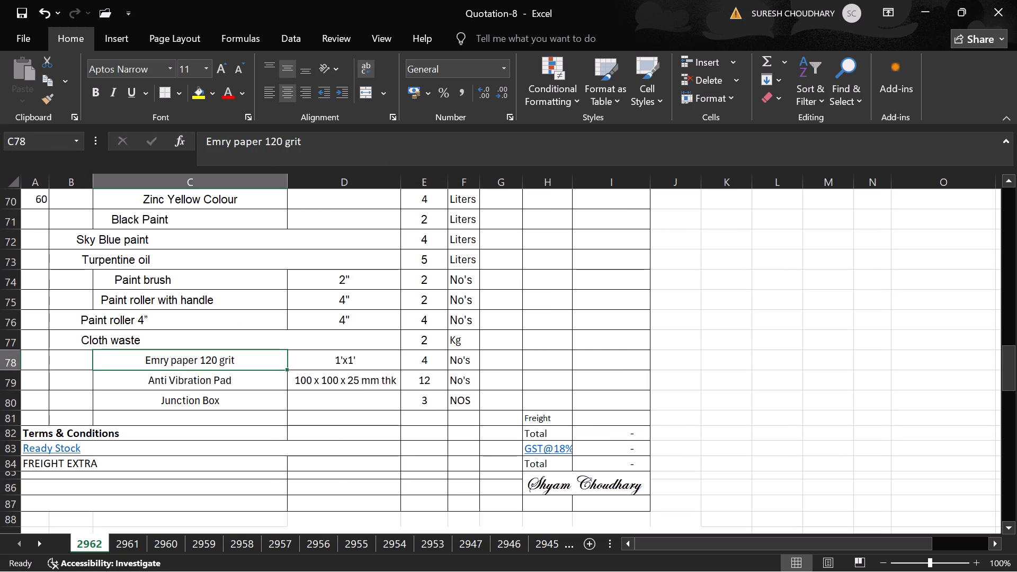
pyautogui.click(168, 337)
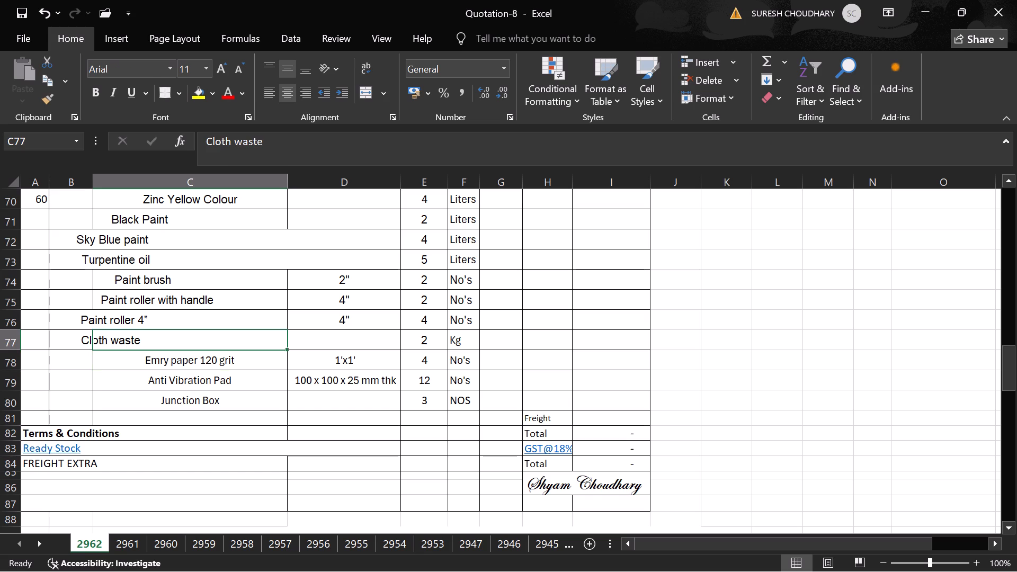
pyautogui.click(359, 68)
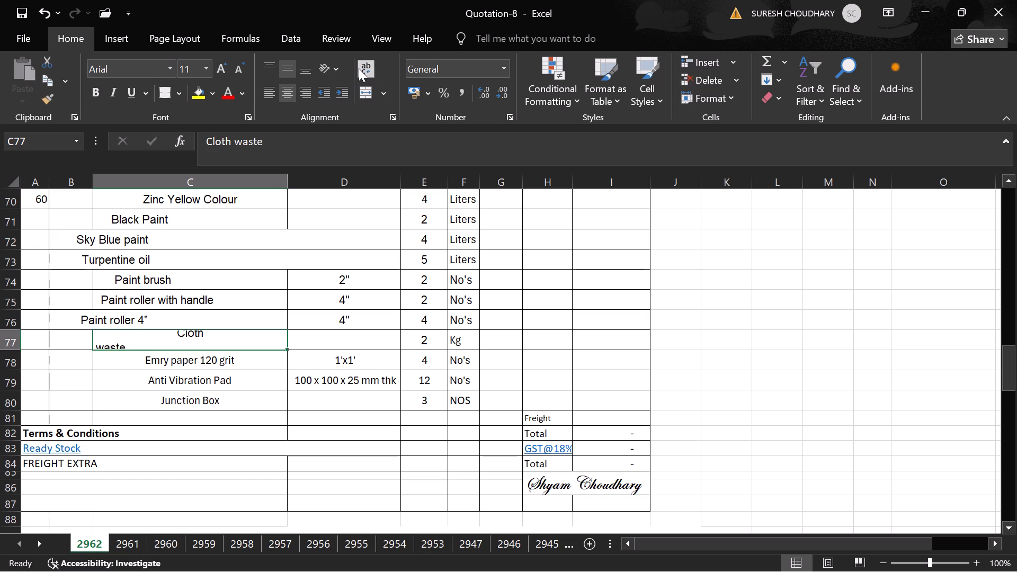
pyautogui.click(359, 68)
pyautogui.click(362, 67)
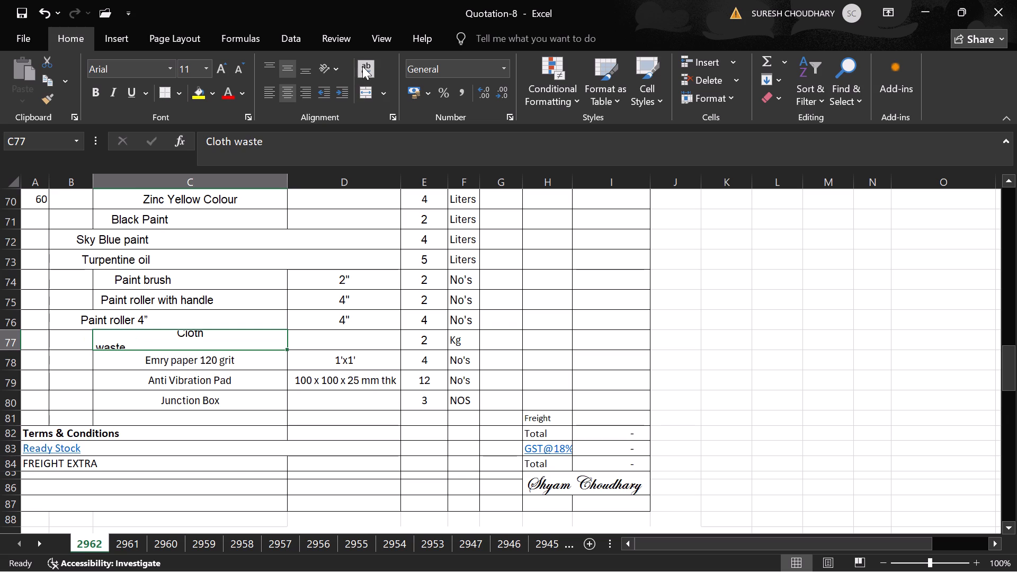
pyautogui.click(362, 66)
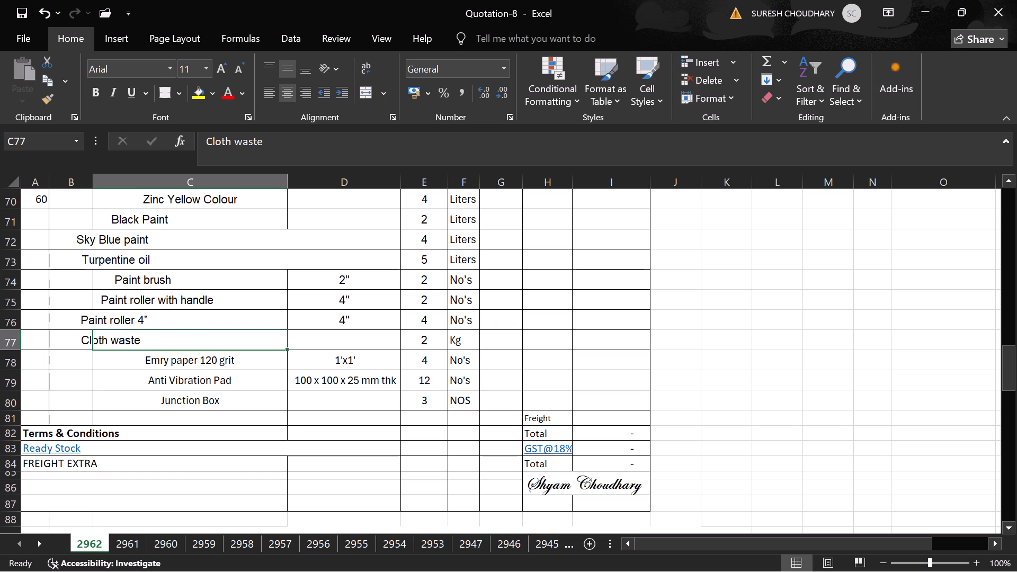
# Remove all trailing spaces after Cloth waste in C77 so the description centres within its column.
pyautogui.click(286, 140)
pyautogui.click(286, 140)
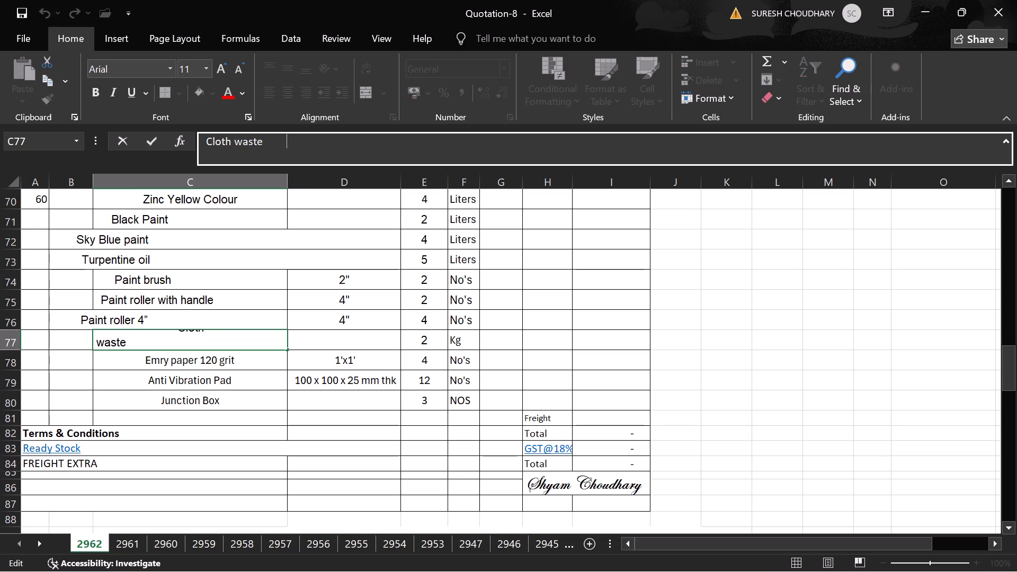
pyautogui.click(284, 151)
pyautogui.press('BackSpace')
pyautogui.press('BackSpace')
pyautogui.press('BackSpace')
pyautogui.press('BackSpace')
pyautogui.press('BackSpace')
pyautogui.press('BackSpace')
pyautogui.press('BackSpace')
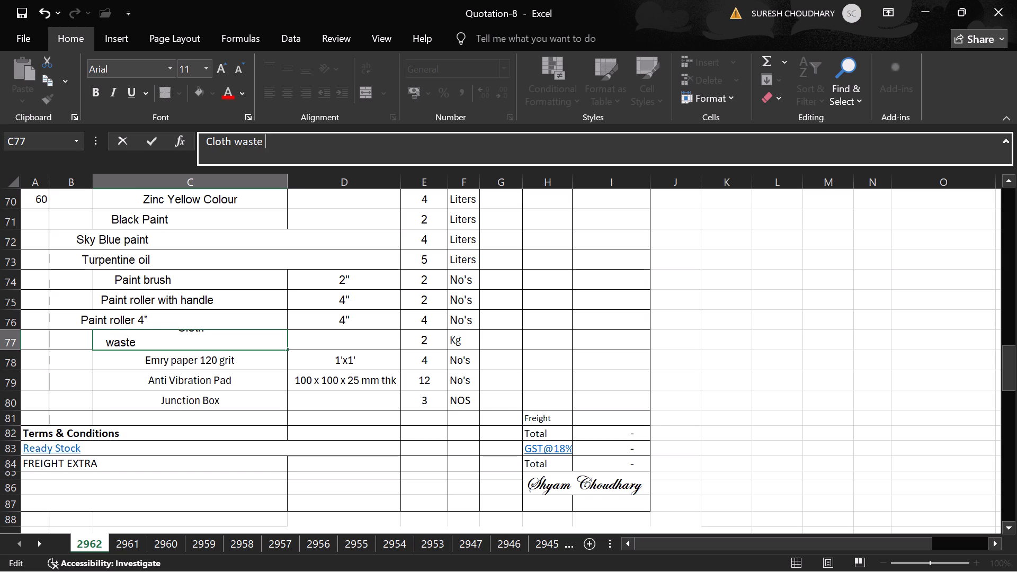
pyautogui.press('BackSpace')
pyautogui.press('Right')
pyautogui.press('Right')
pyautogui.press('Right')
pyautogui.press('Right')
pyautogui.press('Right')
pyautogui.press('Right')
pyautogui.press('Right')
pyautogui.press('Right')
pyautogui.press('Right')
pyautogui.press('Right')
pyautogui.press('Right')
pyautogui.press('Right')
pyautogui.press('Right')
pyautogui.press('Right')
pyautogui.press('Right')
pyautogui.press('Right')
pyautogui.press('Right')
pyautogui.press('Right')
pyautogui.press('Right')
pyautogui.press('Right')
pyautogui.press('Right')
pyautogui.press('Right')
pyautogui.press('Right')
pyautogui.press('Right')
pyautogui.press('Right')
pyautogui.press('Right')
pyautogui.press('Right')
pyautogui.press('Right')
pyautogui.press('Right')
pyautogui.press('Right')
pyautogui.press('Right')
pyautogui.press('Right')
pyautogui.press('Right')
pyautogui.press('BackSpace')
pyautogui.press('BackSpace')
pyautogui.press('BackSpace')
pyautogui.press('BackSpace')
pyautogui.press('BackSpace')
pyautogui.press('BackSpace')
pyautogui.press('BackSpace')
pyautogui.press('BackSpace')
pyautogui.press('BackSpace')
pyautogui.press('BackSpace')
pyautogui.press('BackSpace')
pyautogui.press('BackSpace')
pyautogui.press('BackSpace')
pyautogui.press('BackSpace')
pyautogui.press('BackSpace')
pyautogui.press('BackSpace')
pyautogui.press('BackSpace')
pyautogui.press('BackSpace')
pyautogui.press('BackSpace')
pyautogui.press('BackSpace')
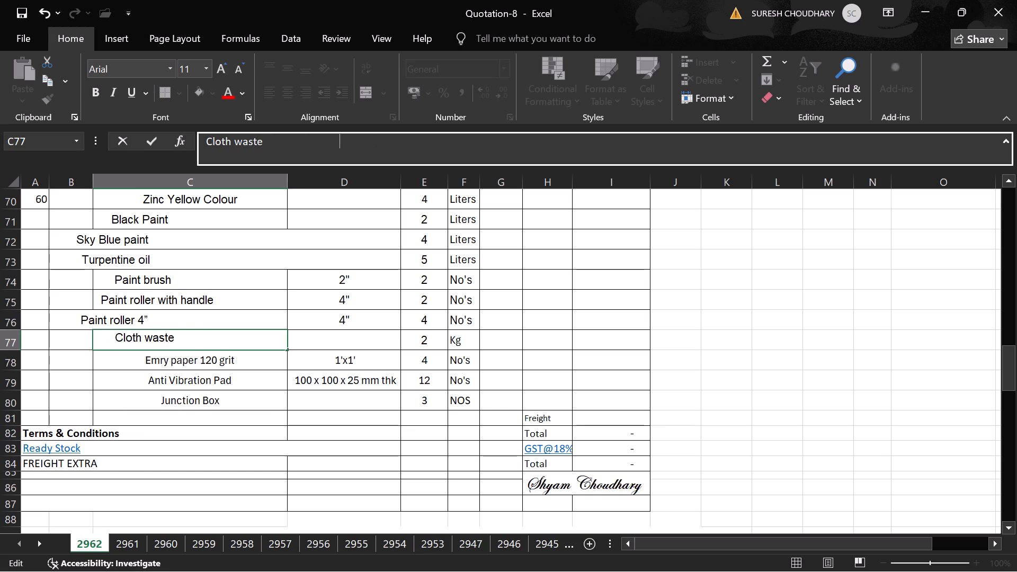
pyautogui.press('BackSpace')
pyautogui.press('BackSpace')
pyautogui.press('BackSpace')
pyautogui.press('BackSpace')
pyautogui.press('BackSpace')
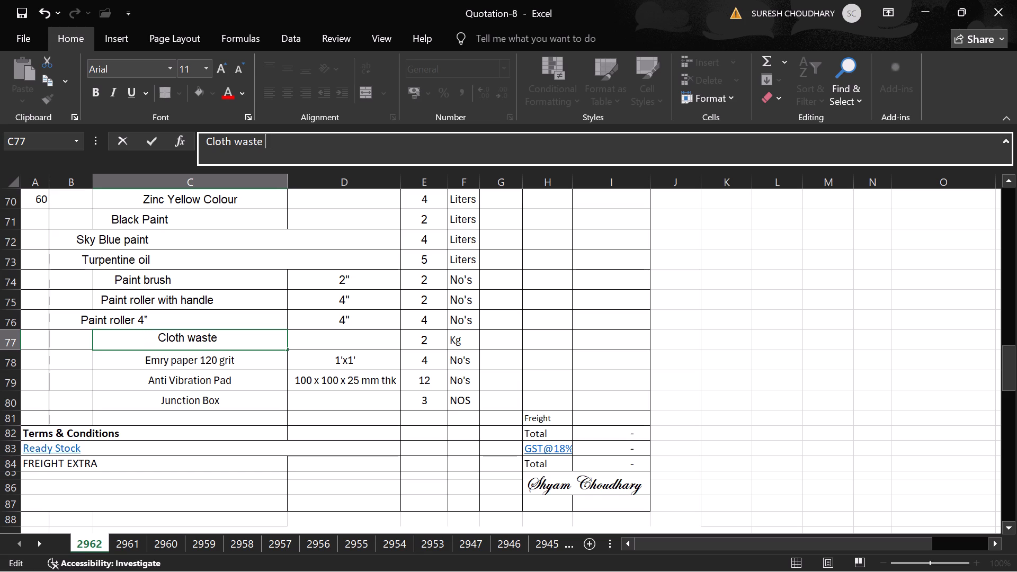
pyautogui.press('BackSpace')
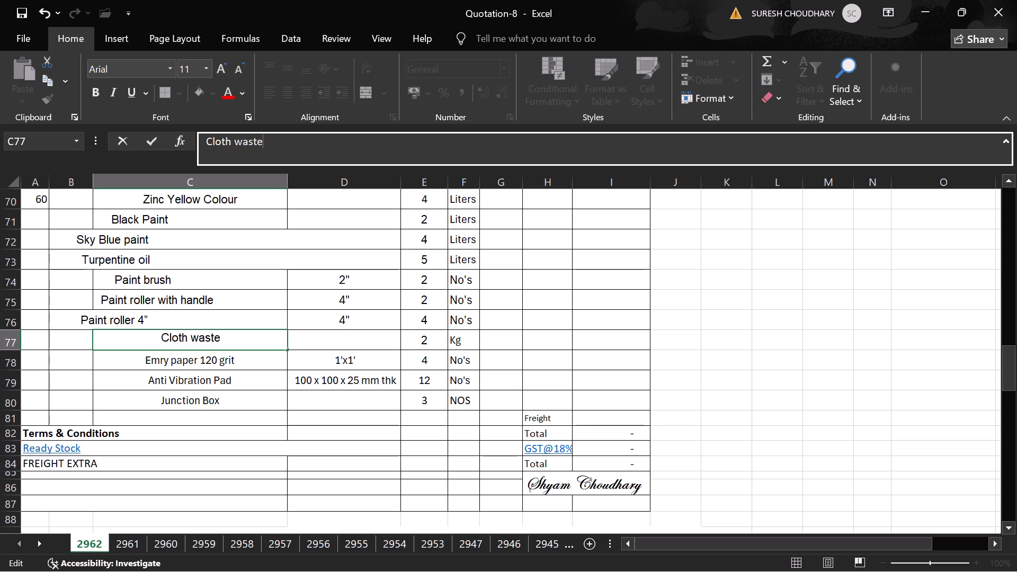
pyautogui.press('Return')
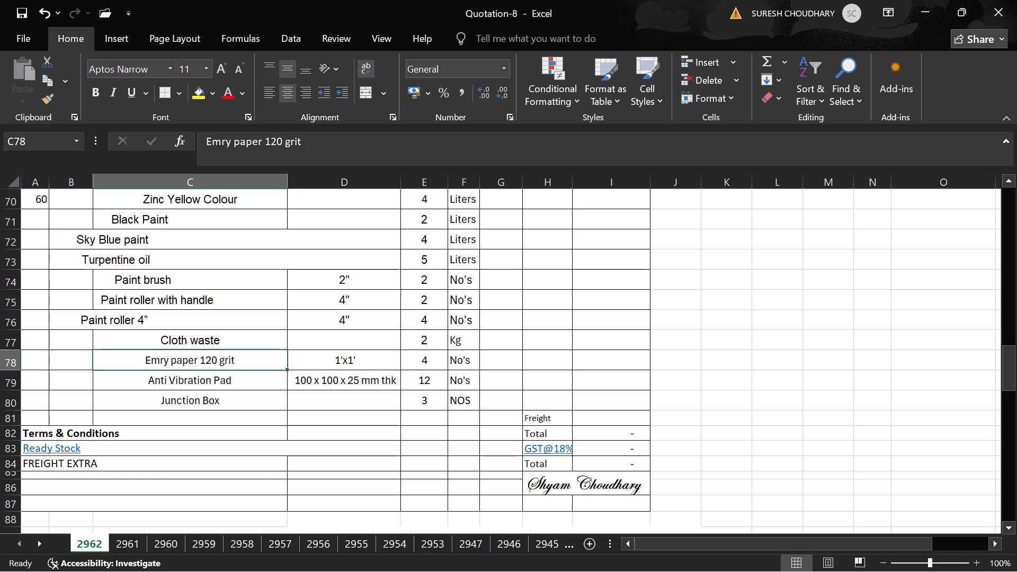
# Delete the inch mark and trailing spaces in C76 so the description reads Paint roller 4.
pyautogui.click(211, 318)
pyautogui.doubleClick(287, 141)
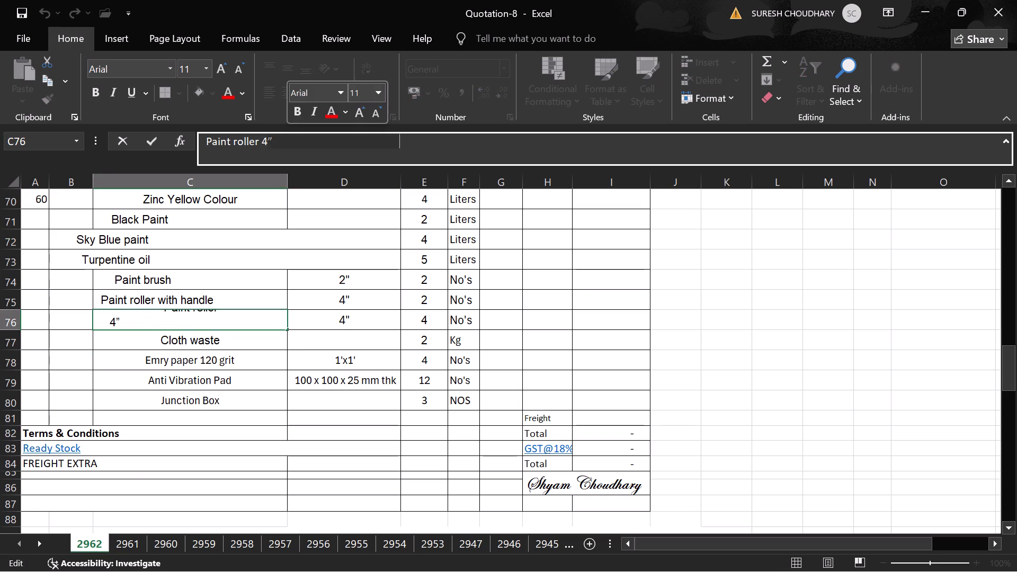
pyautogui.press('BackSpace')
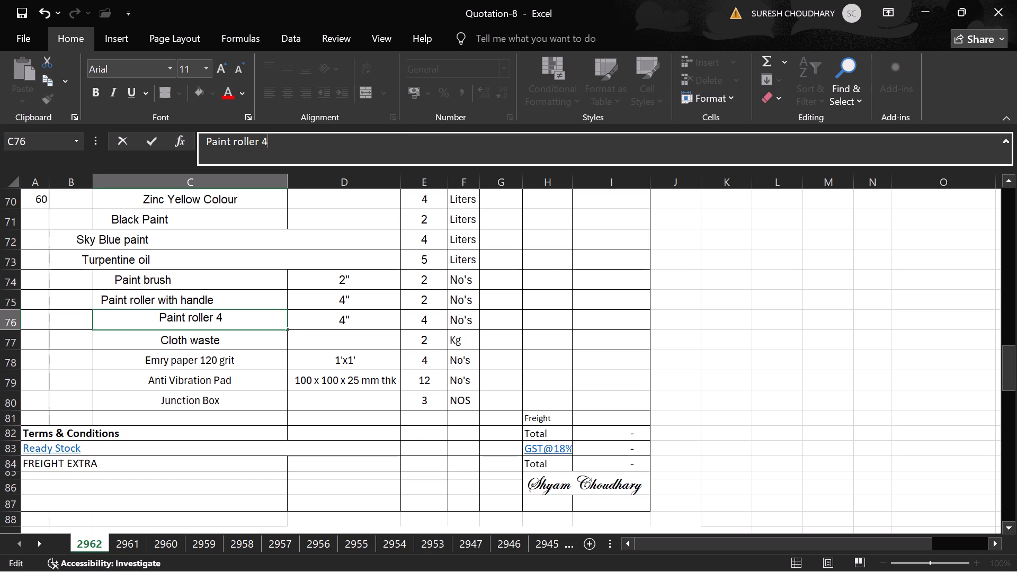
# Remove the trailing spaces after Paint roller with handle in C75.
pyautogui.click(221, 302)
pyautogui.click(380, 138)
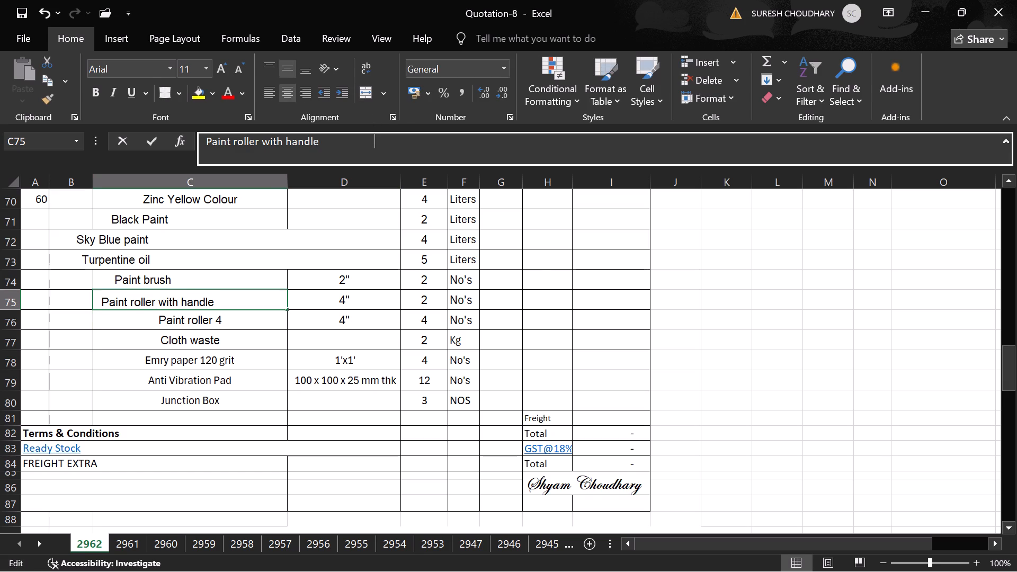
pyautogui.press('BackSpace')
pyautogui.press('BackSpace')
pyautogui.press('BackSpace')
pyautogui.press('BackSpace')
pyautogui.press('BackSpace')
pyautogui.press('BackSpace')
pyautogui.press('BackSpace')
pyautogui.press('BackSpace')
pyautogui.press('BackSpace')
pyautogui.press('BackSpace')
pyautogui.press('BackSpace')
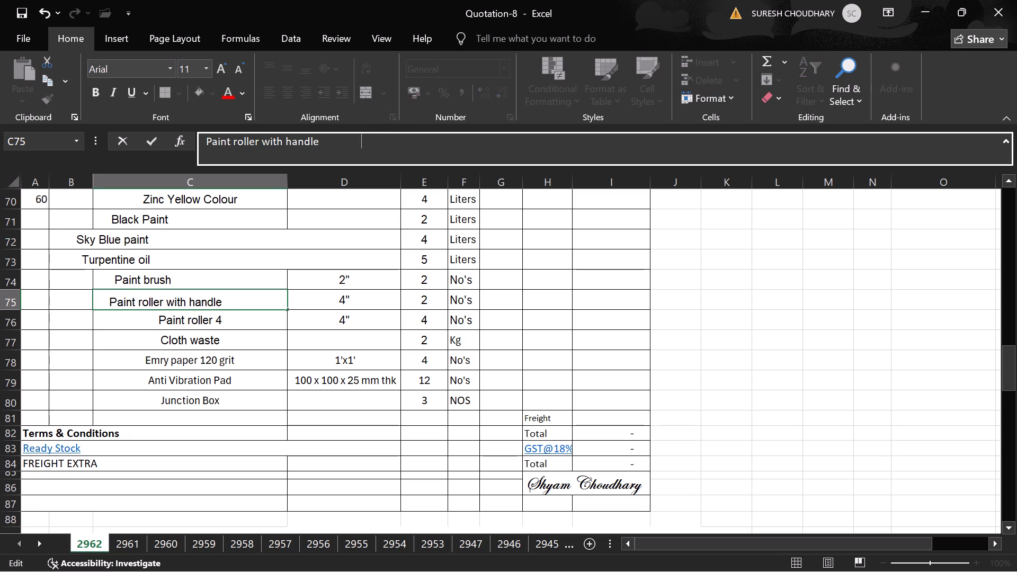
pyautogui.press('BackSpace')
pyautogui.press('BackSpace')
pyautogui.press('BackSpace')
pyautogui.press('BackSpace')
pyautogui.press('BackSpace')
pyautogui.press('BackSpace')
pyautogui.press('BackSpace')
pyautogui.press('BackSpace')
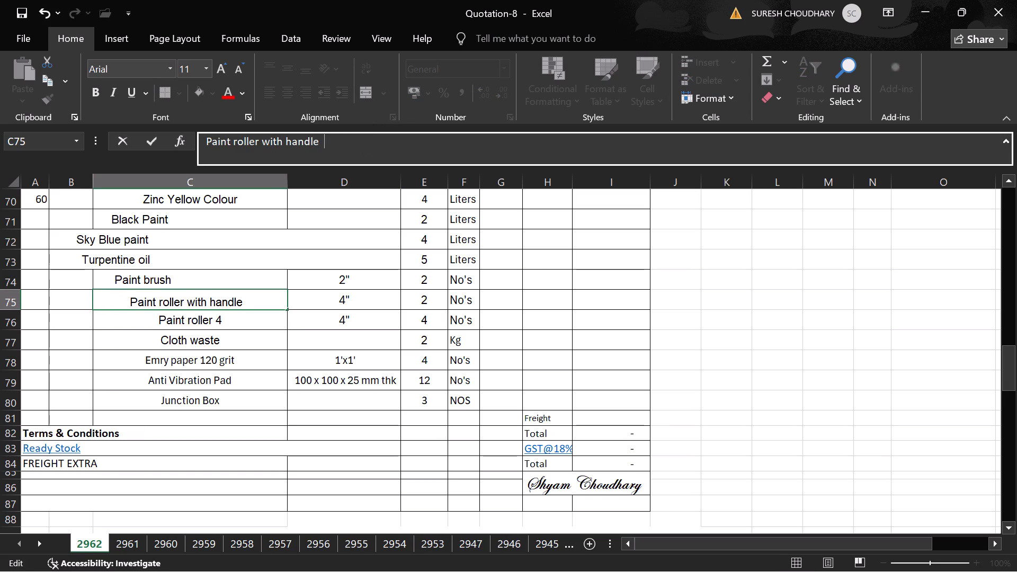
pyautogui.press('BackSpace')
pyautogui.press('BackSpace')
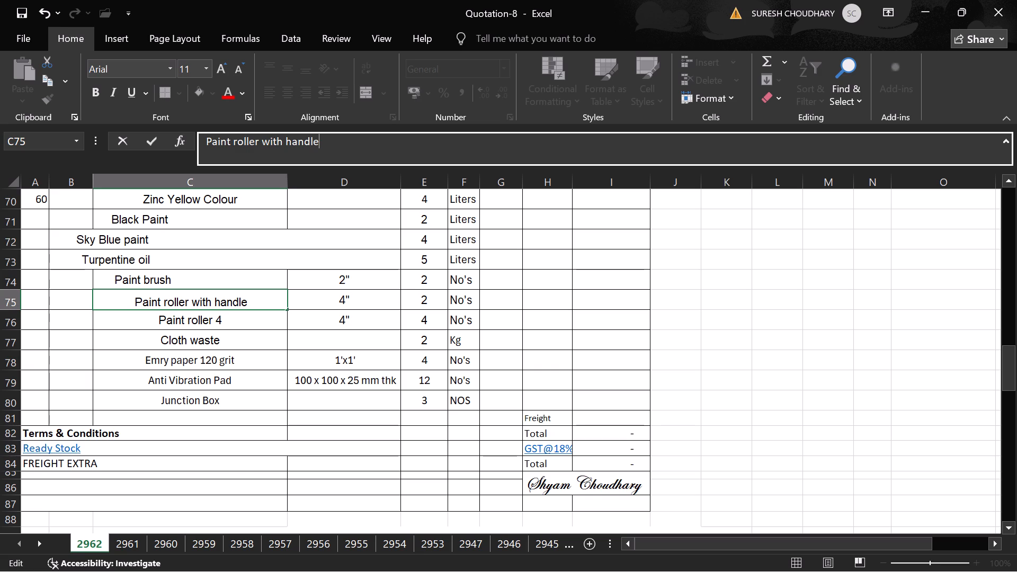
# Remove all trailing spaces after Paint brush in C74 so the description centres within its column.
pyautogui.click(232, 288)
pyautogui.click(230, 278)
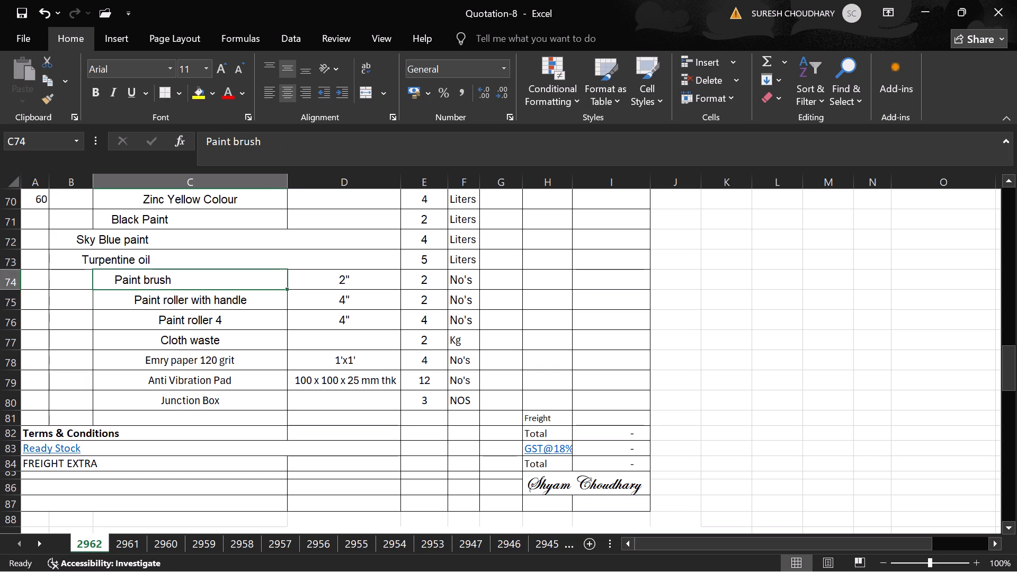
pyautogui.click(319, 145)
pyautogui.press('BackSpace')
pyautogui.press('BackSpace')
pyautogui.press('BackSpace')
pyautogui.press('BackSpace')
pyautogui.press('BackSpace')
pyautogui.press('BackSpace')
pyautogui.press('BackSpace')
pyautogui.press('BackSpace')
pyautogui.press('BackSpace')
pyautogui.press('BackSpace')
pyautogui.press('BackSpace')
pyautogui.press('BackSpace')
pyautogui.press('BackSpace')
pyautogui.press('BackSpace')
pyautogui.press('BackSpace')
pyautogui.press('BackSpace')
pyautogui.press('BackSpace')
pyautogui.press('BackSpace')
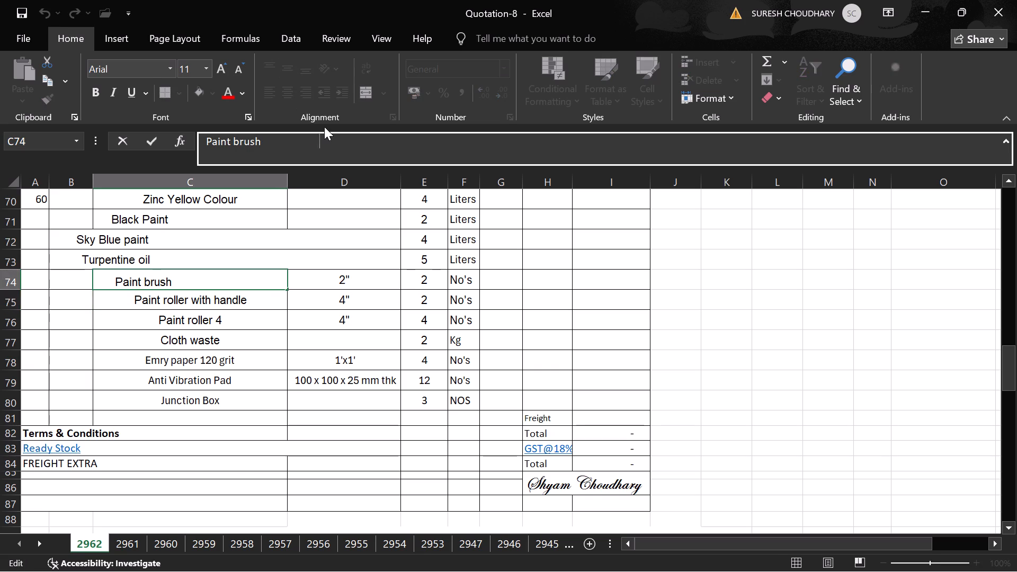
pyautogui.press('BackSpace')
pyautogui.press('BackSpace')
pyautogui.press('BackSpace')
pyautogui.press('BackSpace')
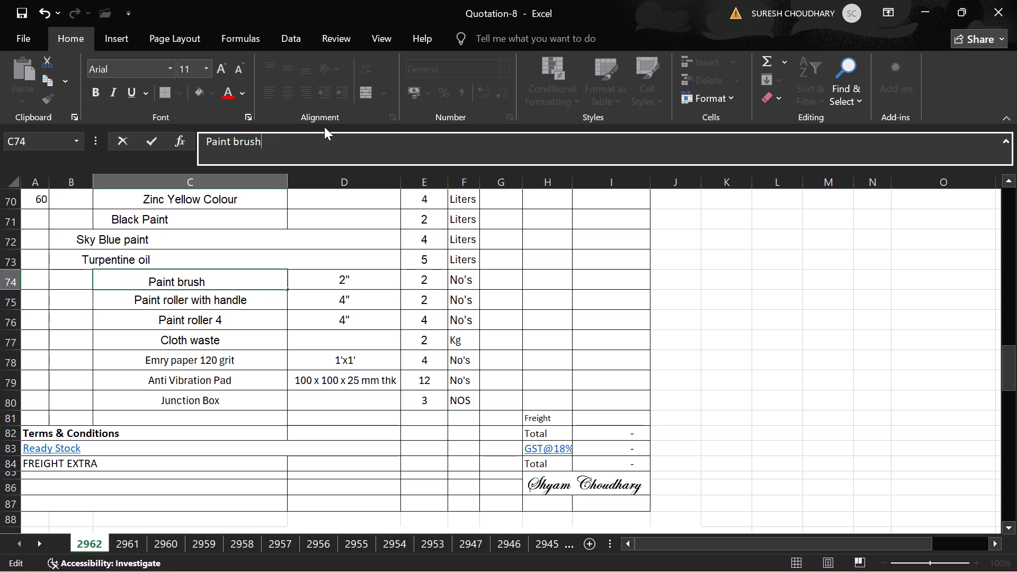
pyautogui.press('Right')
pyautogui.press('Right')
pyautogui.press('Right')
pyautogui.press('Right')
pyautogui.press('Right')
pyautogui.press('Right')
pyautogui.press('Right')
pyautogui.press('Right')
pyautogui.press('Right')
pyautogui.press('Right')
pyautogui.press('Right')
pyautogui.press('Right')
pyautogui.press('Right')
pyautogui.press('Right')
pyautogui.press('Right')
pyautogui.press('Right')
pyautogui.press('Right')
pyautogui.press('Right')
pyautogui.press('Right')
pyautogui.press('Right')
pyautogui.press('Right')
pyautogui.press('Right')
pyautogui.press('Right')
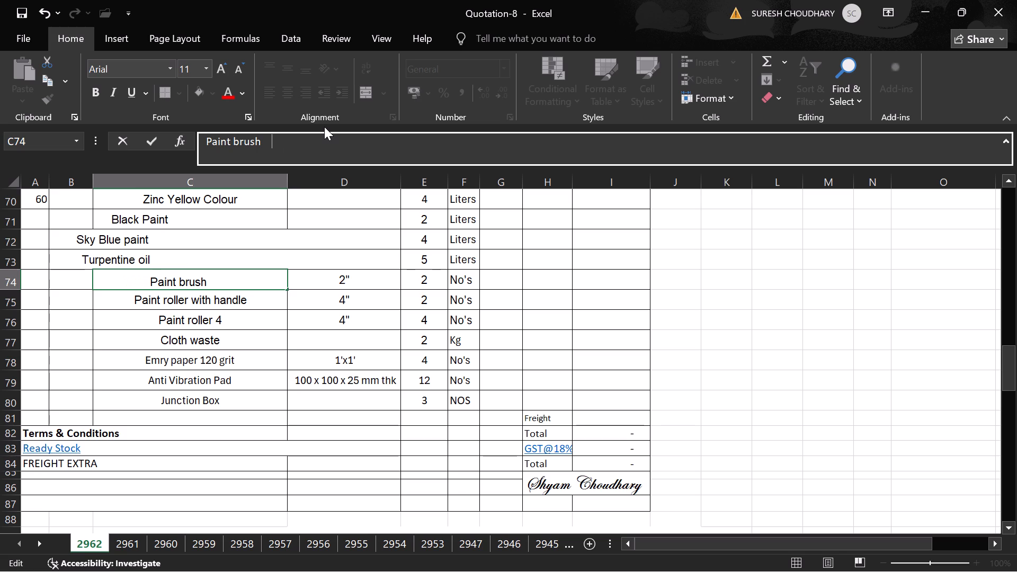
pyautogui.press('BackSpace')
pyautogui.press('BackSpace')
pyautogui.press('BackSpace')
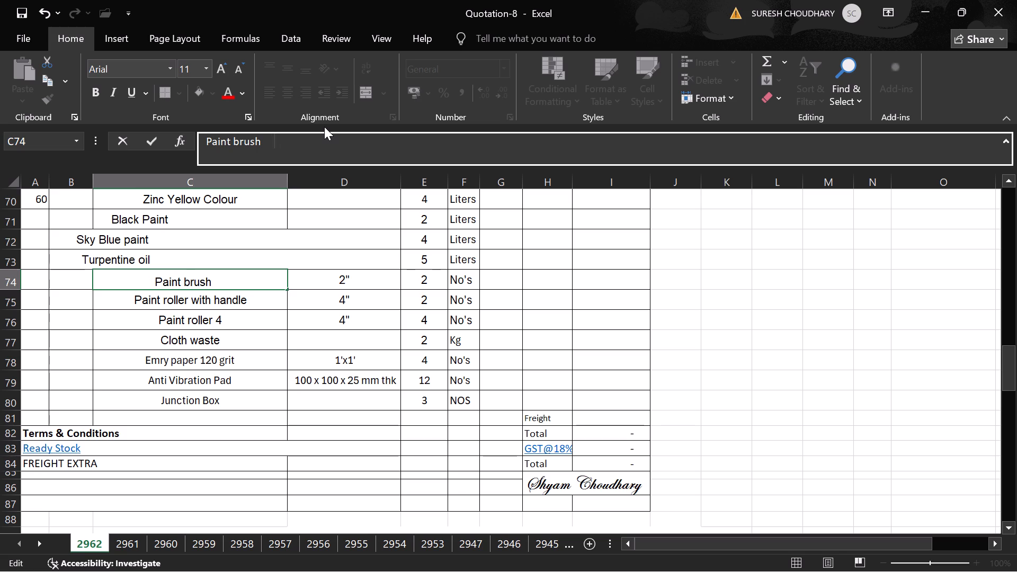
pyautogui.press('BackSpace')
pyautogui.press('BackSpace')
pyautogui.press('BackSpace')
pyautogui.press('BackSpace')
pyautogui.press('BackSpace')
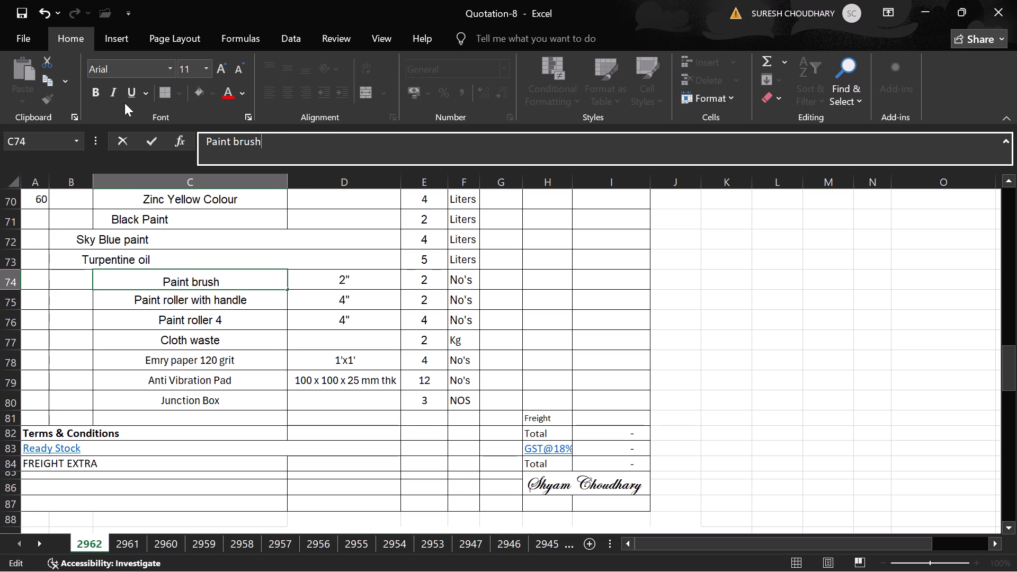
# Remove all trailing spaces after Black Paint in C71 so the description centres within its column.
pyautogui.doubleClick(219, 216)
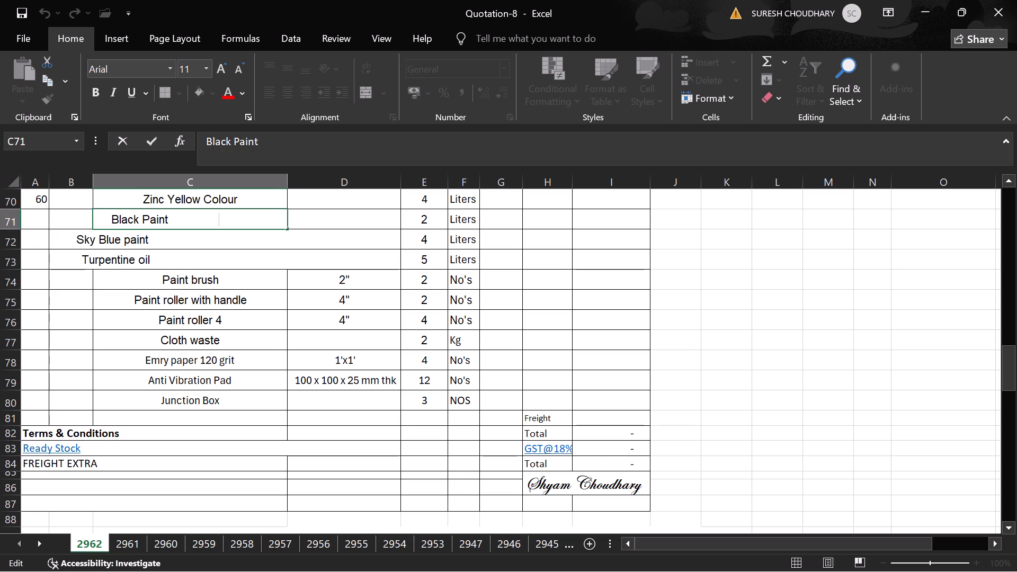
pyautogui.click(292, 136)
pyautogui.rightClick(292, 136)
pyautogui.click(292, 136)
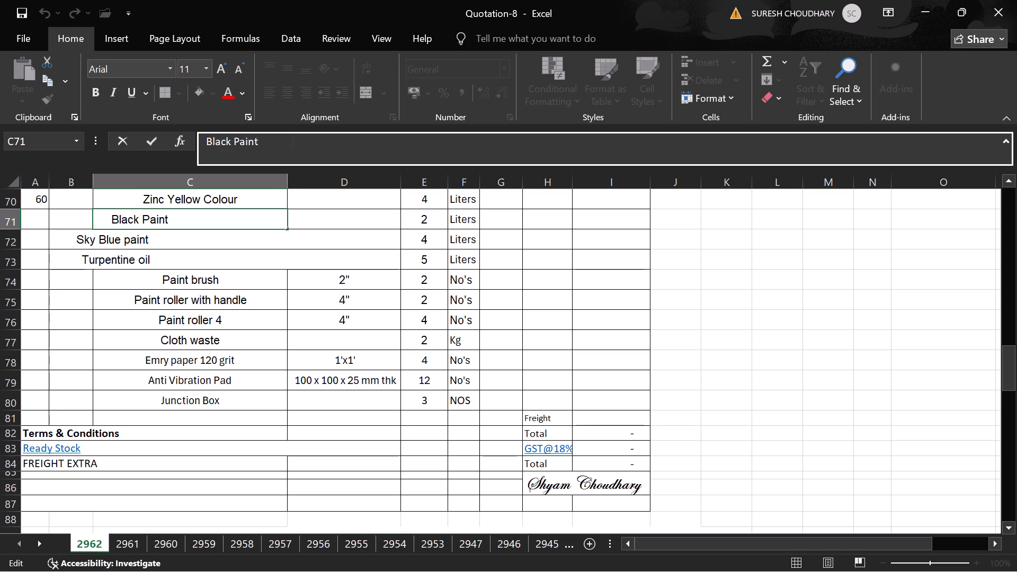
pyautogui.press('Right')
pyautogui.press('Right')
pyautogui.press('Right')
pyautogui.press('Right')
pyautogui.press('Right')
pyautogui.press('BackSpace')
pyautogui.press('BackSpace')
pyautogui.press('BackSpace')
pyautogui.press('BackSpace')
pyautogui.press('BackSpace')
pyautogui.press('BackSpace')
pyautogui.press('BackSpace')
pyautogui.press('BackSpace')
pyautogui.press('Right')
pyautogui.press('Right')
pyautogui.press('Right')
pyautogui.press('Right')
pyautogui.press('Right')
pyautogui.press('Right')
pyautogui.press('Right')
pyautogui.press('Right')
pyautogui.press('Right')
pyautogui.press('Right')
pyautogui.press('Right')
pyautogui.press('Right')
pyautogui.press('Right')
pyautogui.press('Right')
pyautogui.press('Right')
pyautogui.press('Right')
pyautogui.press('Right')
pyautogui.press('Right')
pyautogui.press('Right')
pyautogui.press('Right')
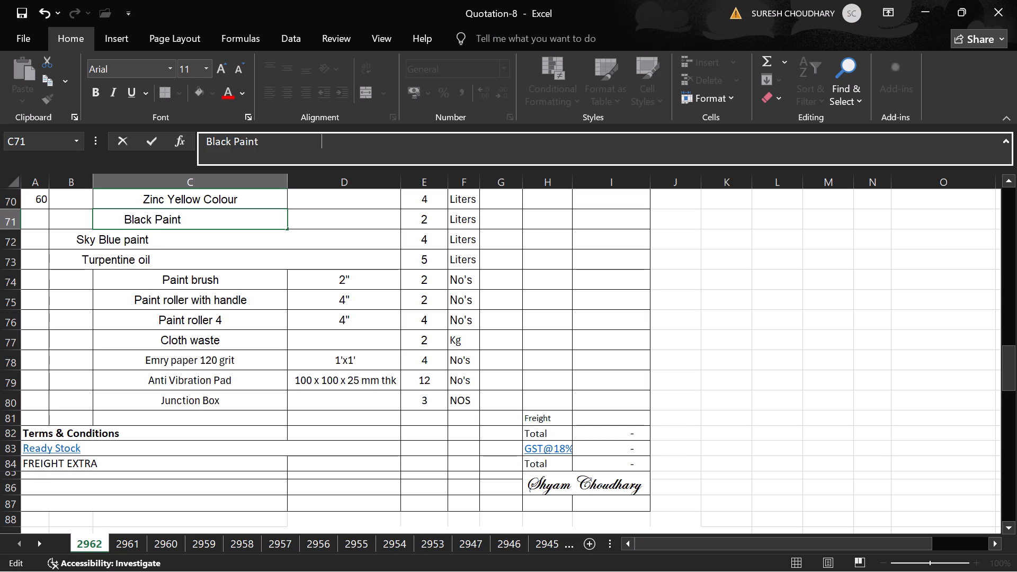
pyautogui.press('BackSpace')
pyautogui.press('BackSpace')
pyautogui.press('BackSpace')
pyautogui.press('BackSpace')
pyautogui.press('BackSpace')
pyautogui.press('BackSpace')
pyautogui.press('BackSpace')
pyautogui.press('BackSpace')
pyautogui.press('BackSpace')
pyautogui.press('BackSpace')
pyautogui.press('BackSpace')
pyautogui.press('BackSpace')
pyautogui.press('BackSpace')
pyautogui.press('BackSpace')
pyautogui.press('BackSpace')
pyautogui.press('BackSpace')
pyautogui.press('BackSpace')
pyautogui.press('BackSpace')
pyautogui.press('BackSpace')
pyautogui.press('BackSpace')
pyautogui.press('BackSpace')
pyautogui.press('BackSpace')
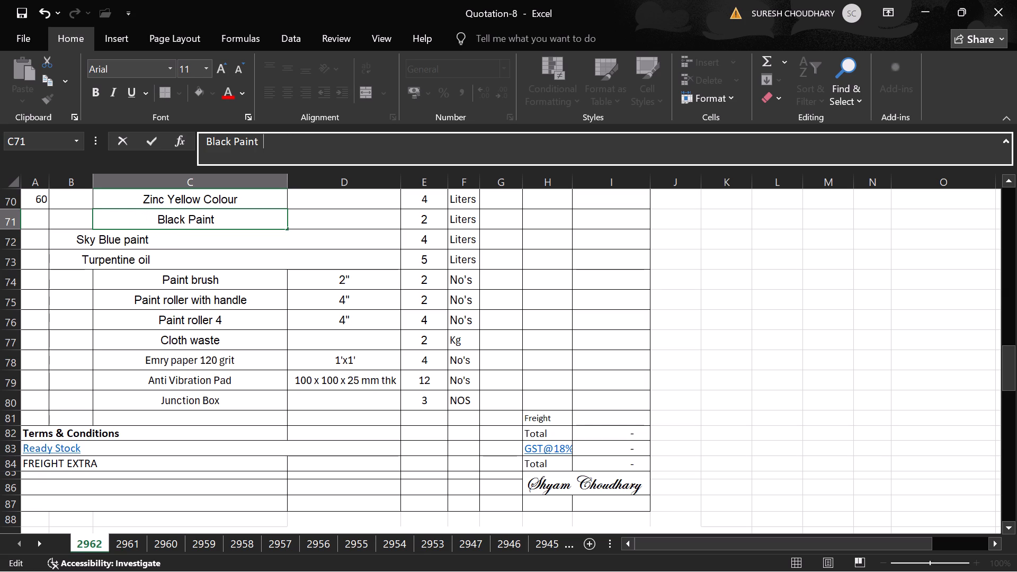
pyautogui.press('BackSpace')
pyautogui.press('BackSpace')
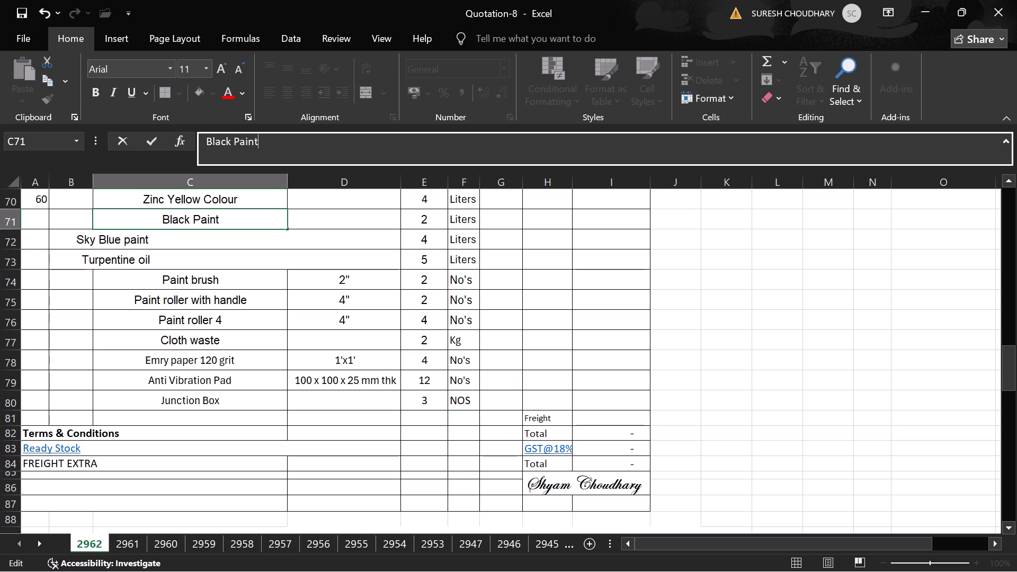
# Remove all trailing spaces after Sky Blue paint in C72 so the description centres within its column.
pyautogui.click(210, 244)
pyautogui.click(343, 143)
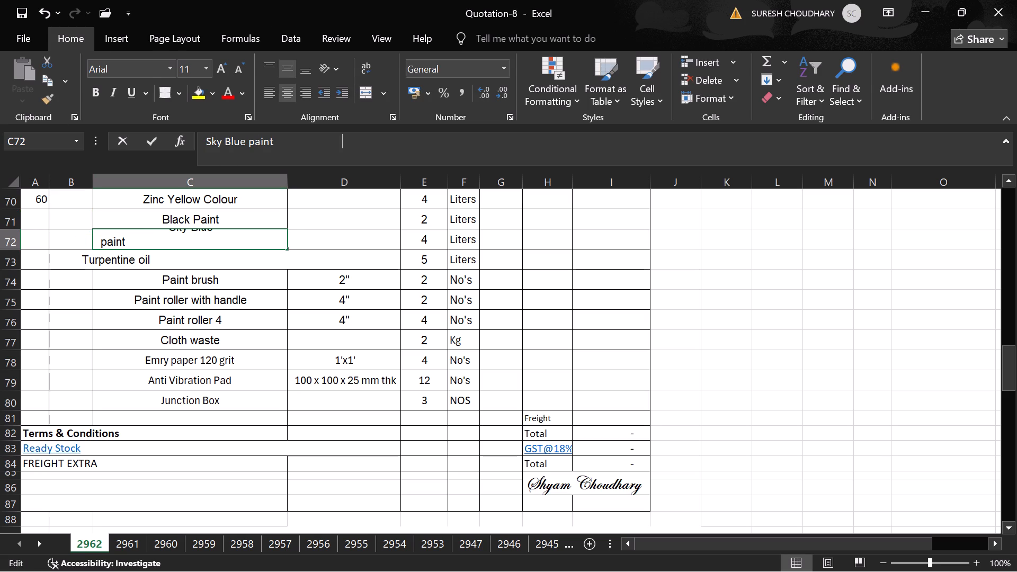
pyautogui.click(343, 143)
pyautogui.doubleClick(345, 142)
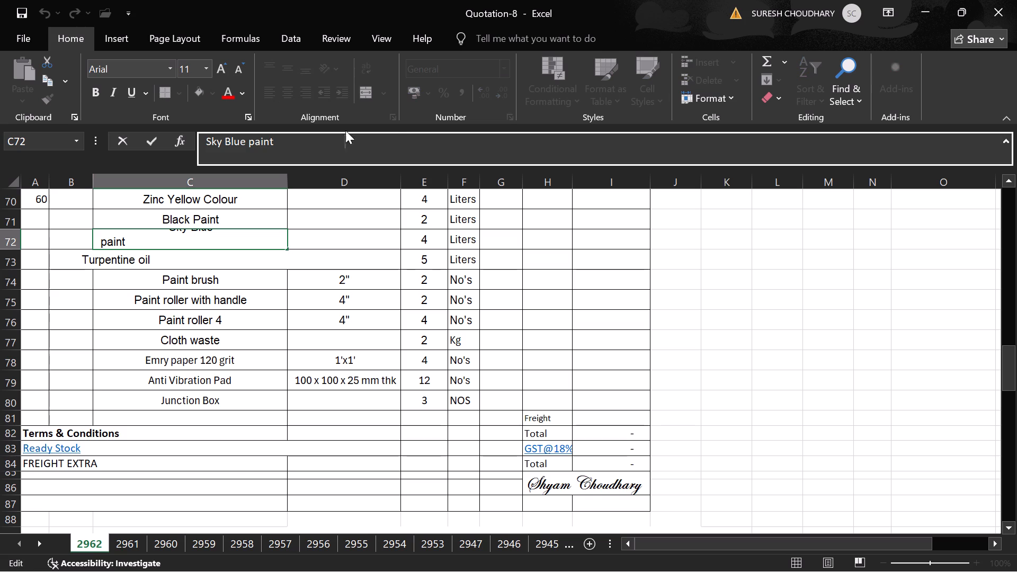
pyautogui.press('BackSpace')
pyautogui.press('BackSpace')
pyautogui.press('BackSpace')
pyautogui.press('BackSpace')
pyautogui.press('BackSpace')
pyautogui.press('BackSpace')
pyautogui.press('BackSpace')
pyautogui.press('BackSpace')
pyautogui.press('BackSpace')
pyautogui.press('BackSpace')
pyautogui.press('BackSpace')
pyautogui.press('BackSpace')
pyautogui.press('BackSpace')
pyautogui.press('BackSpace')
pyautogui.press('BackSpace')
pyautogui.press('BackSpace')
pyautogui.press('BackSpace')
pyautogui.press('BackSpace')
pyautogui.press('BackSpace')
pyautogui.press('BackSpace')
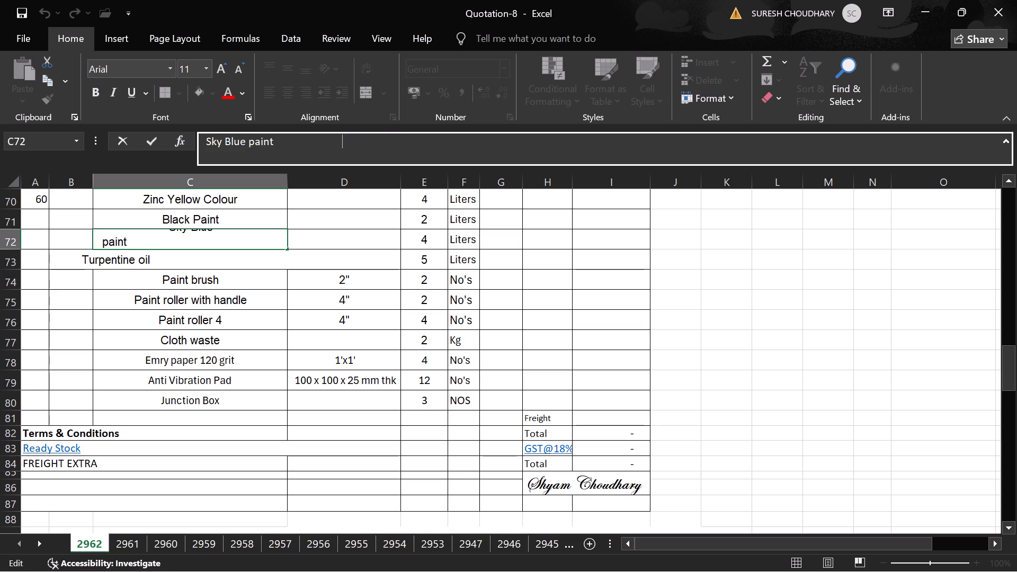
pyautogui.press('BackSpace')
pyautogui.press('BackSpace')
pyautogui.press('BackSpace')
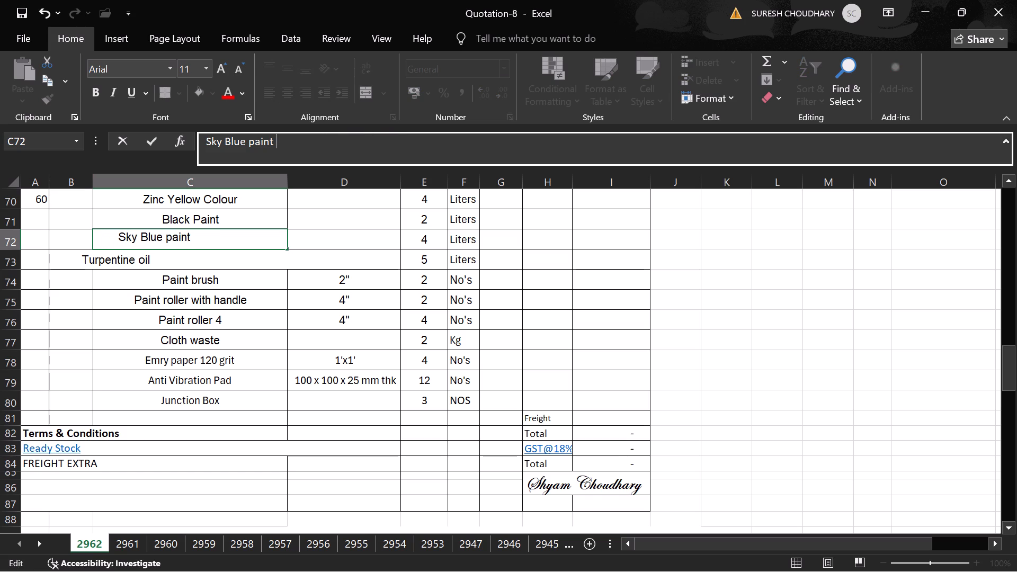
pyautogui.press('BackSpace')
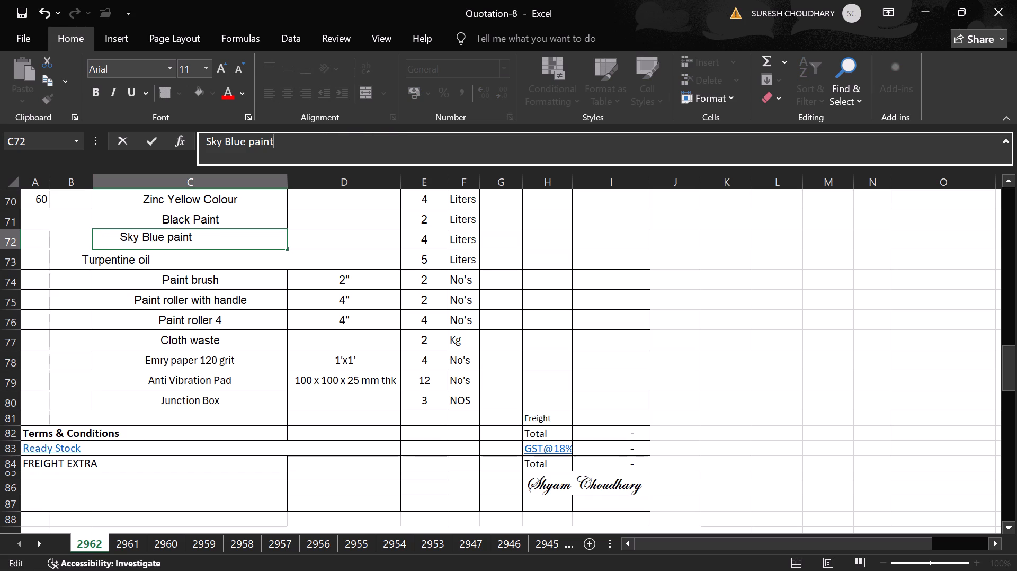
pyautogui.press('Right')
pyautogui.press('Right')
pyautogui.press('Right')
pyautogui.press('Right')
pyautogui.press('Right')
pyautogui.press('Right')
pyautogui.press('Right')
pyautogui.press('Right')
pyautogui.press('Right')
pyautogui.press('Right')
pyautogui.press('Right')
pyautogui.press('Right')
pyautogui.press('Right')
pyautogui.press('Right')
pyautogui.press('Right')
pyautogui.press('Right')
pyautogui.press('Right')
pyautogui.press('Right')
pyautogui.press('Right')
pyautogui.press('Right')
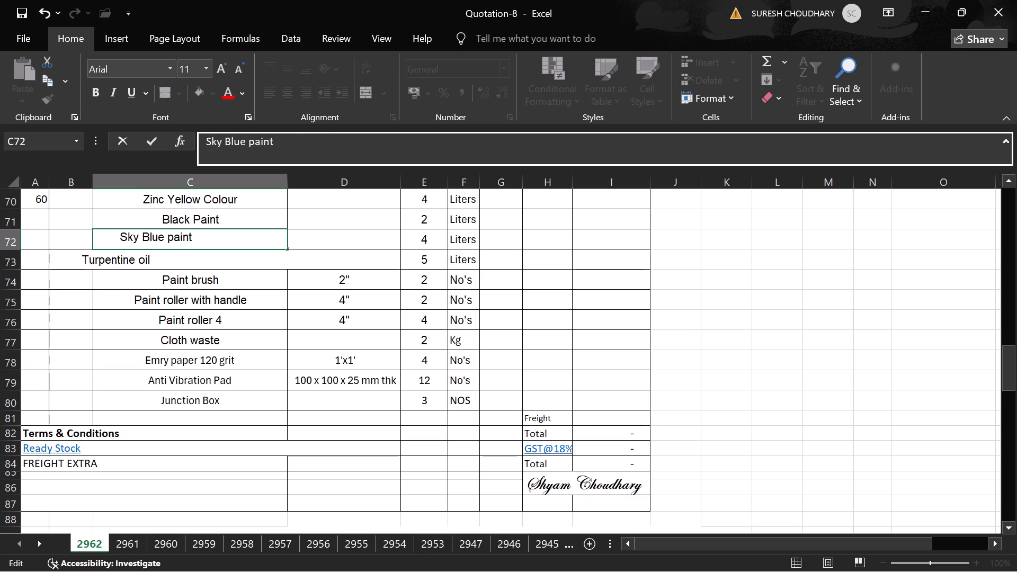
pyautogui.press('BackSpace')
pyautogui.press('BackSpace')
pyautogui.press('BackSpace')
pyautogui.press('BackSpace')
pyautogui.press('BackSpace')
pyautogui.press('BackSpace')
pyautogui.press('BackSpace')
pyautogui.press('BackSpace')
pyautogui.press('BackSpace')
pyautogui.press('BackSpace')
pyautogui.press('BackSpace')
pyautogui.press('BackSpace')
pyautogui.press('BackSpace')
pyautogui.press('BackSpace')
pyautogui.press('BackSpace')
pyautogui.press('BackSpace')
pyautogui.press('BackSpace')
pyautogui.press('BackSpace')
pyautogui.press('BackSpace')
pyautogui.press('BackSpace')
pyautogui.press('BackSpace')
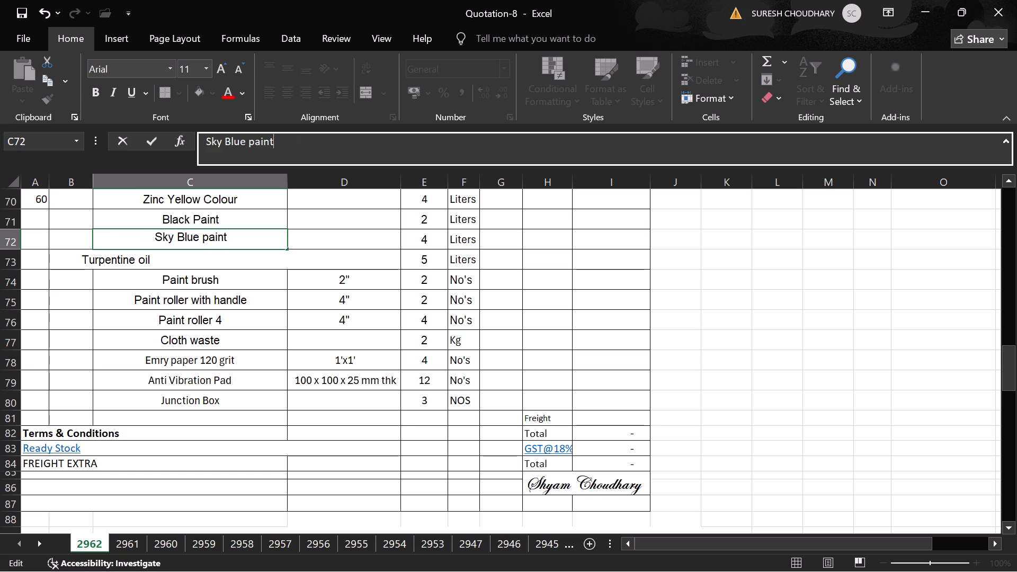
pyautogui.press('Return')
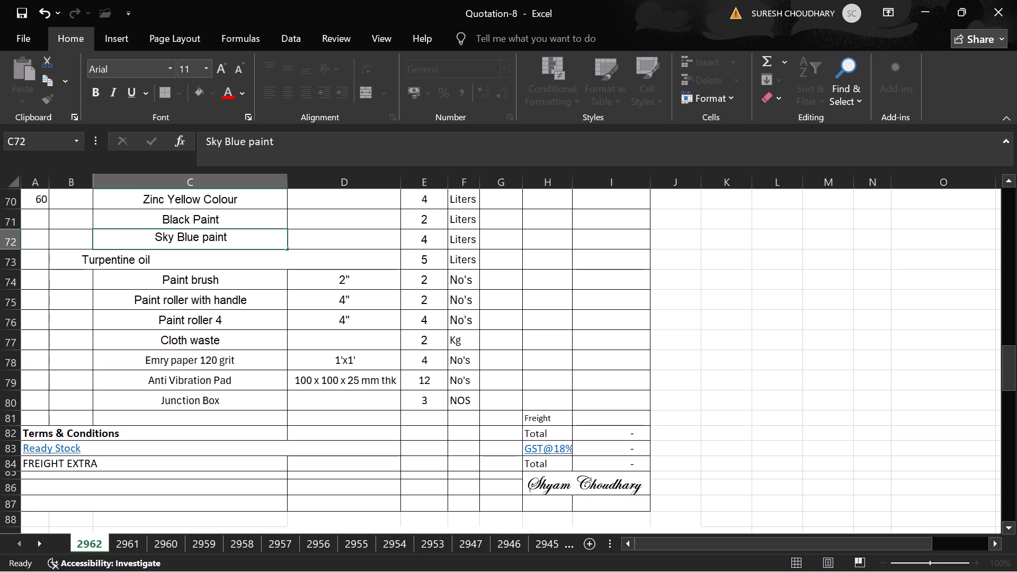
# Remove the trailing spaces after Turpentine oil in C73 so the description centres within its column.
pyautogui.click(465, 144)
pyautogui.press('BackSpace')
pyautogui.press('BackSpace')
pyautogui.press('BackSpace')
pyautogui.press('BackSpace')
pyautogui.press('BackSpace')
pyautogui.press('BackSpace')
pyautogui.press('BackSpace')
pyautogui.press('BackSpace')
pyautogui.press('BackSpace')
pyautogui.press('BackSpace')
pyautogui.press('BackSpace')
pyautogui.press('BackSpace')
pyautogui.press('BackSpace')
pyautogui.press('BackSpace')
pyautogui.press('BackSpace')
pyautogui.press('BackSpace')
pyautogui.press('BackSpace')
pyautogui.press('BackSpace')
pyautogui.press('BackSpace')
pyautogui.press('BackSpace')
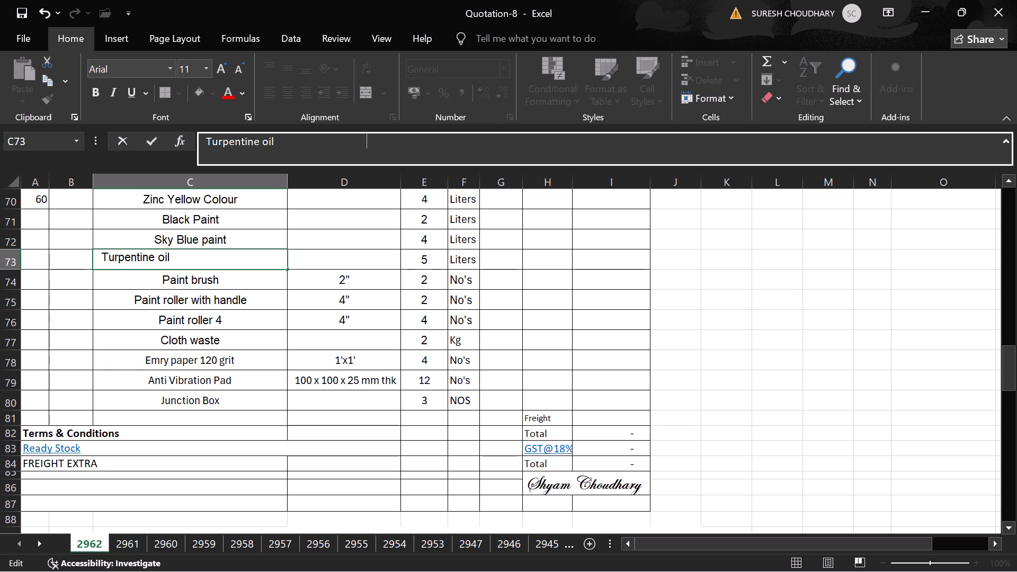
pyautogui.press('BackSpace')
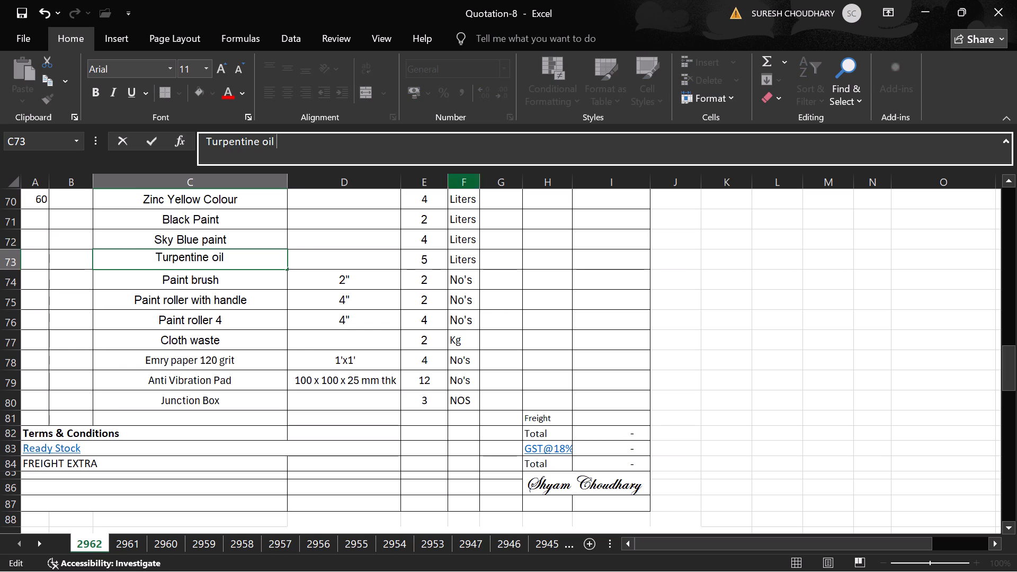
# Set the whole description column C to regular weight with centre alignment.
pyautogui.scroll(1, 265, 300)
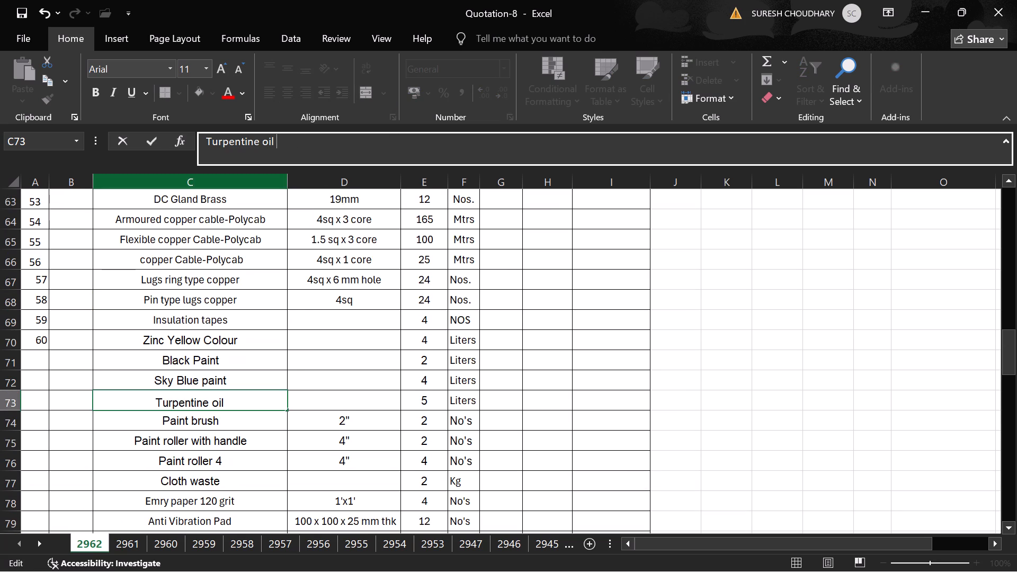
pyautogui.click(201, 182)
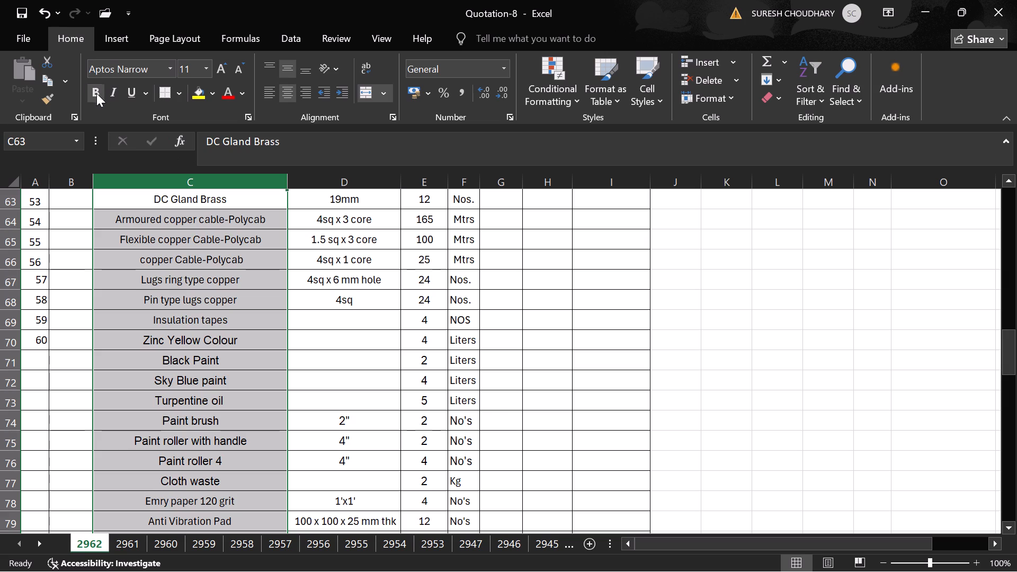
pyautogui.click(96, 93)
pyautogui.click(96, 93)
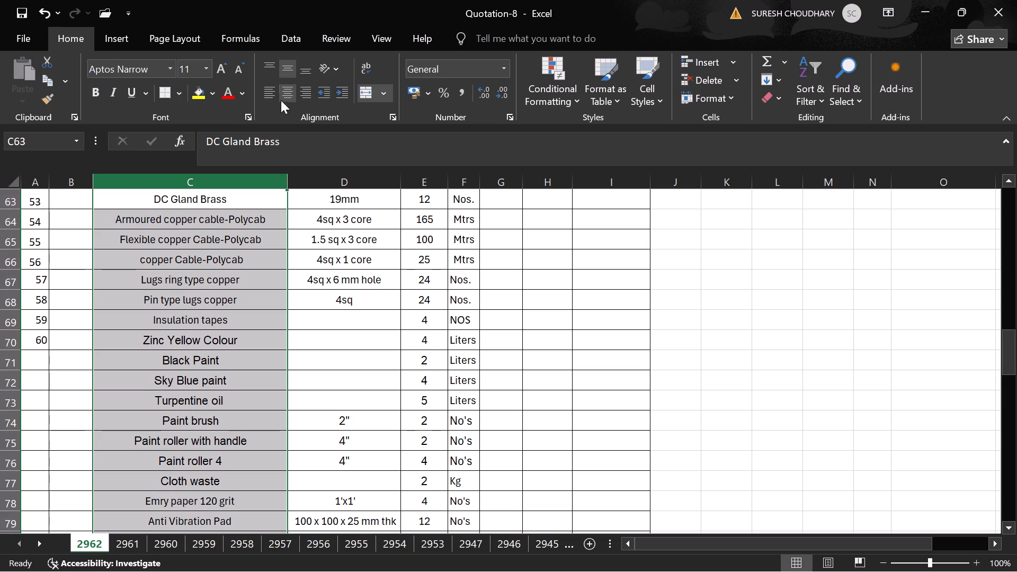
pyautogui.rightClick(283, 92)
pyautogui.click(283, 92)
pyautogui.rightClick(283, 92)
pyautogui.click(283, 92)
pyautogui.scroll(-1, 251, 200)
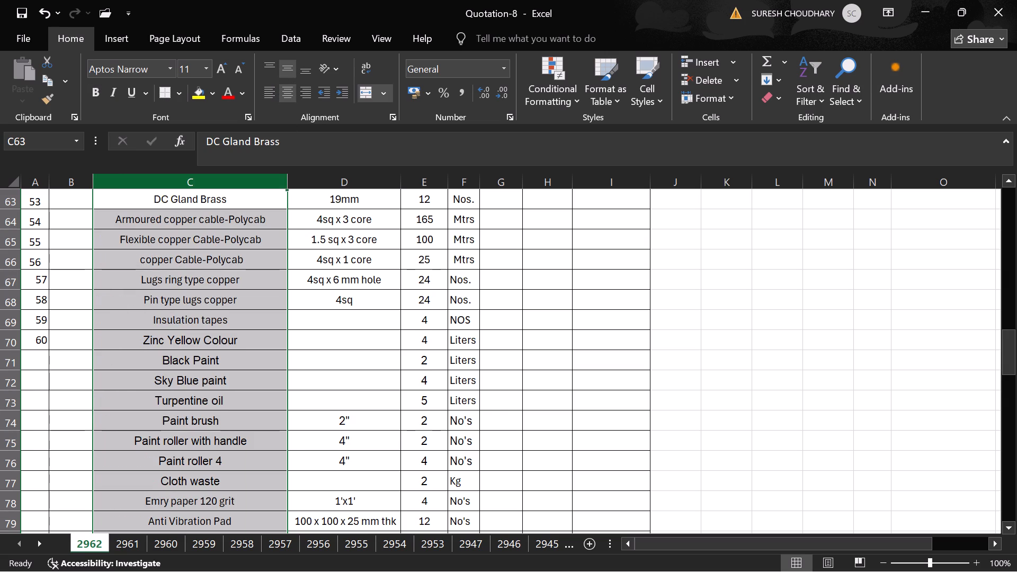
pyautogui.scroll(-1, 242, 239)
pyautogui.scroll(1, 242, 239)
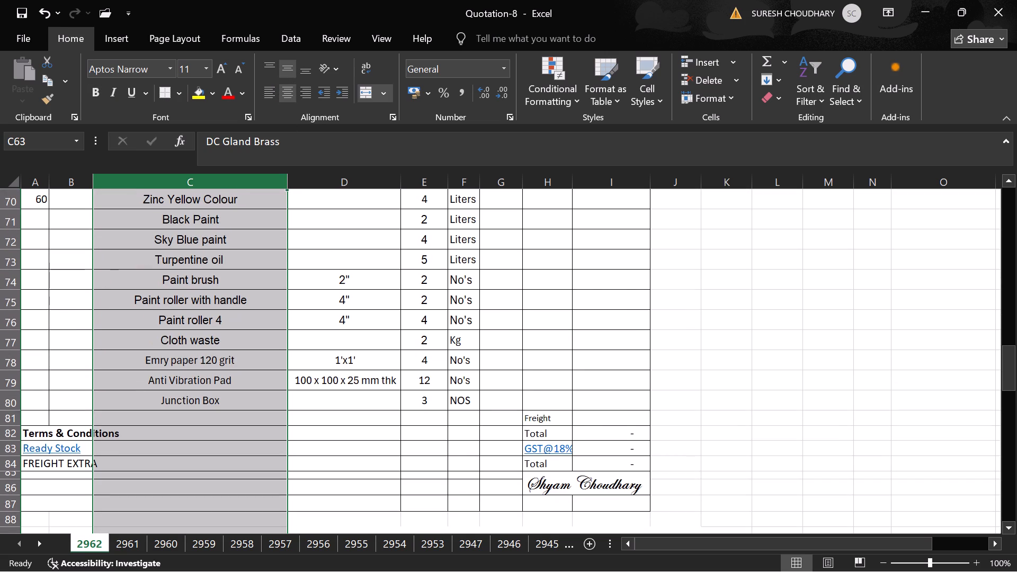
# Select the empty size cell D69 in the Insulation tapes row.
pyautogui.scroll(1, 242, 240)
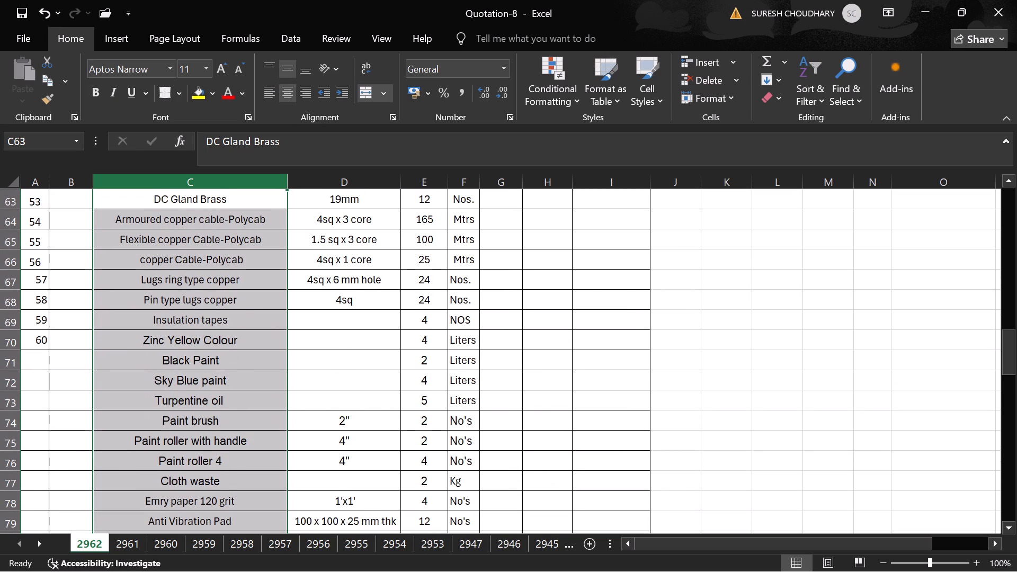
pyautogui.click(351, 318)
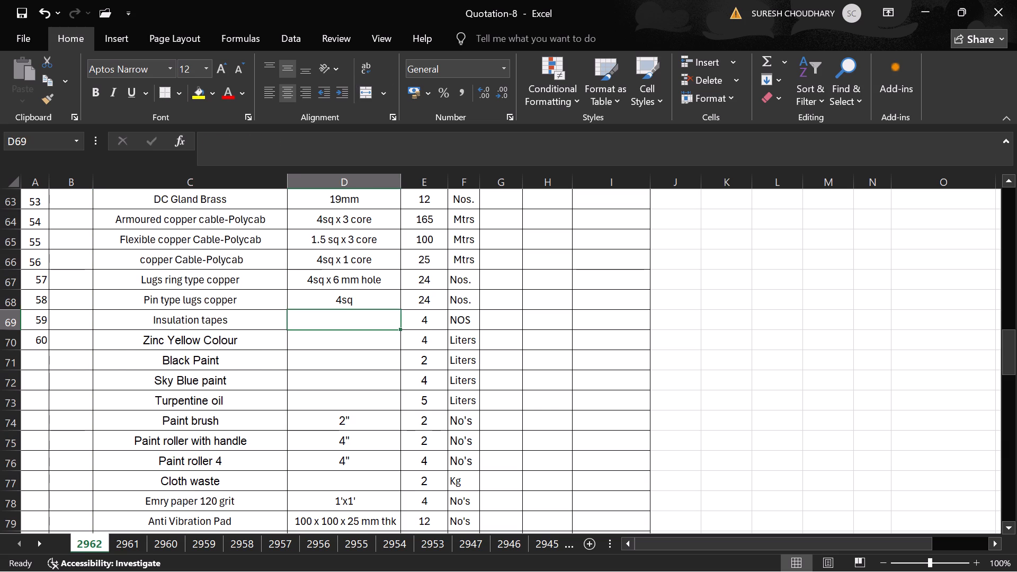
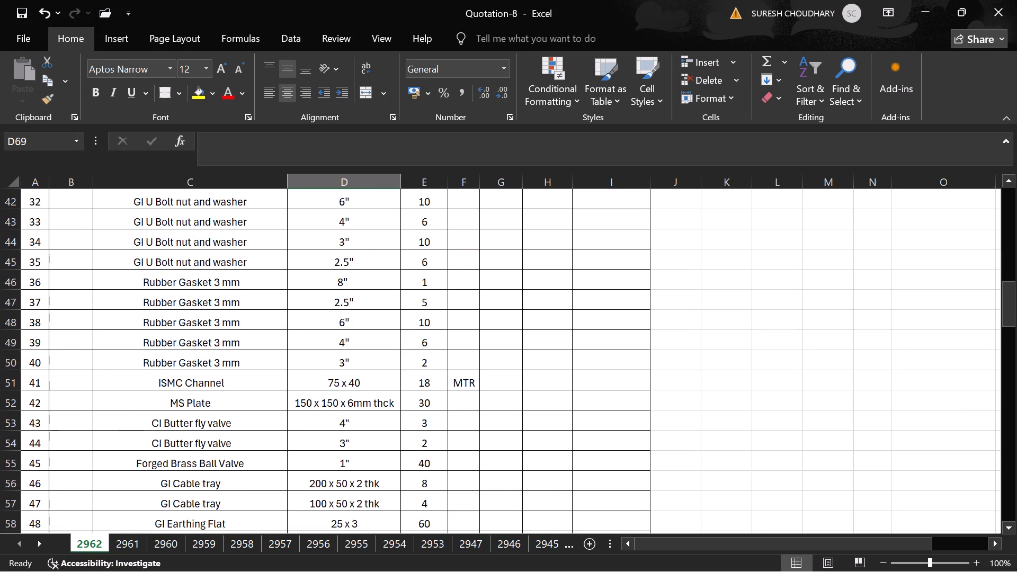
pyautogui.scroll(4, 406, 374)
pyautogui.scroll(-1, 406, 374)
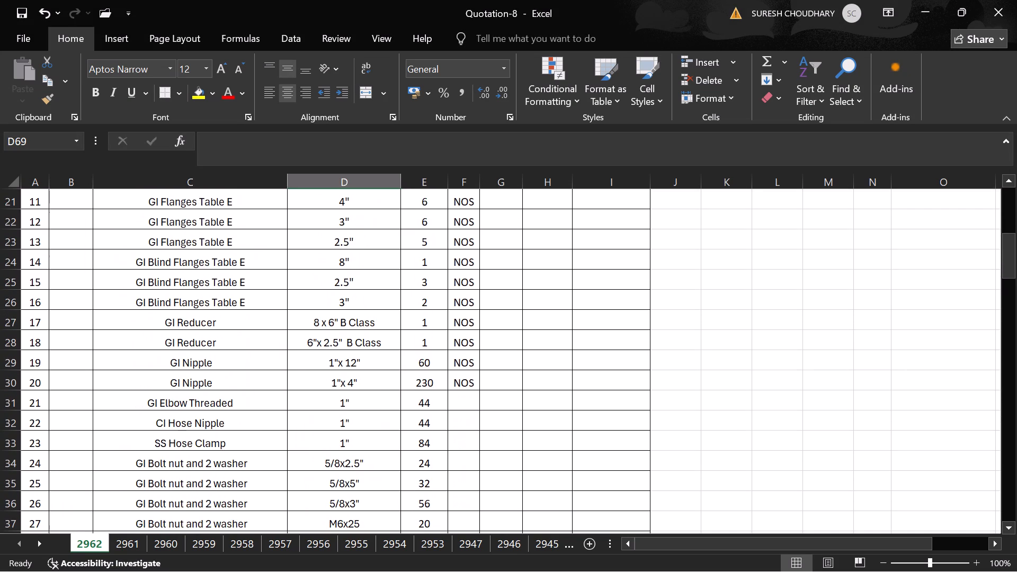
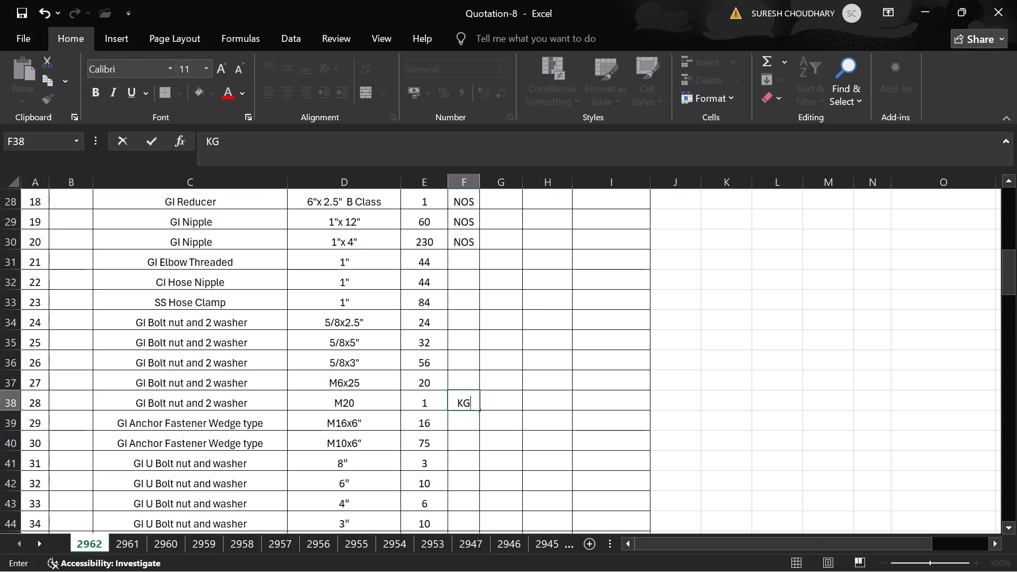
# Enter the unit NOS for the 1" GI Elbow Threaded item in cell F31.
pyautogui.press('Up')
pyautogui.press('Up')
pyautogui.press('Up')
pyautogui.press('Up')
pyautogui.press('Up')
pyautogui.press('Up')
pyautogui.press('Up')
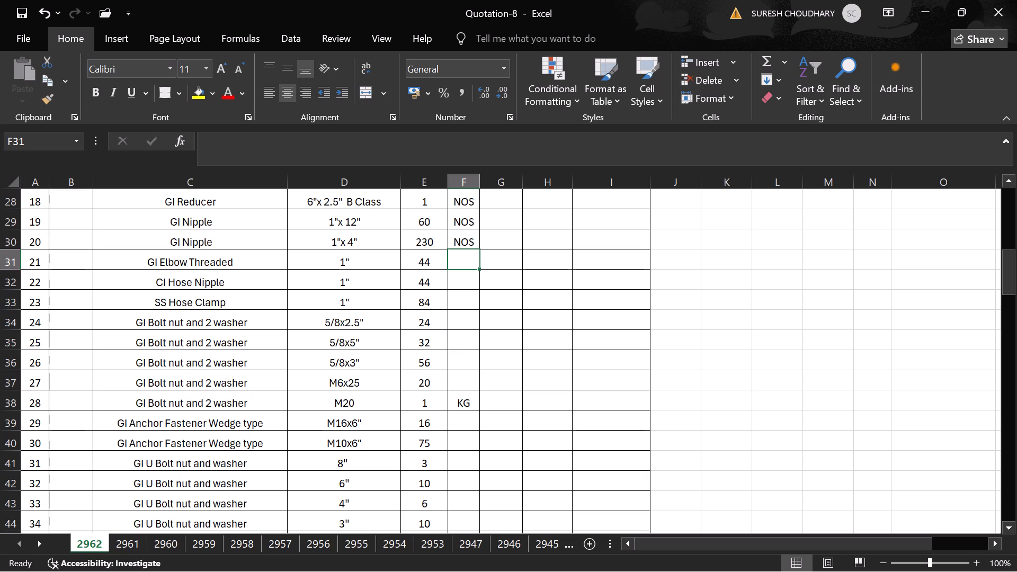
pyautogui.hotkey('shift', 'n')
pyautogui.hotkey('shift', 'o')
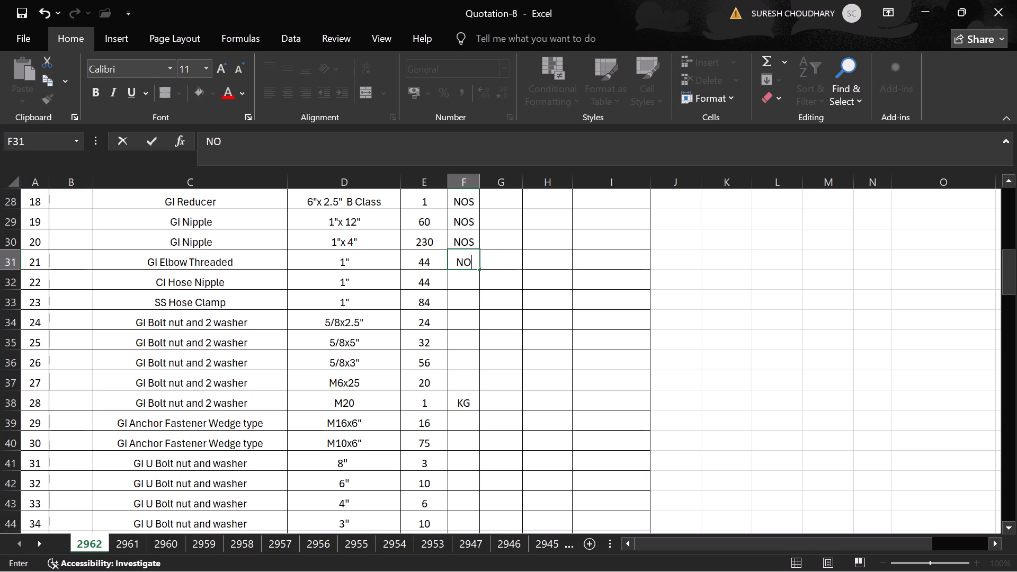
# Enter NOS as the unit in column F for GI Elbow Threaded in F31 and CI Hose Nipple in F32.
pyautogui.hotkey('shift', 's')
pyautogui.press('Return')
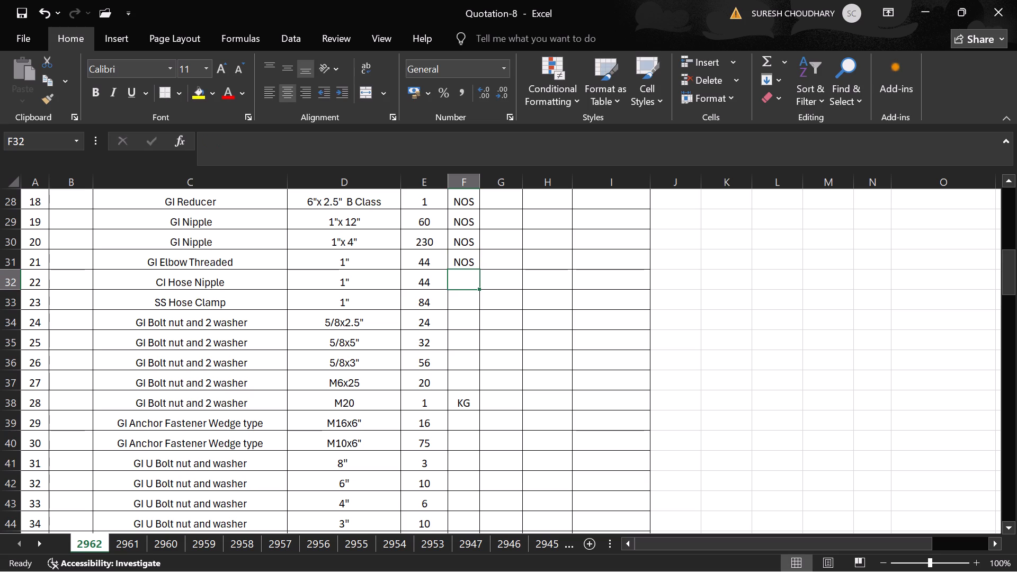
pyautogui.hotkey('shift', 'n')
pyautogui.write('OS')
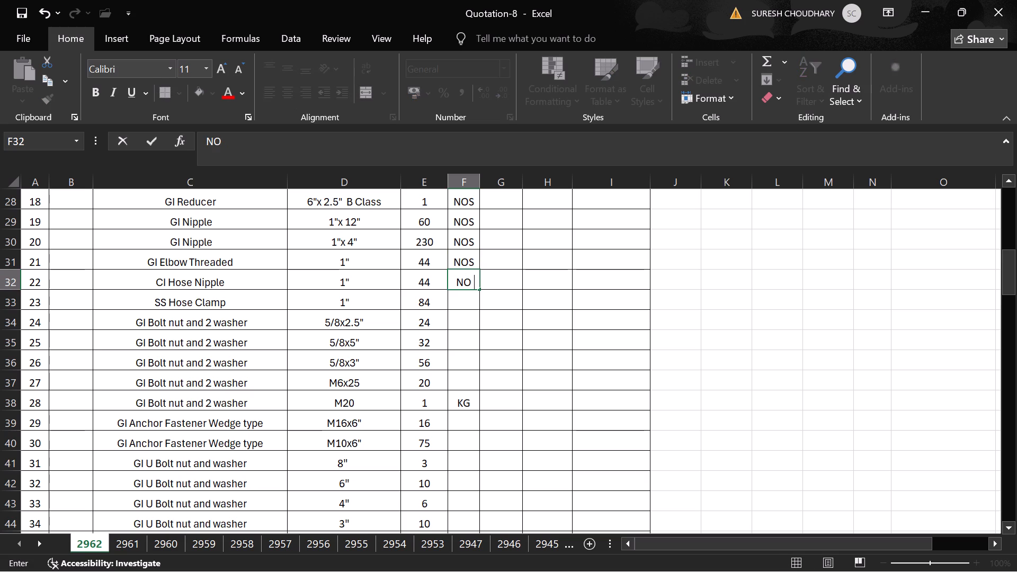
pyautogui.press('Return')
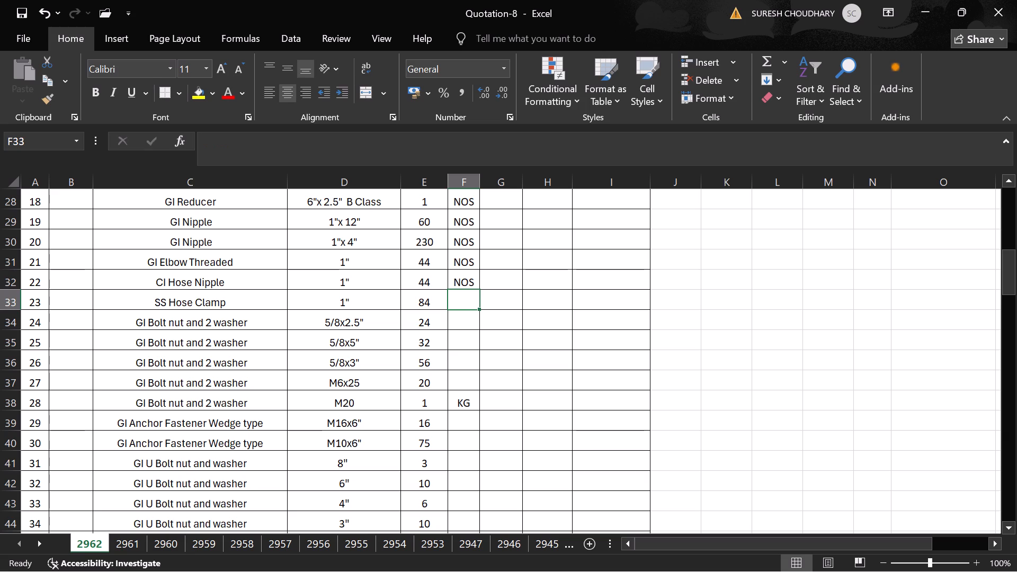
# Enter NOS as the unit in column F for SS Hose Clamp in F33 and the GI Bolt nut and 2 washer rows F34 to F37.
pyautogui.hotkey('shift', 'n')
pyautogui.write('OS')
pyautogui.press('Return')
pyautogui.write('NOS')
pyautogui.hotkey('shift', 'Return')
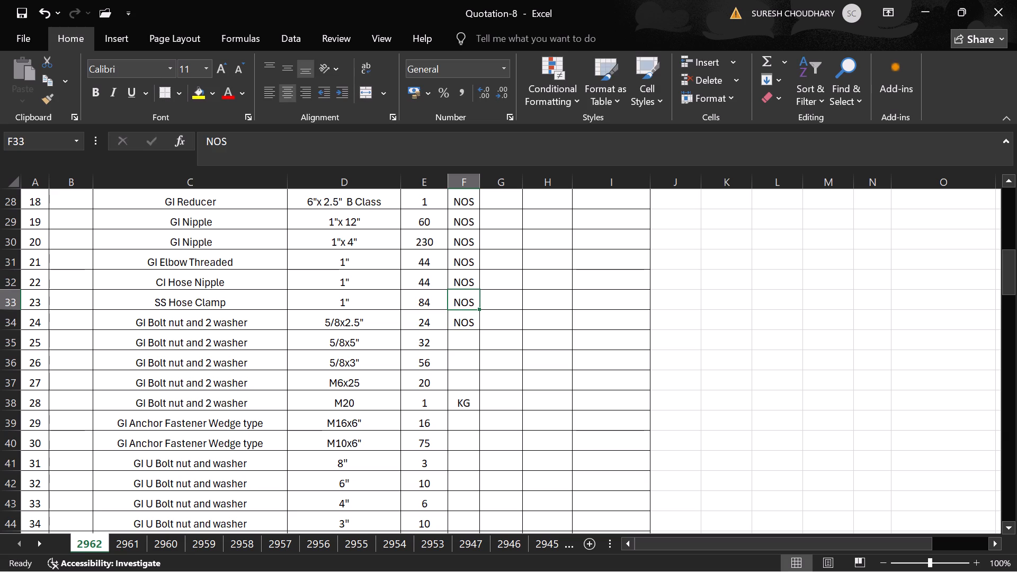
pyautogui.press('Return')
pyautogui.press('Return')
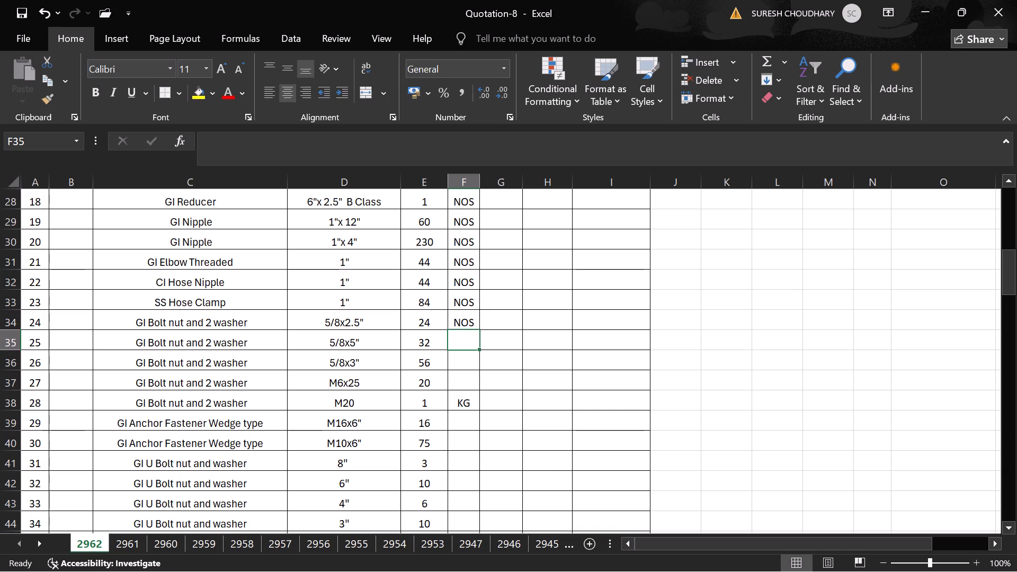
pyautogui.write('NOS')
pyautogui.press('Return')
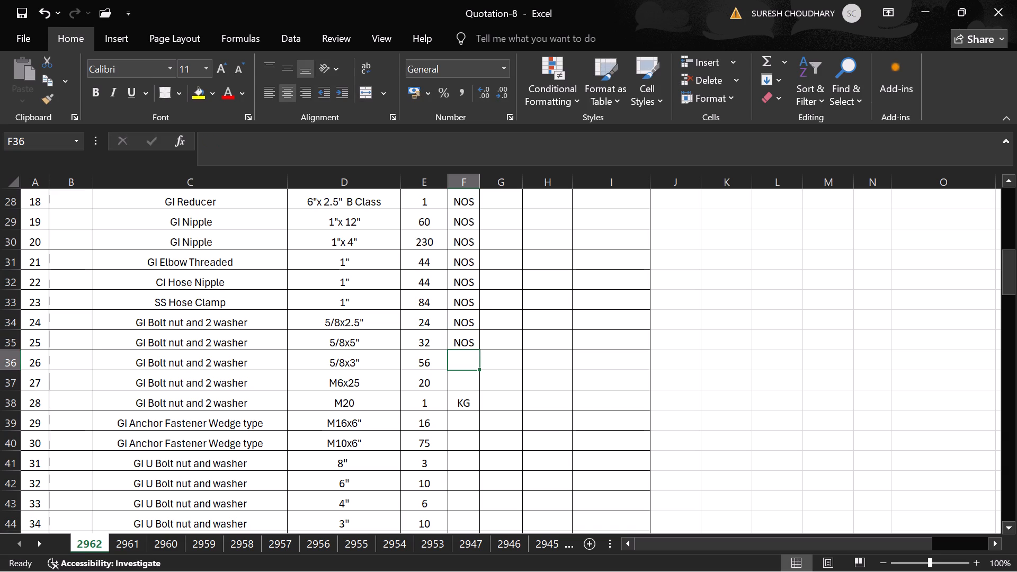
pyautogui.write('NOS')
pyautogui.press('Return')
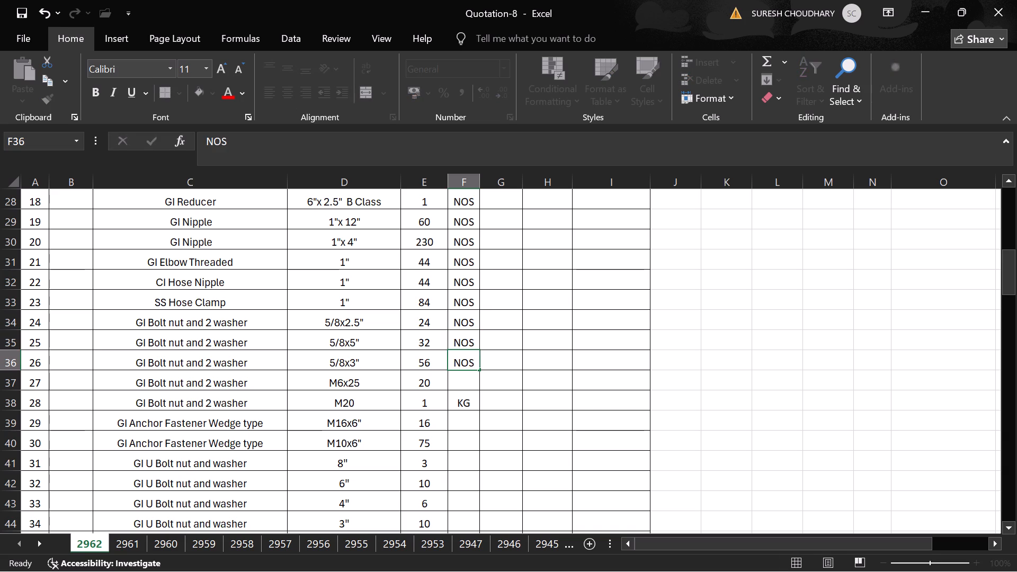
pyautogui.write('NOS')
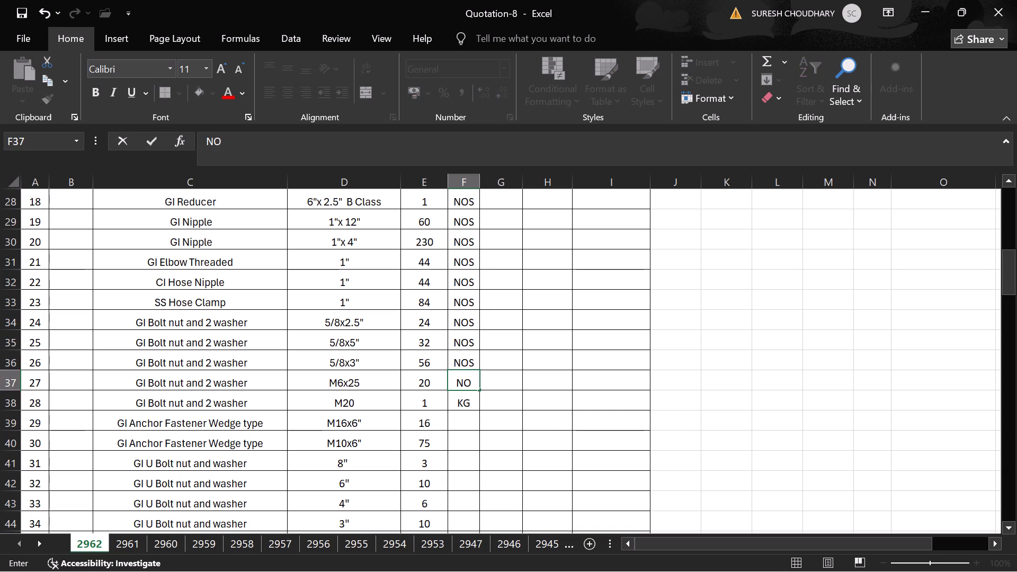
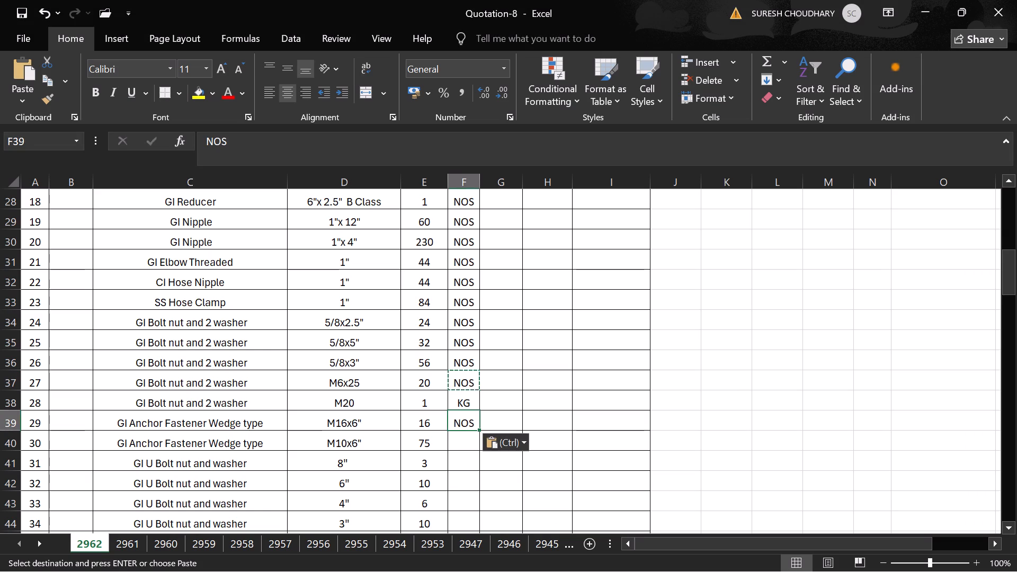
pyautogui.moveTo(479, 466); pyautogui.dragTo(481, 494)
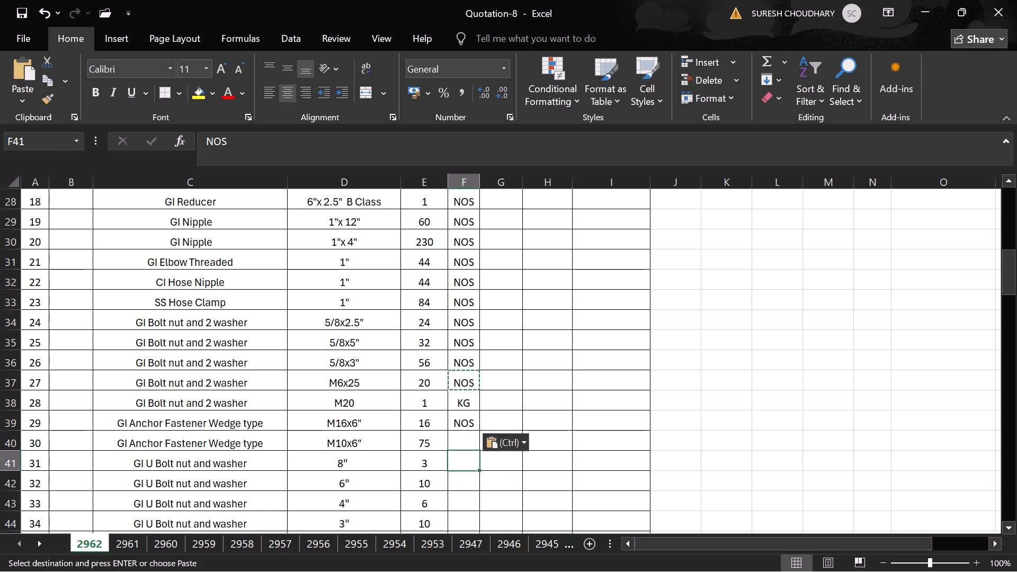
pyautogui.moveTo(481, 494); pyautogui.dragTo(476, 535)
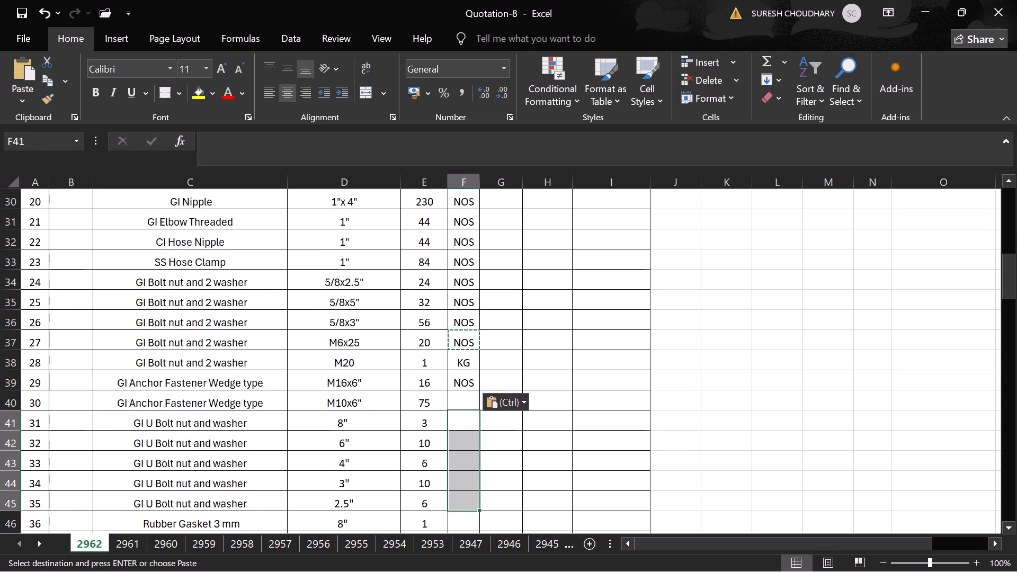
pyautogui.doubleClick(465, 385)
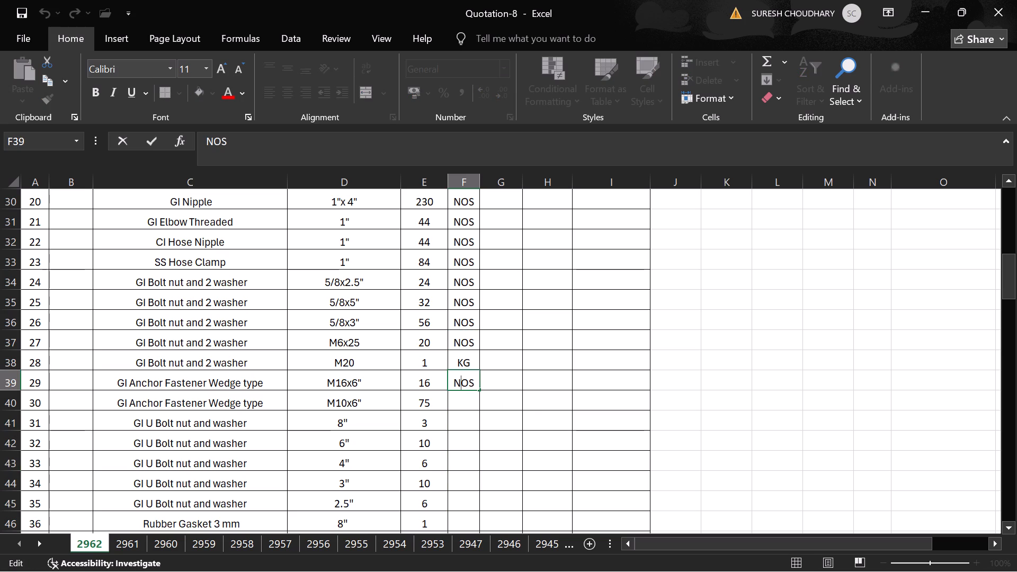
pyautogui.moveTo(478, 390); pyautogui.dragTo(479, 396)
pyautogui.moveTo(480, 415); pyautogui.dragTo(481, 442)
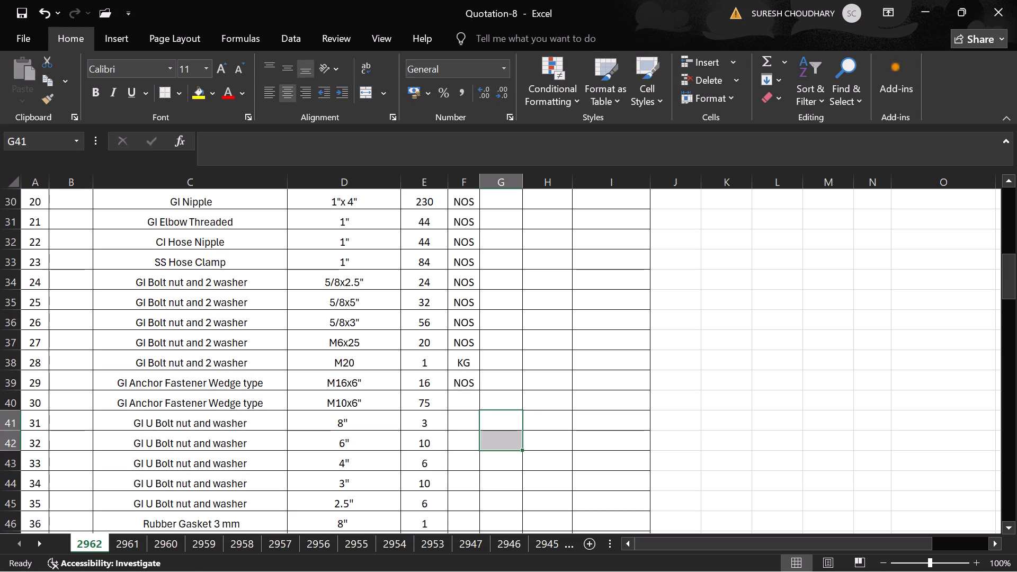
# Fill the NOS unit from F39 down through F50, covering the anchor fastener, U bolt and rubber gasket rows.
pyautogui.click(462, 379)
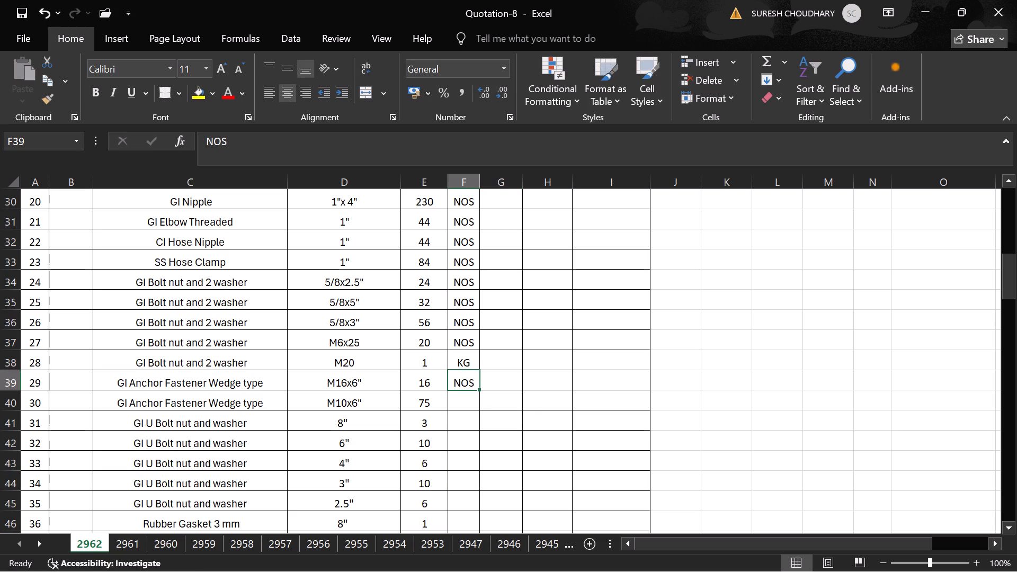
pyautogui.click(477, 389)
pyautogui.moveTo(478, 392); pyautogui.dragTo(472, 485)
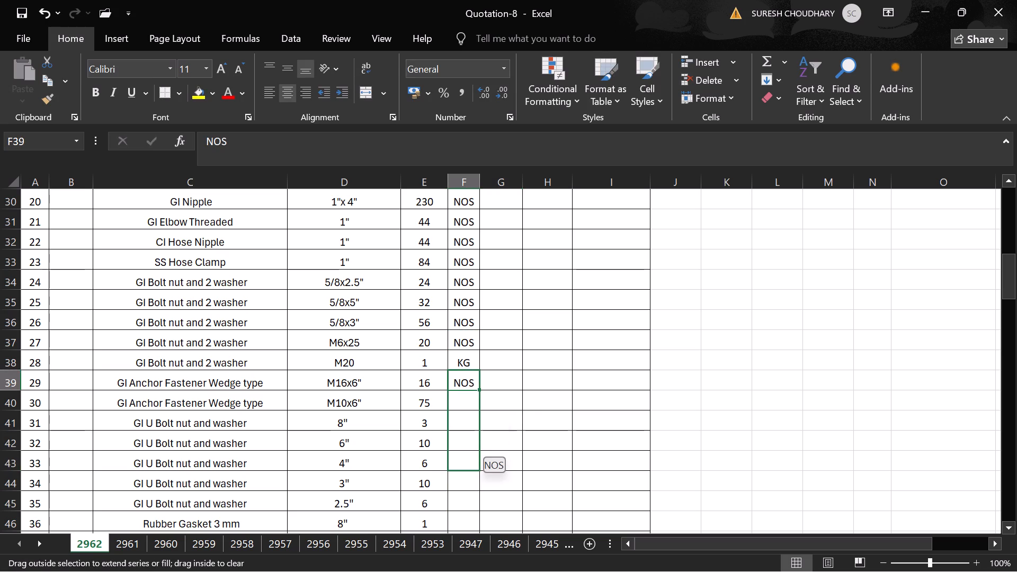
pyautogui.moveTo(472, 485); pyautogui.dragTo(463, 517)
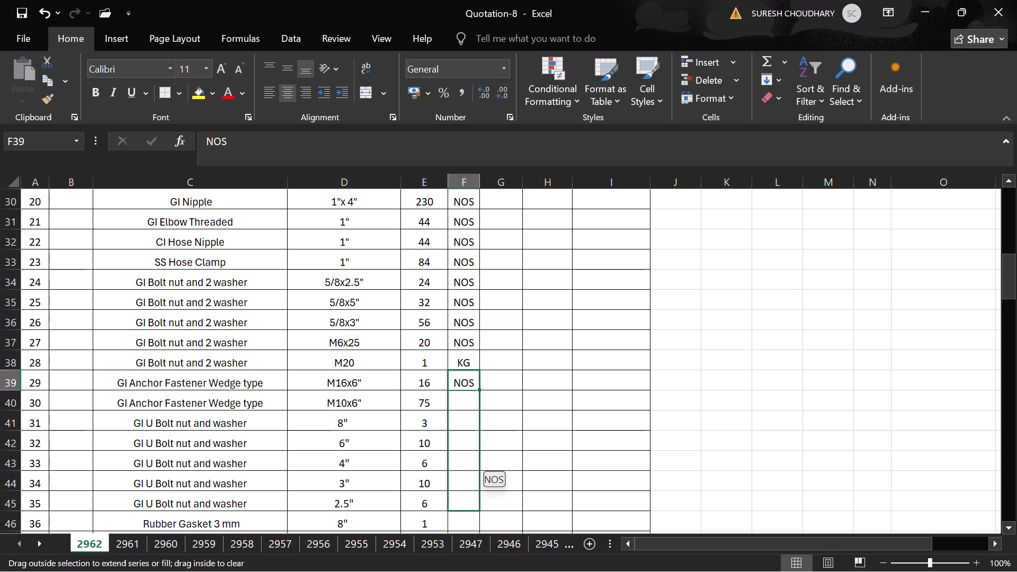
pyautogui.moveTo(463, 517); pyautogui.dragTo(462, 544)
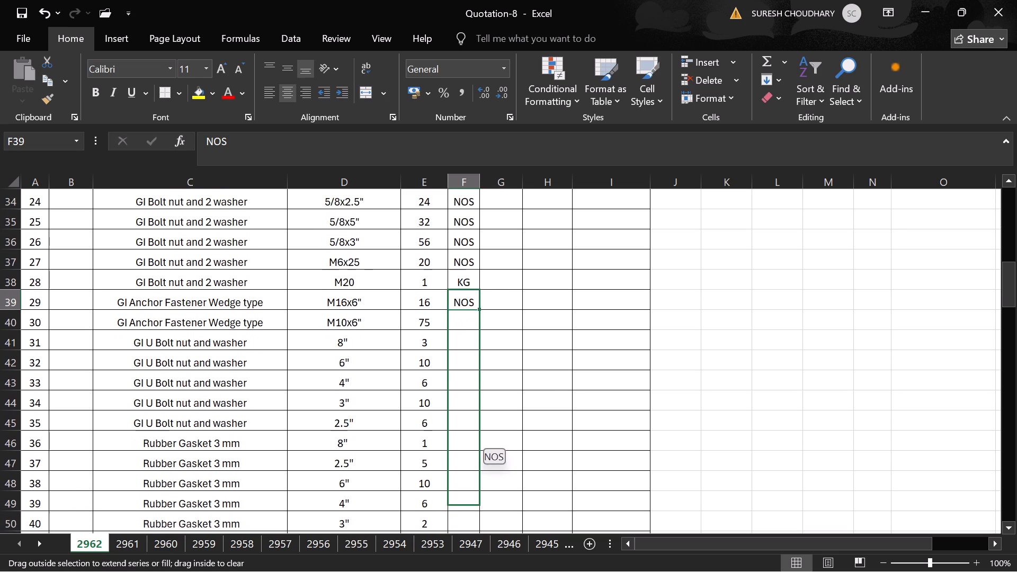
pyautogui.moveTo(462, 544); pyautogui.dragTo(464, 473)
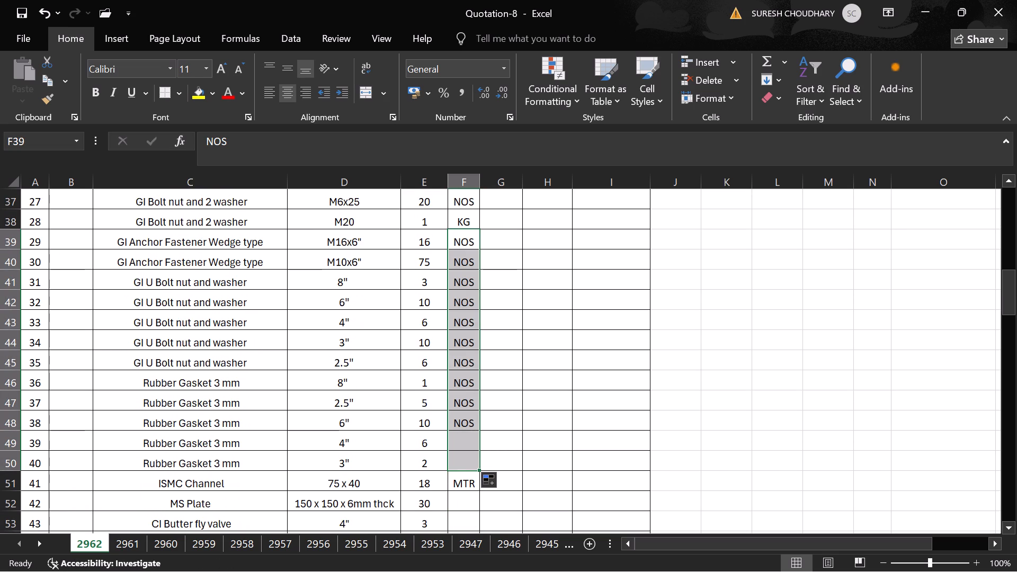
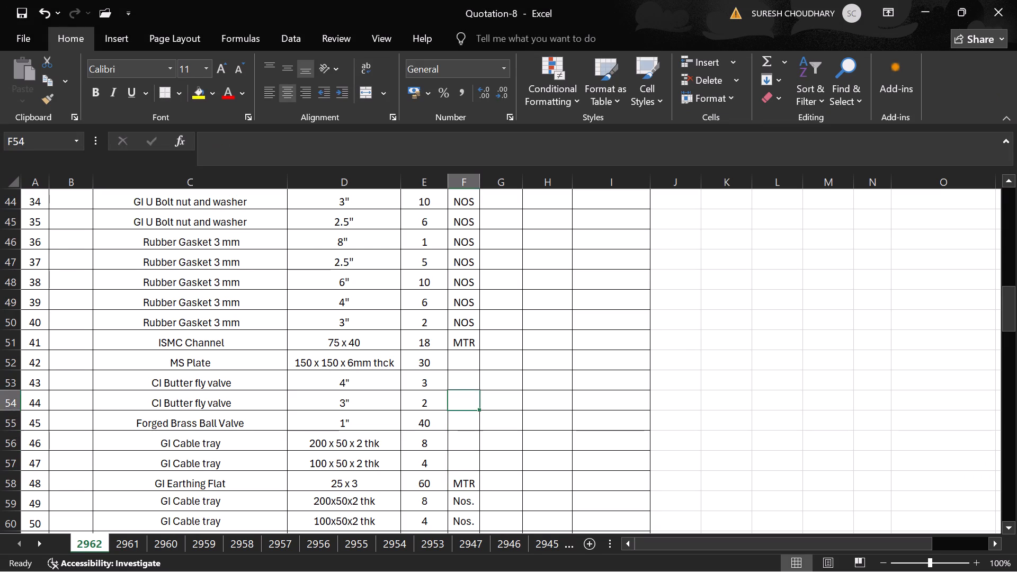
# Copy the unit NOS from the 3" Rubber Gasket row in F50 to the MS Plate row in F52.
pyautogui.press('Up')
pyautogui.press('Up')
pyautogui.hotkey('ctrl', 'v')
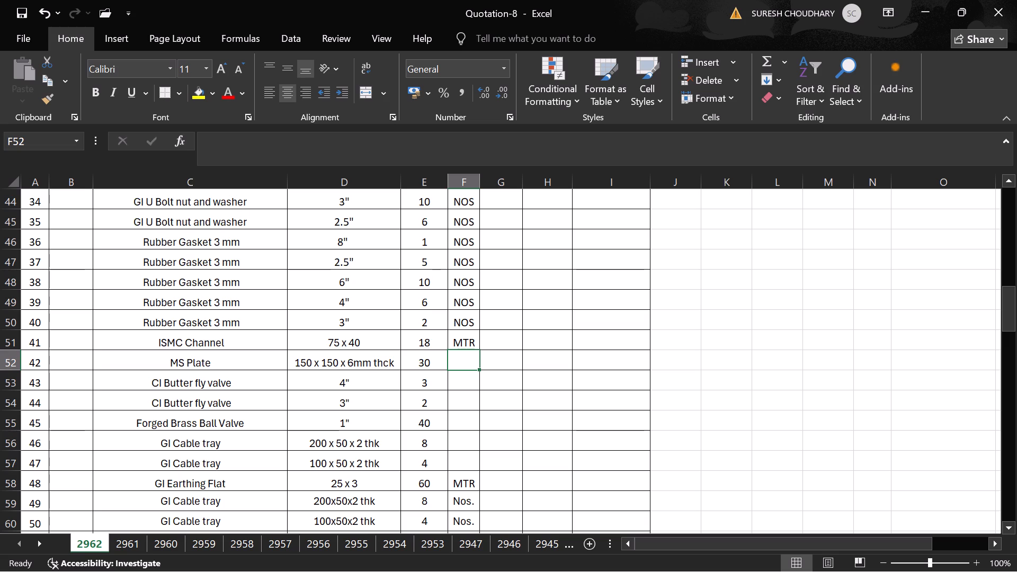
pyautogui.hotkey('ctrl', 'v')
pyautogui.hotkey('ctrl', 'v')
pyautogui.hotkey('ctrl', 'v')
pyautogui.hotkey('ctrl', 'v')
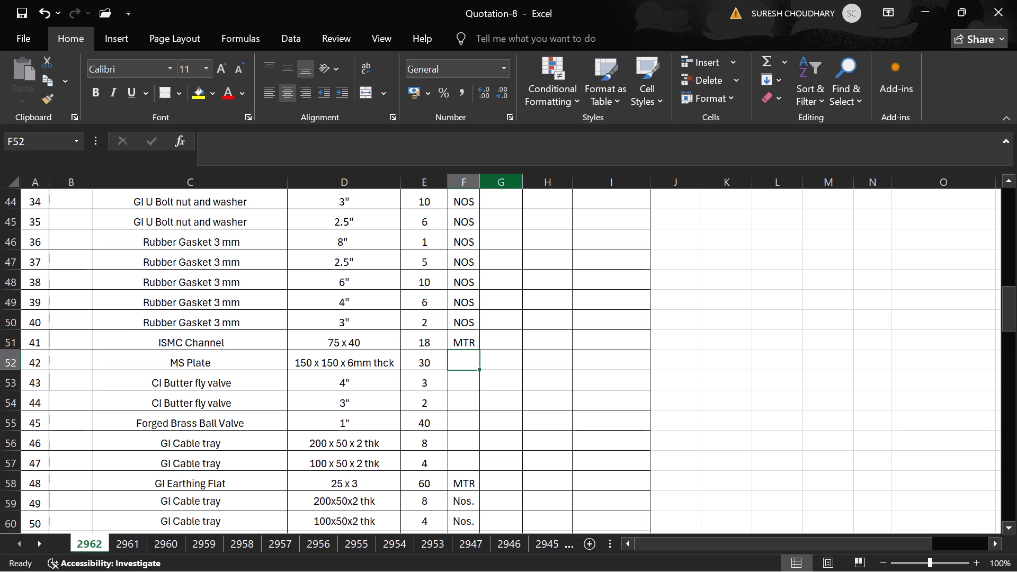
pyautogui.press('Up')
pyautogui.press('Up')
pyautogui.hotkey('ctrl', 'c')
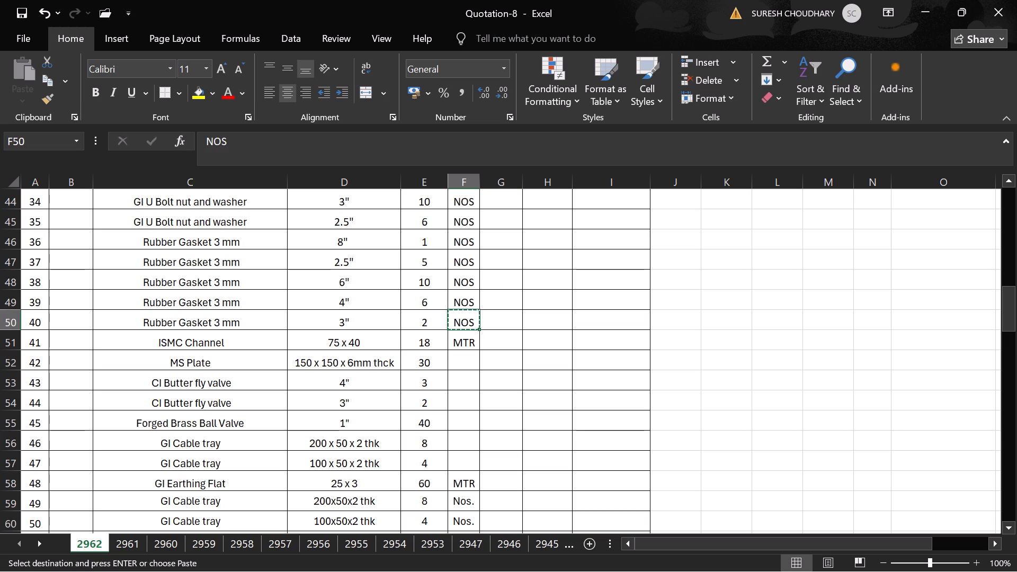
pyautogui.press('Down')
pyautogui.press('Down')
pyautogui.hotkey('ctrl', 'v')
pyautogui.hotkey('ctrl', 'Down')
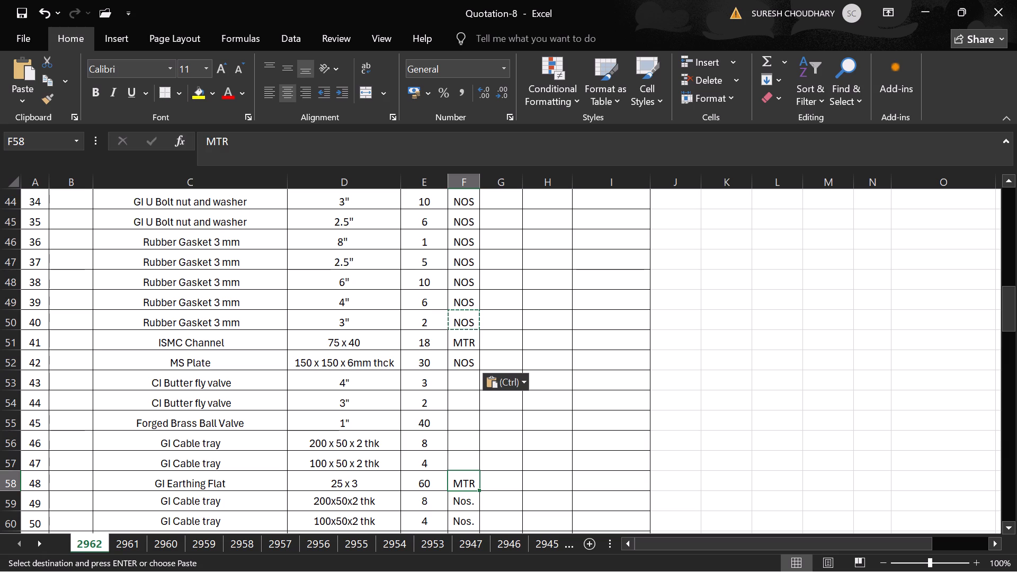
# Enter NOS as the unit in F57 and F56 for the two GI Cable tray items numbered 47 and 46.
pyautogui.press('Down')
pyautogui.press('Down')
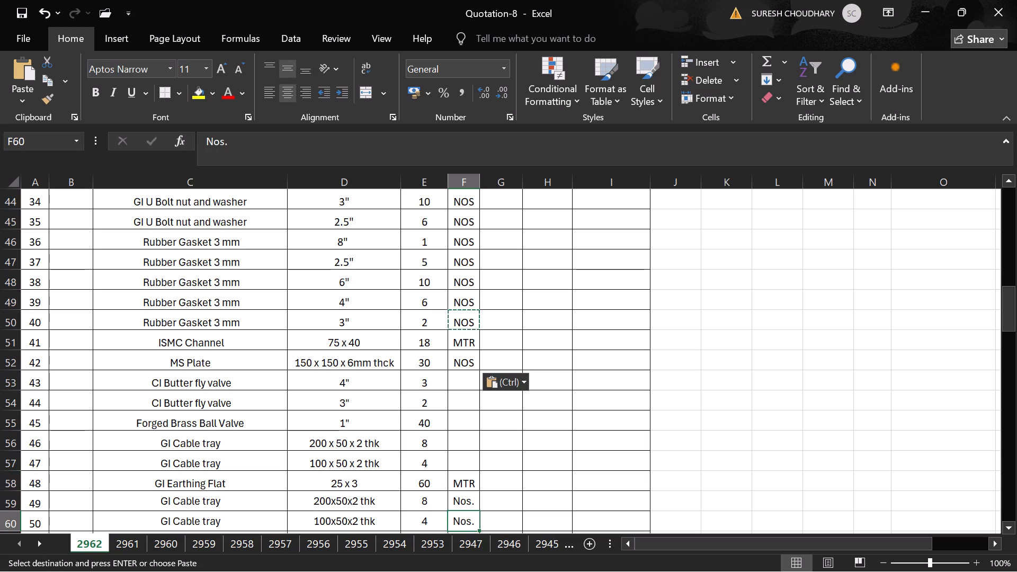
pyautogui.press('Right')
pyautogui.press('Right')
pyautogui.press('Down')
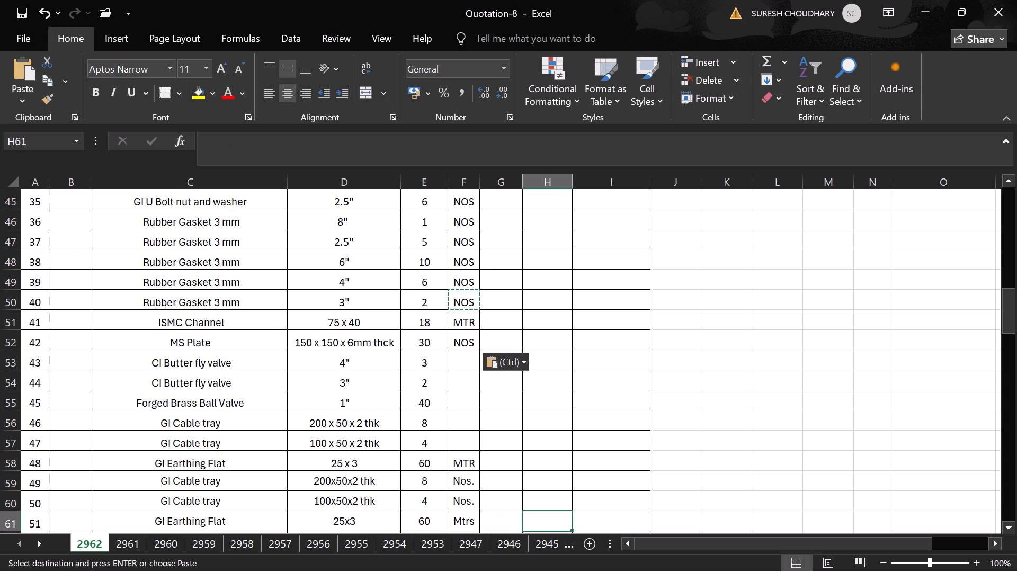
pyautogui.press('Up')
pyautogui.press('Up')
pyautogui.press('Up')
pyautogui.press('Up')
pyautogui.press('Left')
pyautogui.press('Left')
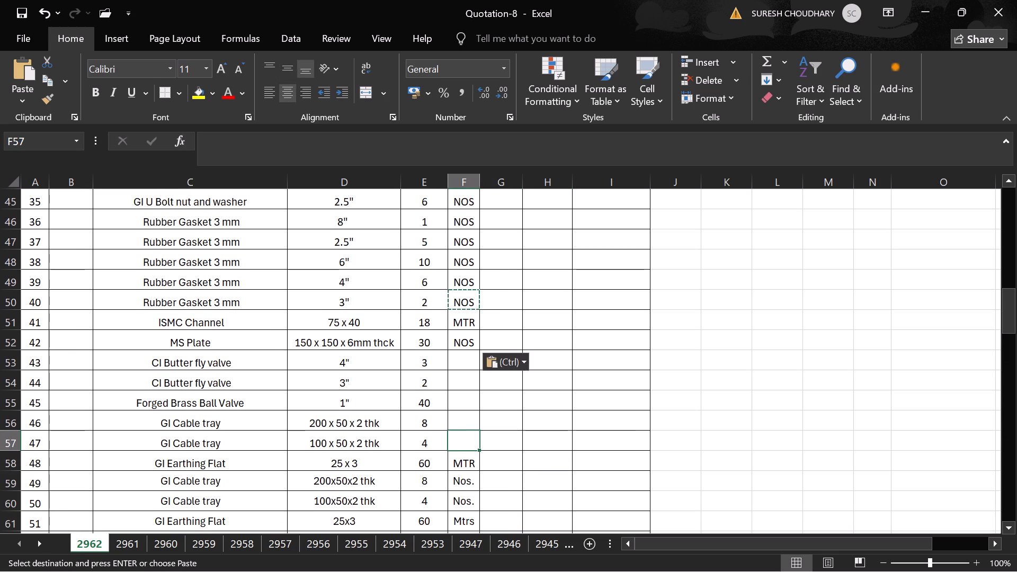
pyautogui.hotkey('ctrl', 'v')
pyautogui.press('Up')
pyautogui.hotkey('ctrl', 'v')
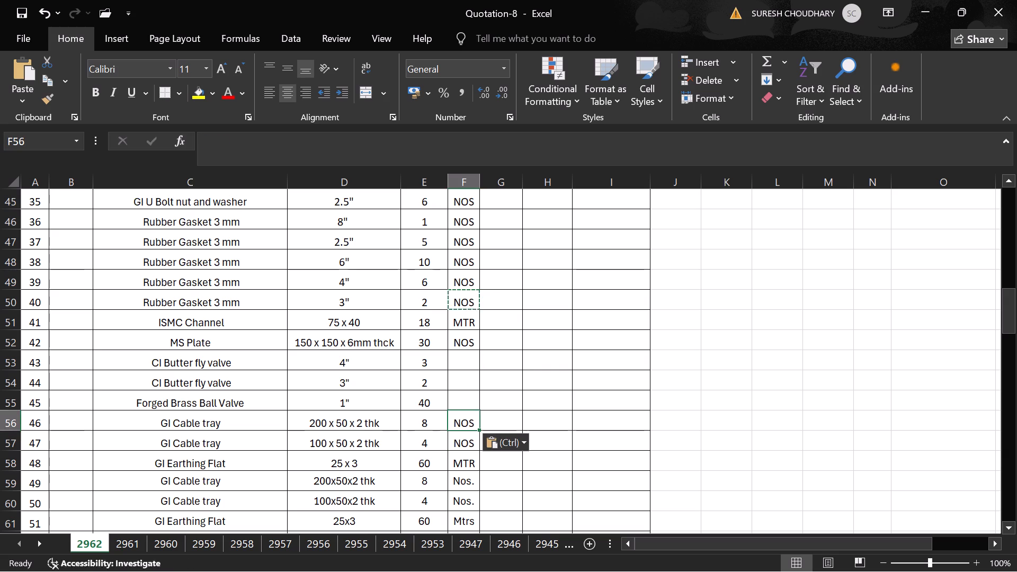
# Enter NOS as the unit for both CI Butter fly valves and the Forged Brass Ball Valve in F53 to F55.
pyautogui.hotkey('ctrl', 'Up')
pyautogui.press('Up')
pyautogui.press('Down')
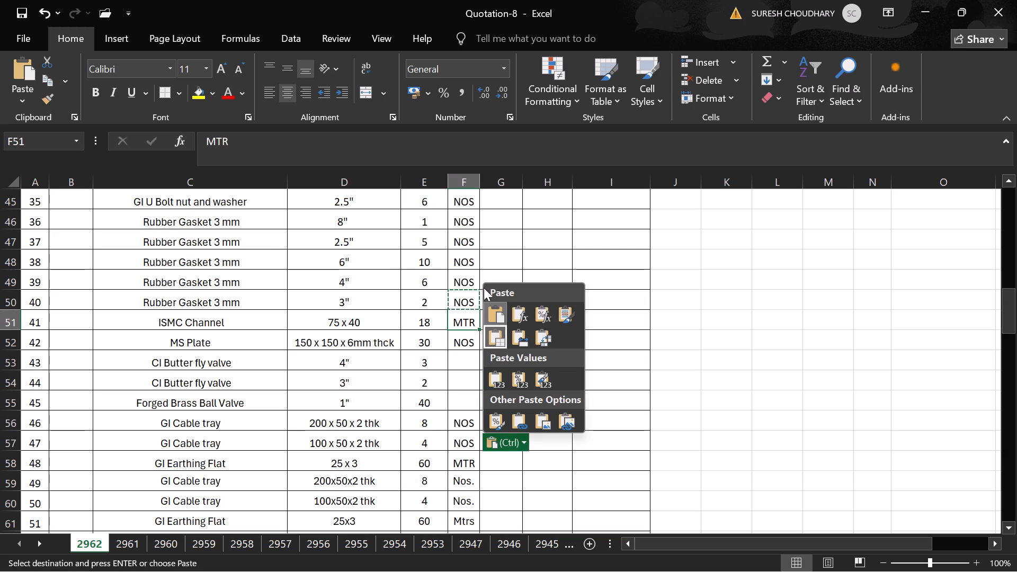
pyautogui.press('Down')
pyautogui.press('Left')
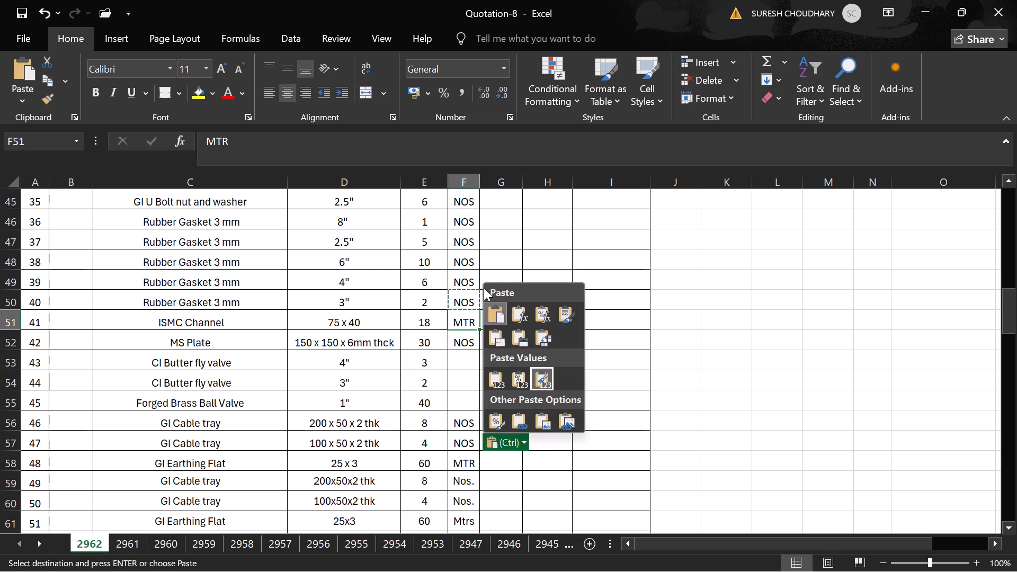
pyautogui.click(458, 356)
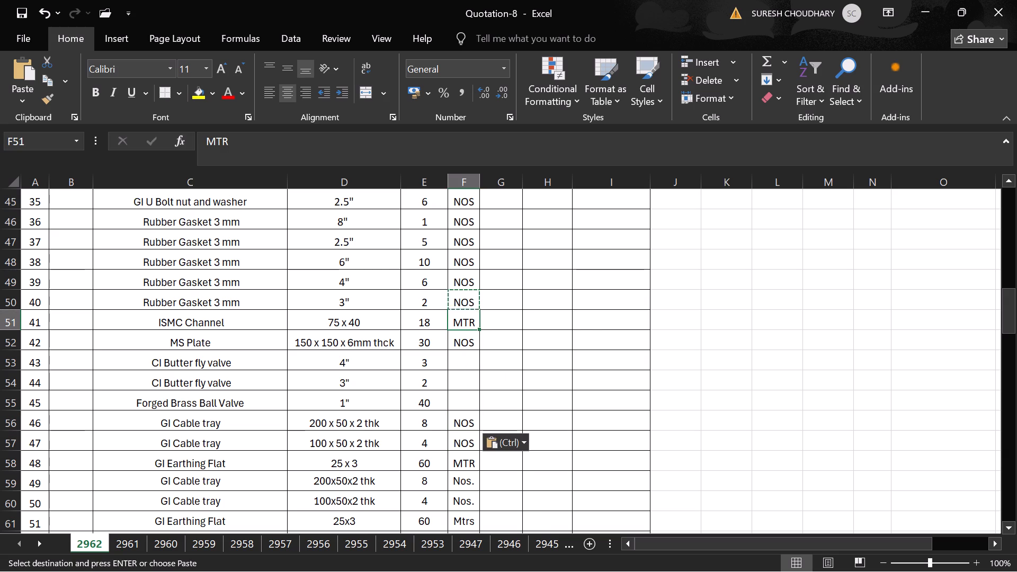
pyautogui.press('Down')
pyautogui.press('Down')
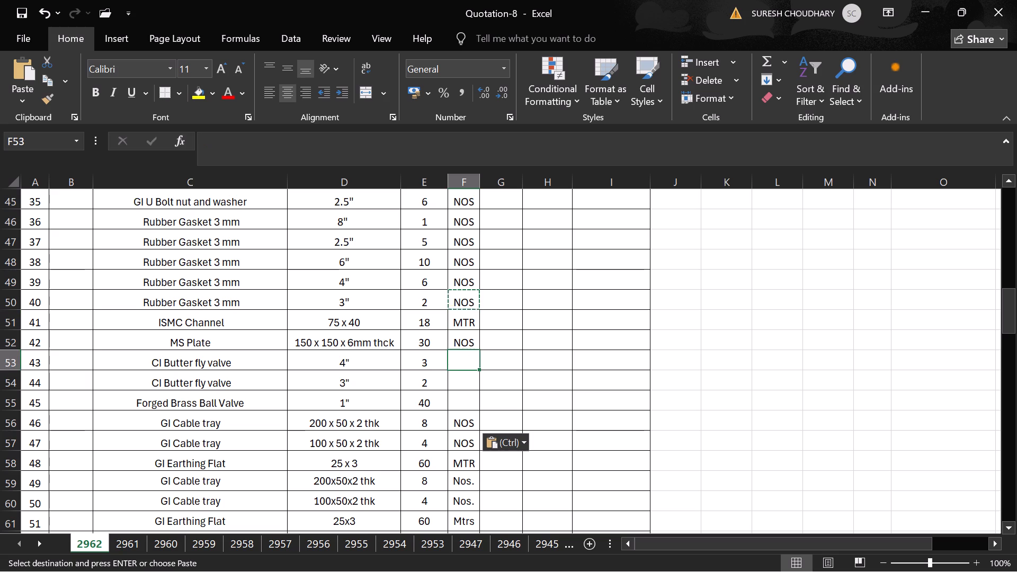
pyautogui.hotkey('ctrl', 'v')
pyautogui.press('Down')
pyautogui.hotkey('ctrl', 'v')
pyautogui.press('Down')
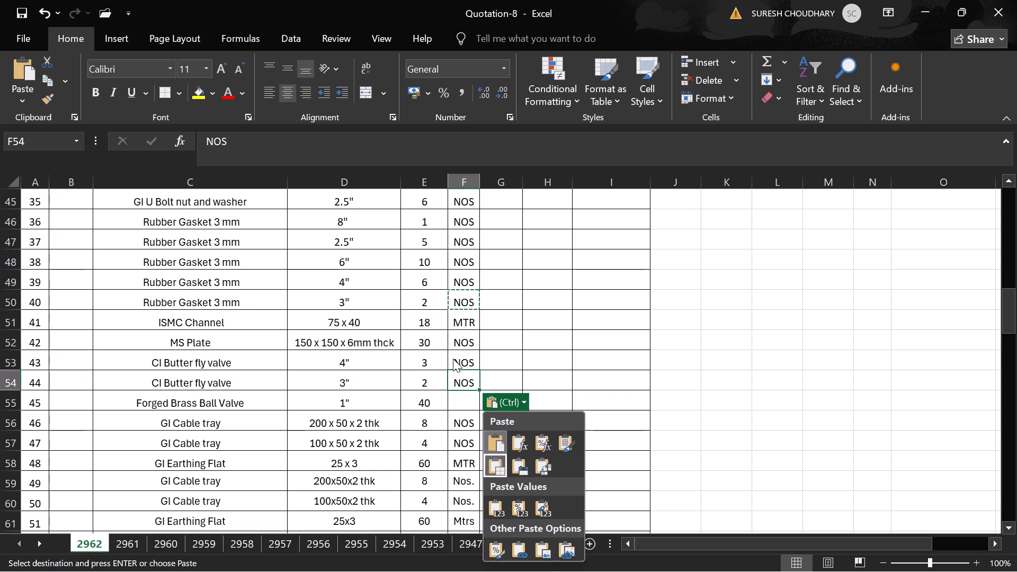
pyautogui.press('Up')
pyautogui.press('Up')
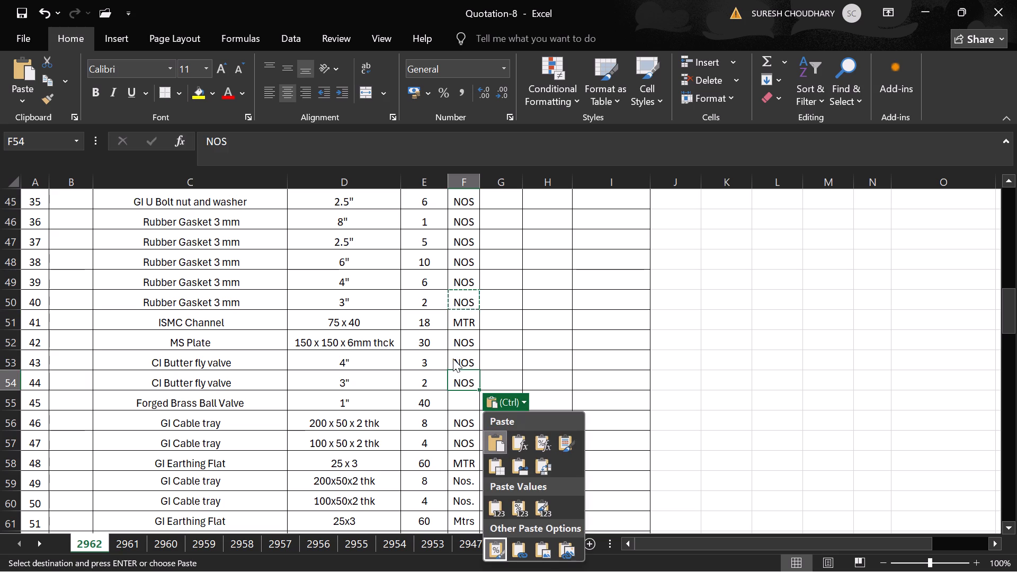
pyautogui.click(465, 403)
pyautogui.click(465, 403)
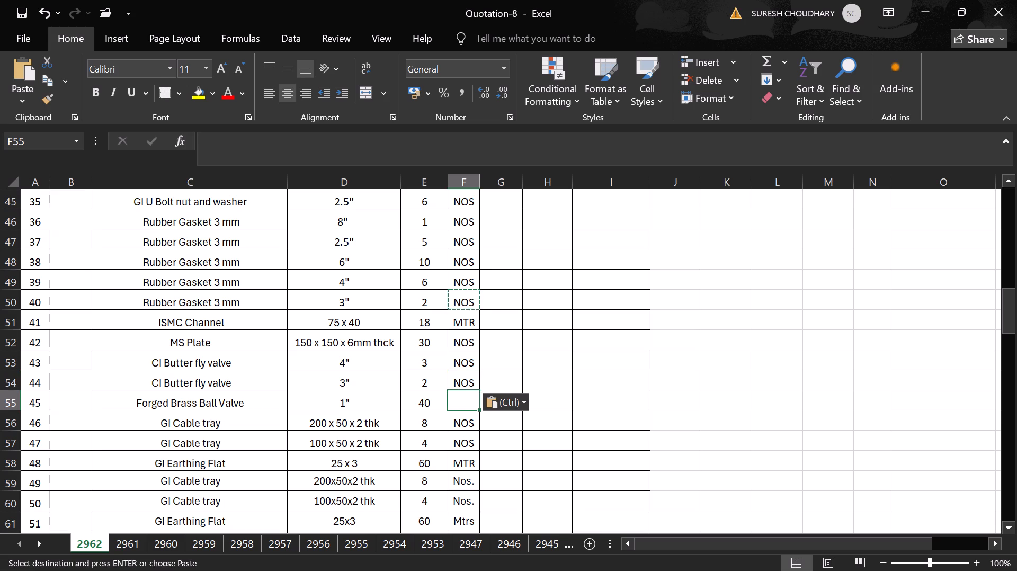
pyautogui.hotkey('ctrl', 'v')
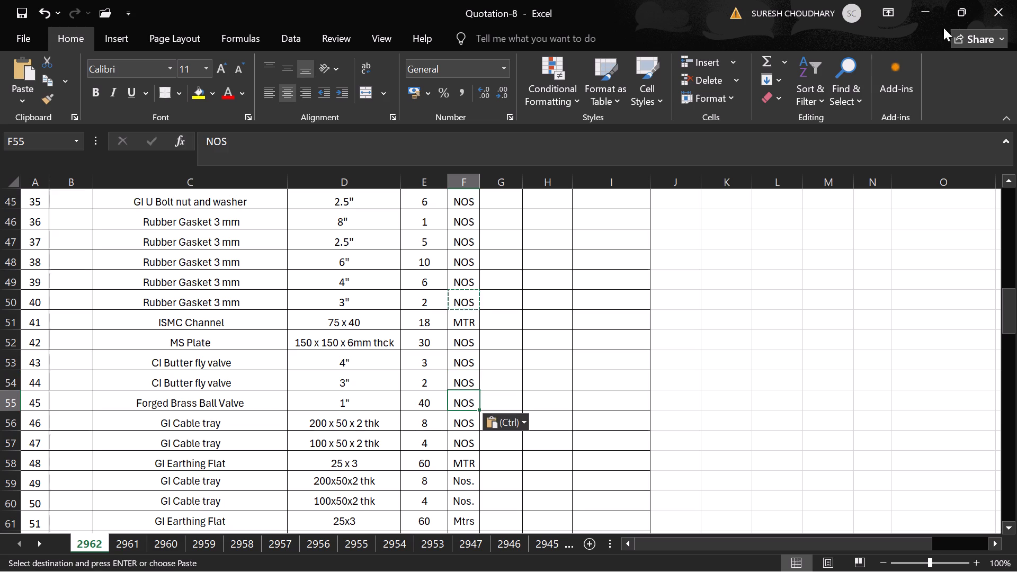
# Review the item list from the first item to the totals, checking the unit column and serial numbers for gaps.
pyautogui.scroll(5, 681, 261)
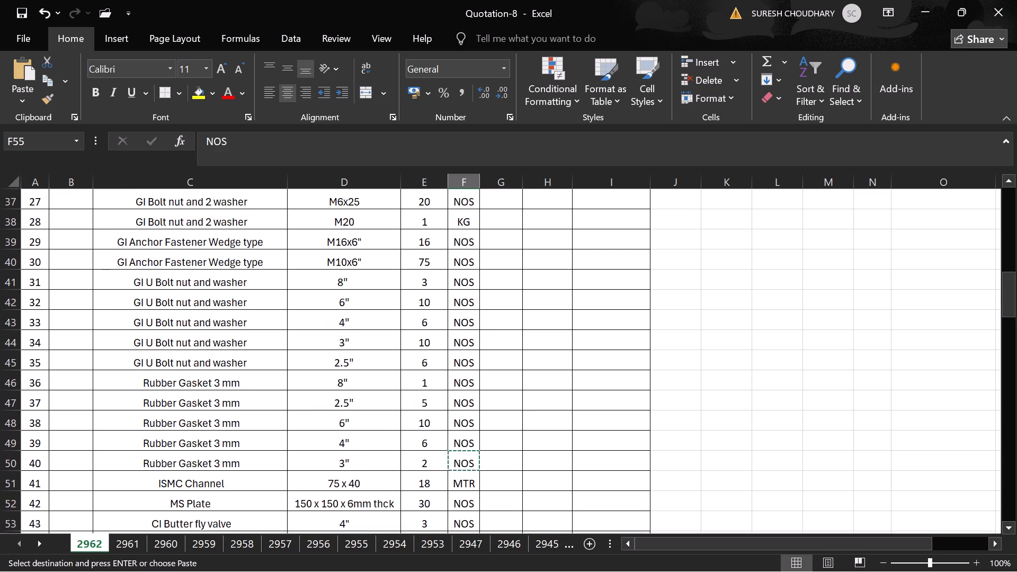
pyautogui.scroll(7, 681, 261)
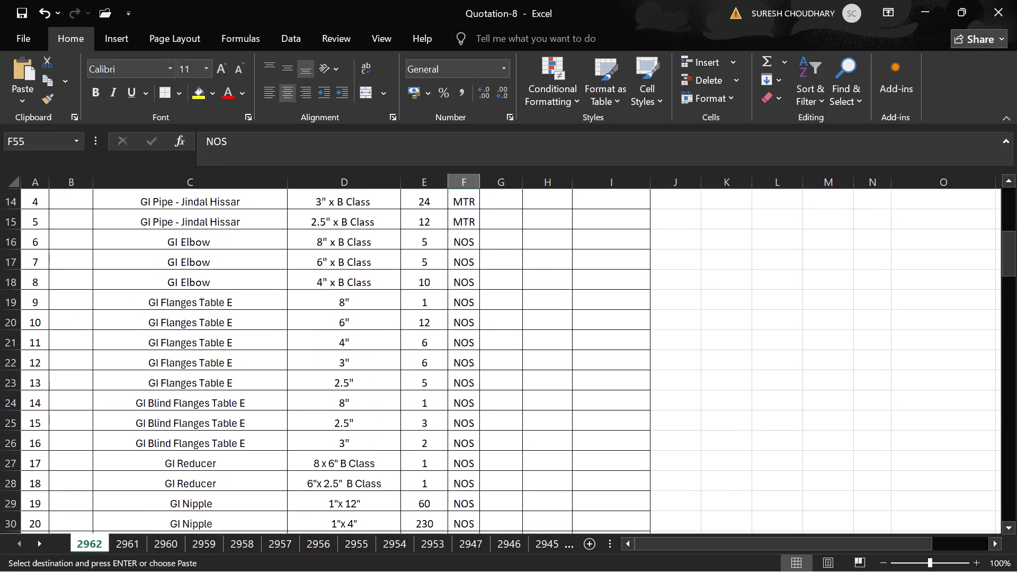
pyautogui.scroll(3, 681, 261)
pyautogui.scroll(-4, 681, 261)
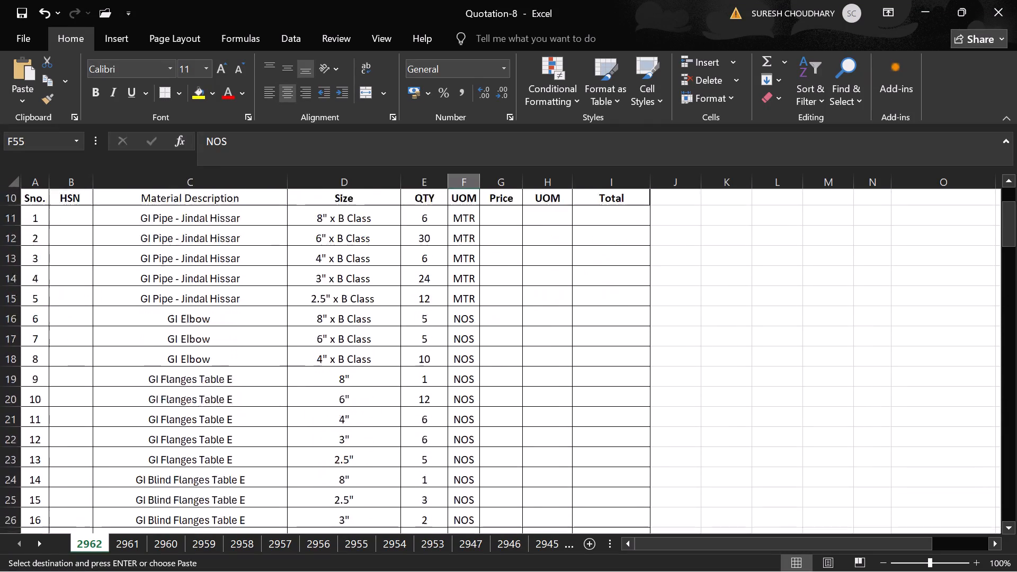
pyautogui.scroll(-12, 681, 261)
pyautogui.scroll(2, 681, 261)
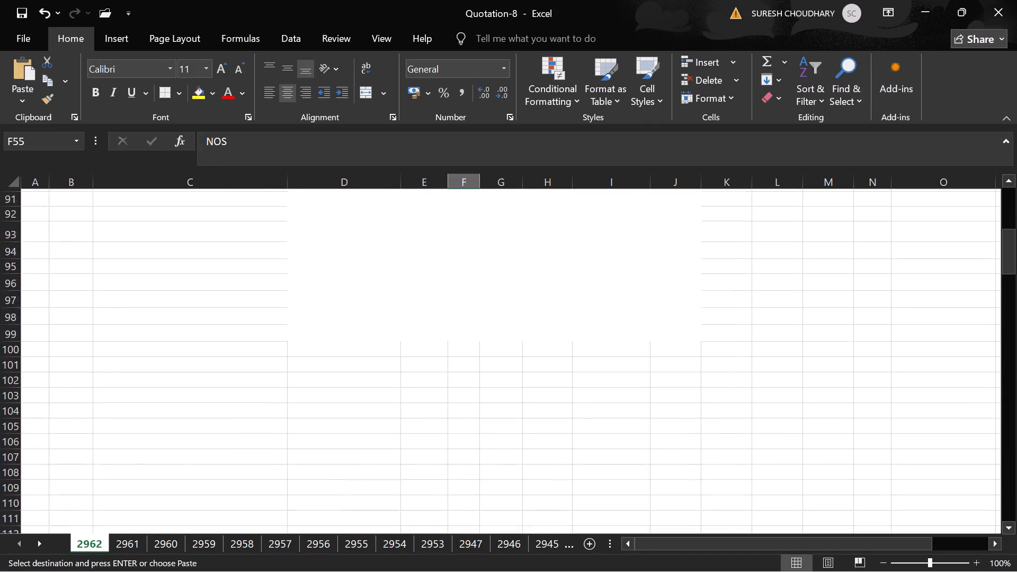
pyautogui.scroll(4, 681, 261)
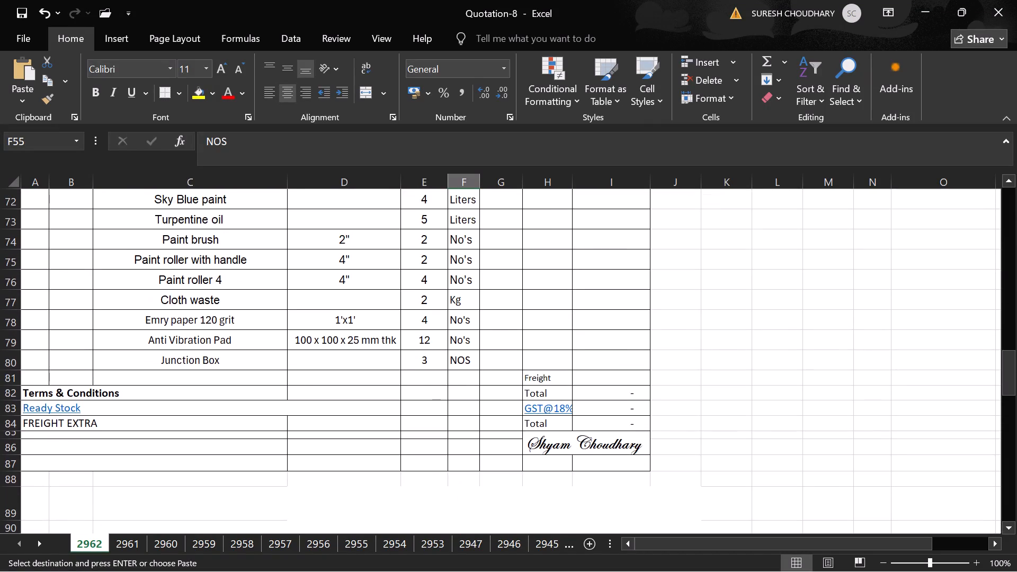
pyautogui.scroll(3, 681, 261)
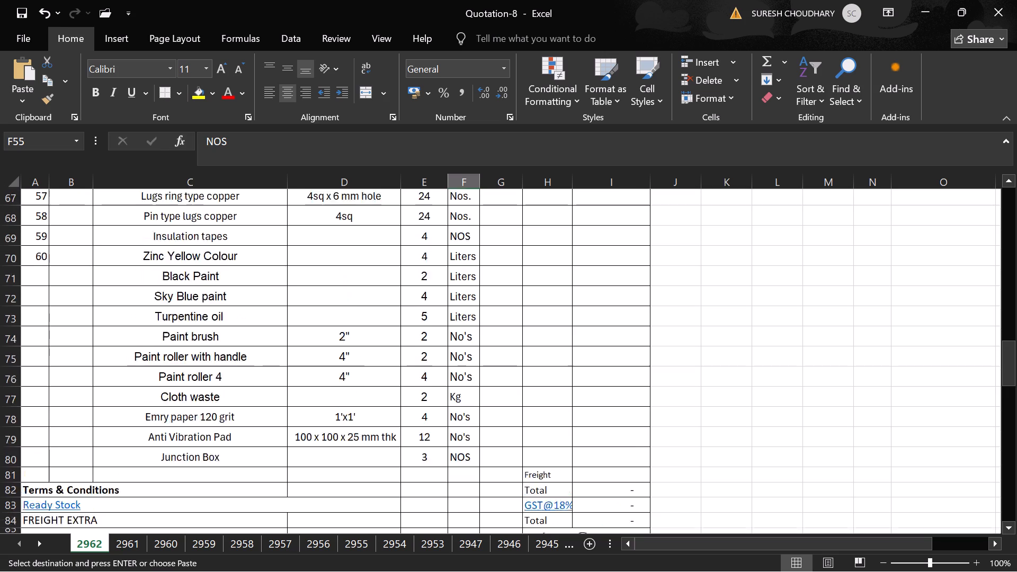
pyautogui.scroll(2, 681, 261)
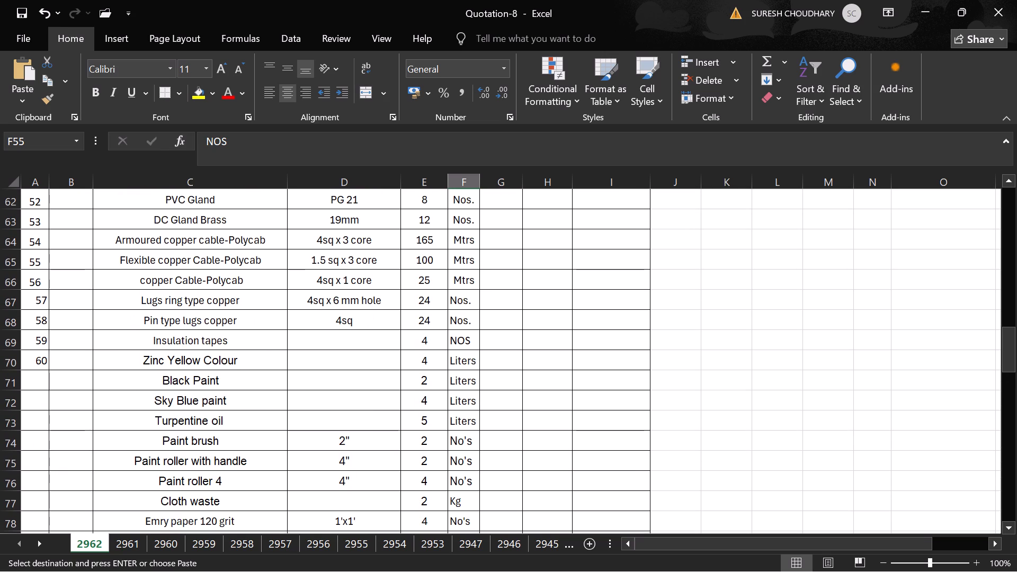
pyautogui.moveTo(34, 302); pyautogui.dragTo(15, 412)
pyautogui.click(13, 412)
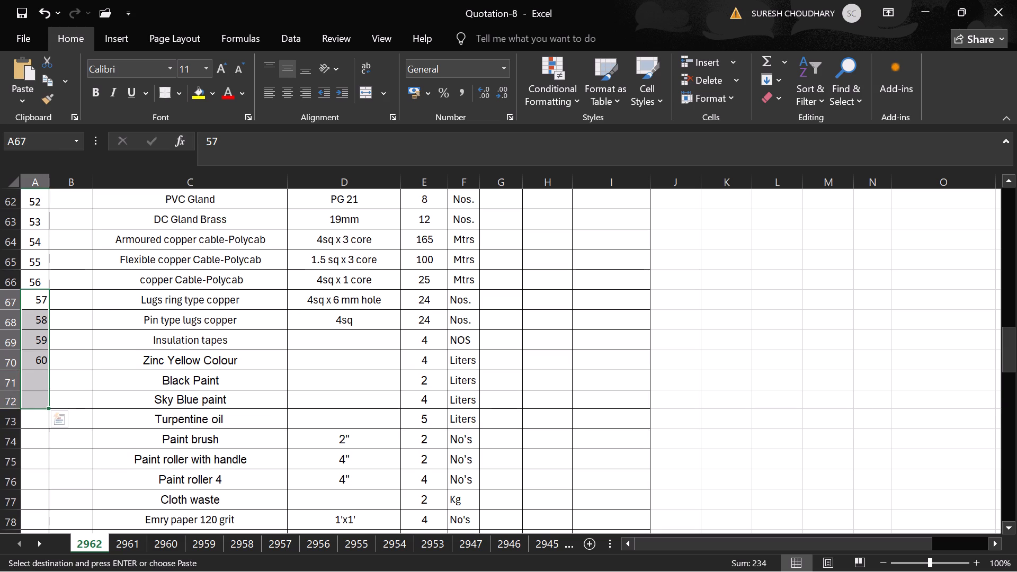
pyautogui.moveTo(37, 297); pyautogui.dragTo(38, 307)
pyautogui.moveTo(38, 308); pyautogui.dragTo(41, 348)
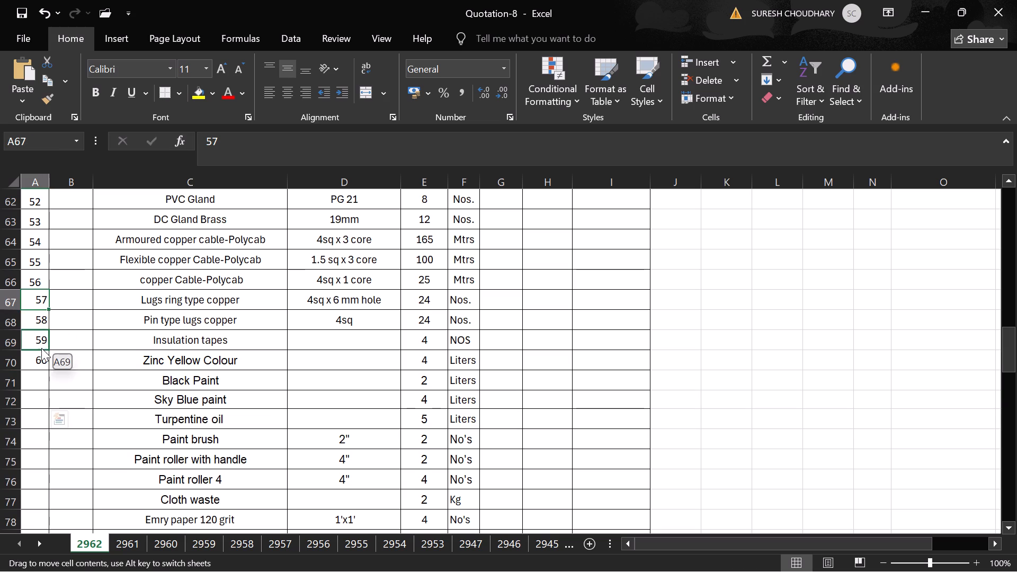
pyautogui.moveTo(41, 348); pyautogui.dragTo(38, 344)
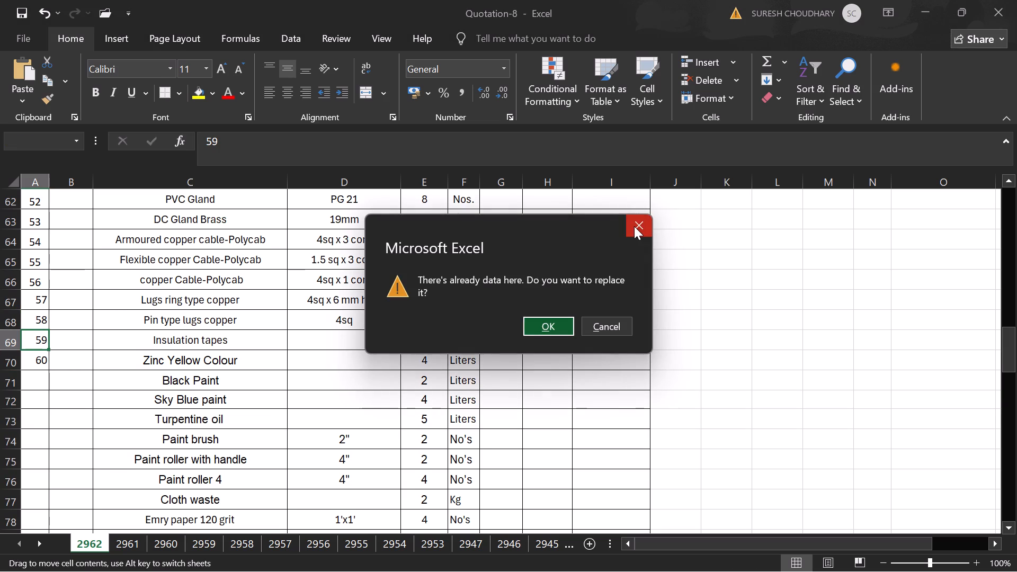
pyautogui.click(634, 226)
# Extend the serial number series from A67:A70 down to A79, numbering Black Paint through Anti Vibration Pad as 61 to 69.
pyautogui.moveTo(42, 301); pyautogui.dragTo(43, 328)
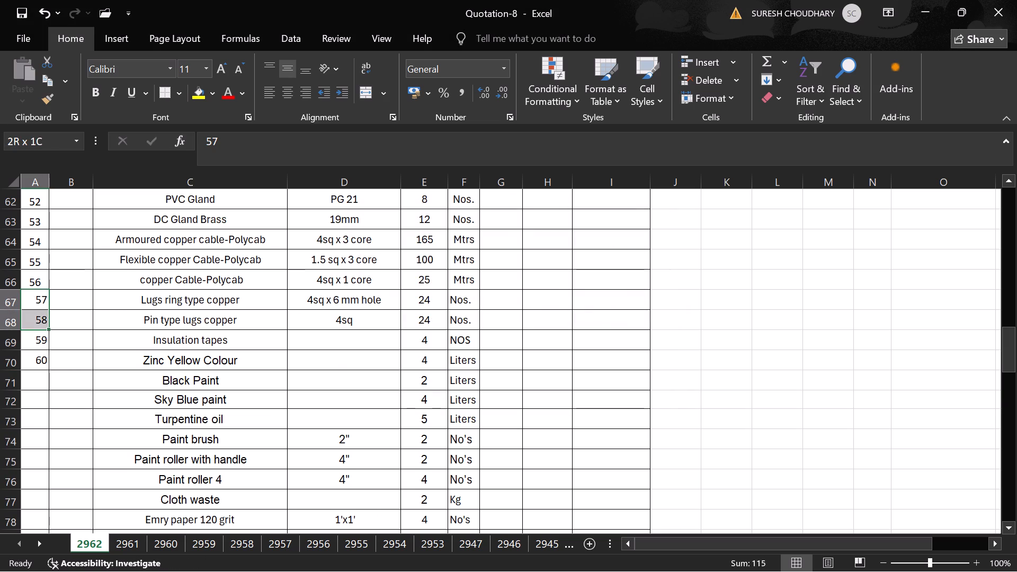
pyautogui.moveTo(43, 328); pyautogui.dragTo(40, 370)
pyautogui.click(40, 370)
pyautogui.moveTo(46, 369); pyautogui.dragTo(50, 380)
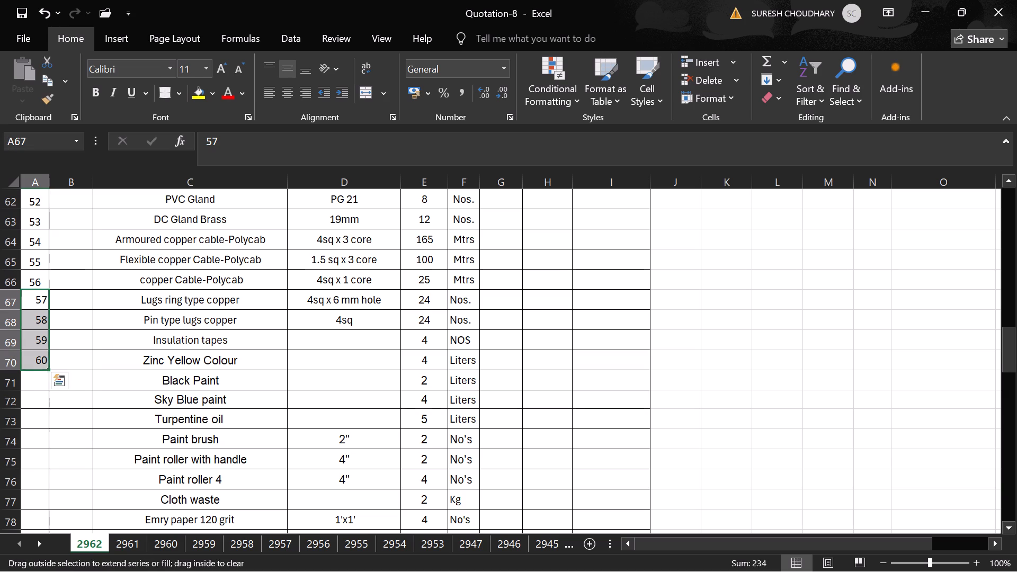
pyautogui.moveTo(50, 380); pyautogui.dragTo(30, 535)
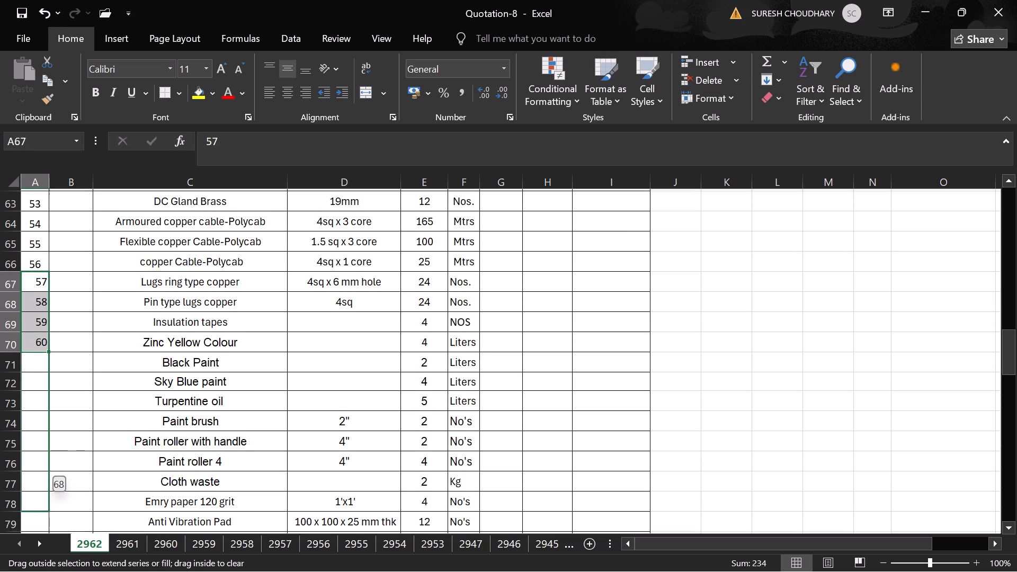
pyautogui.moveTo(30, 535); pyautogui.dragTo(30, 533)
pyautogui.moveTo(30, 531); pyautogui.dragTo(41, 510)
# Enter serial number 70 in A80 for the Junction Box.
pyautogui.scroll(-1, 53, 421)
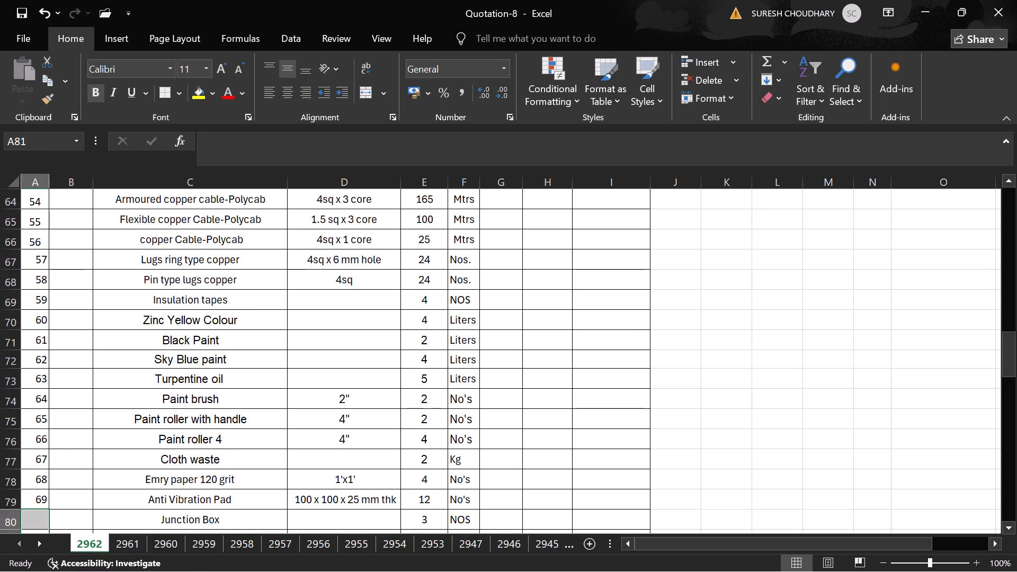
pyautogui.scroll(-1, 52, 422)
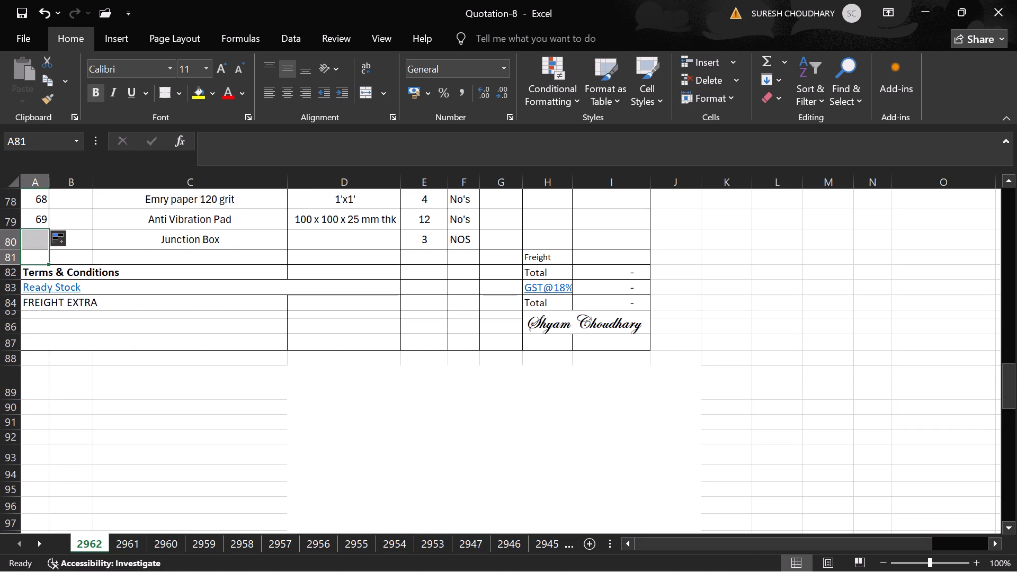
pyautogui.click(36, 236)
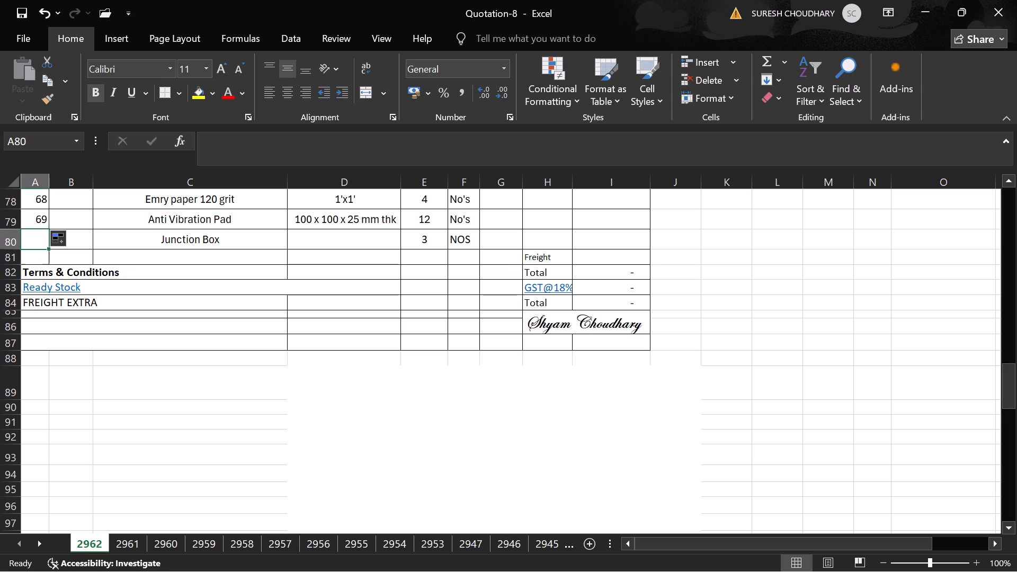
pyautogui.write('70')
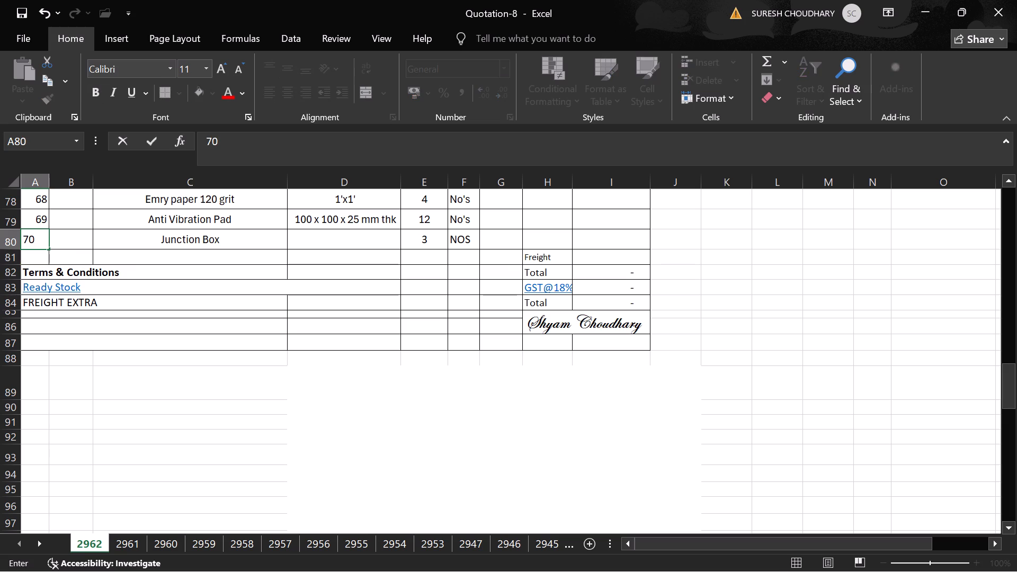
pyautogui.press('Return')
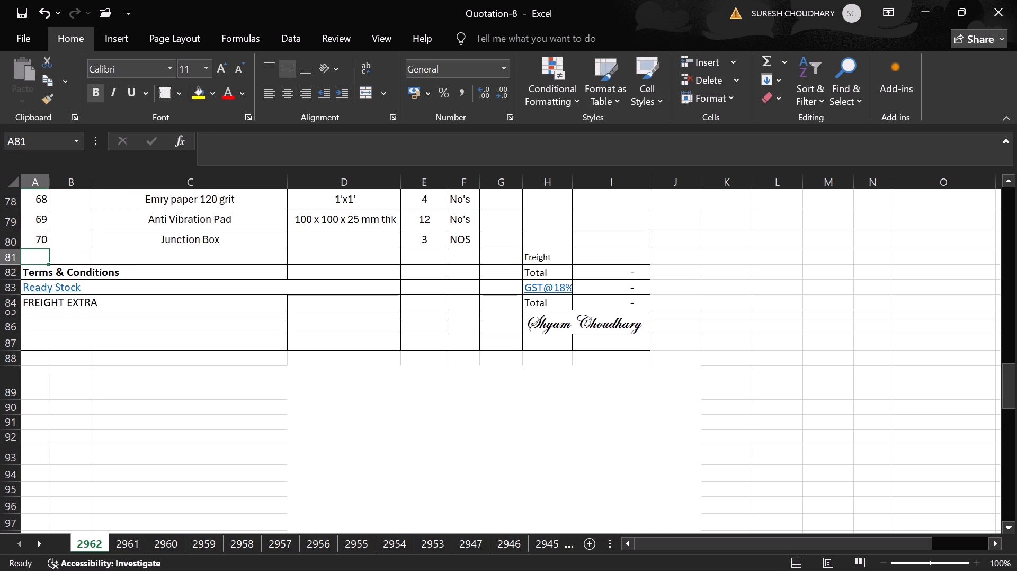
pyautogui.scroll(2, 53, 224)
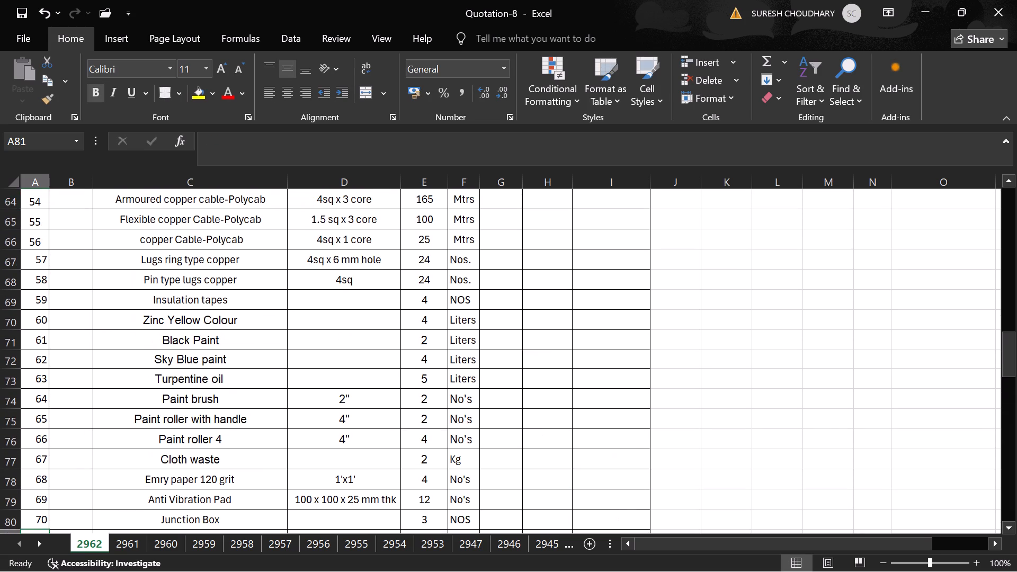
# Centre the whole serial number column A horizontally so all item numbers align the same way.
pyautogui.click(32, 182)
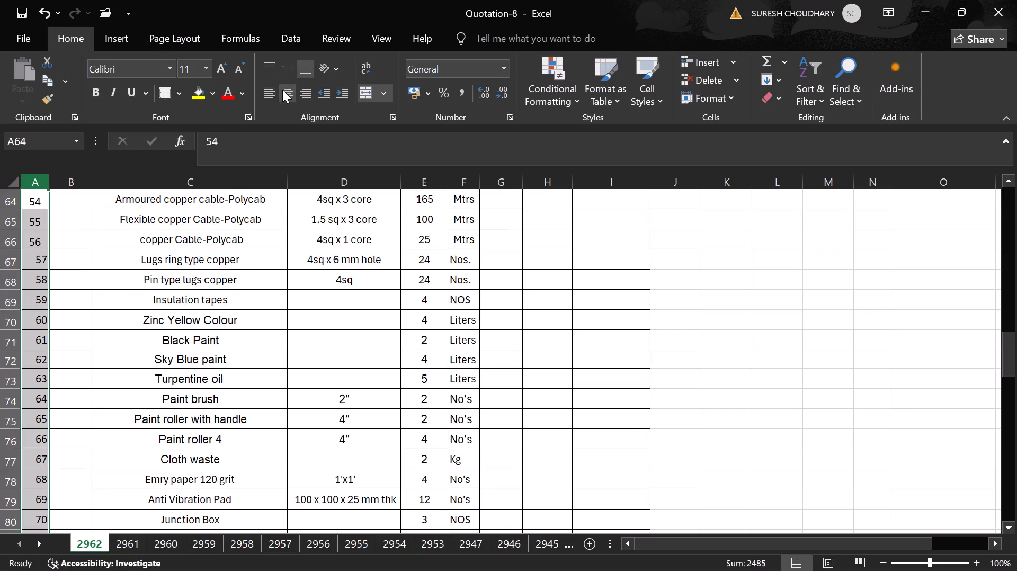
pyautogui.click(282, 90)
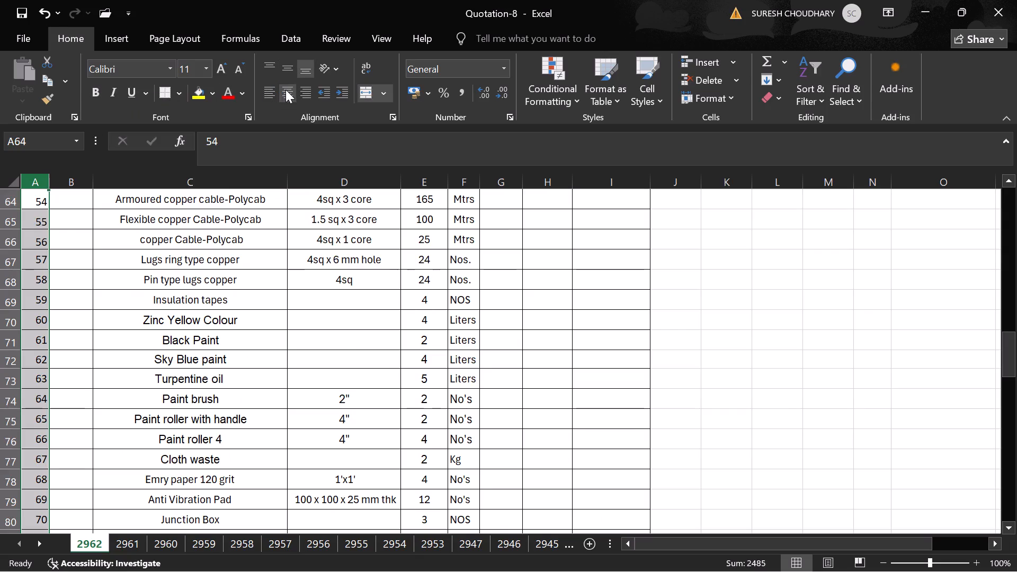
pyautogui.click(287, 90)
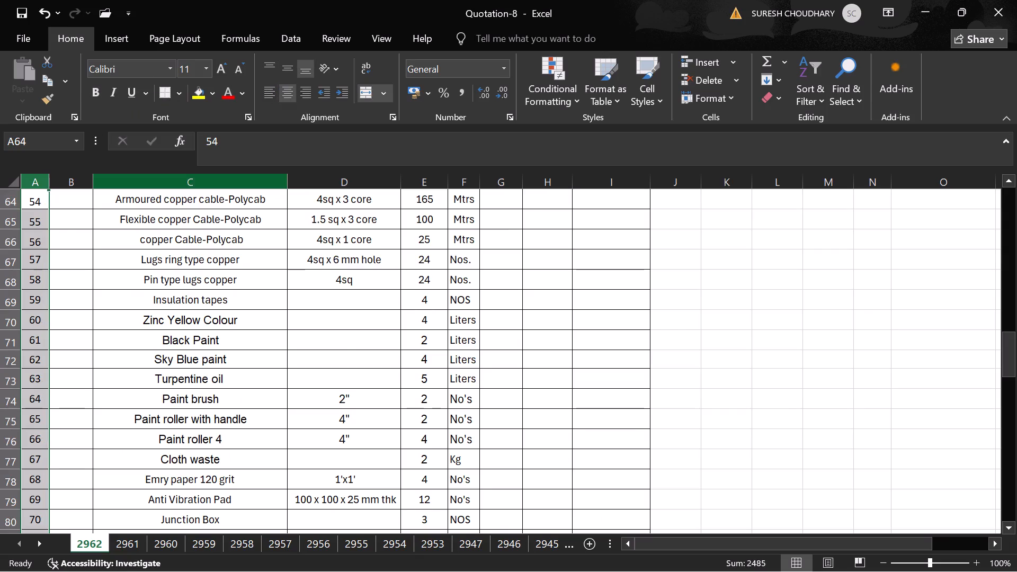
# Clear the existing customer name from the To field in B7 of the quotation header.
pyautogui.scroll(8, 318, 323)
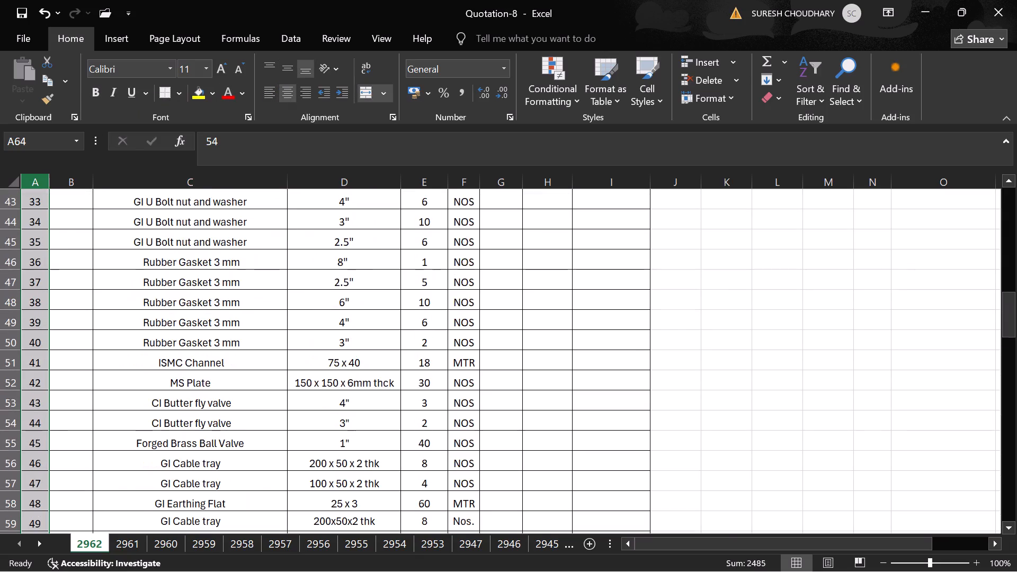
pyautogui.scroll(9, 318, 319)
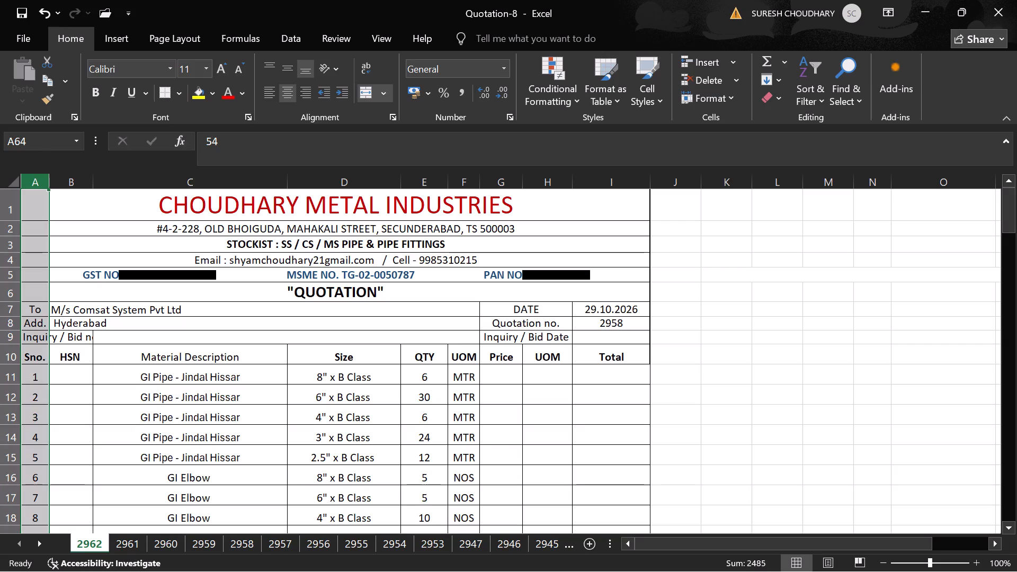
pyautogui.click(505, 377)
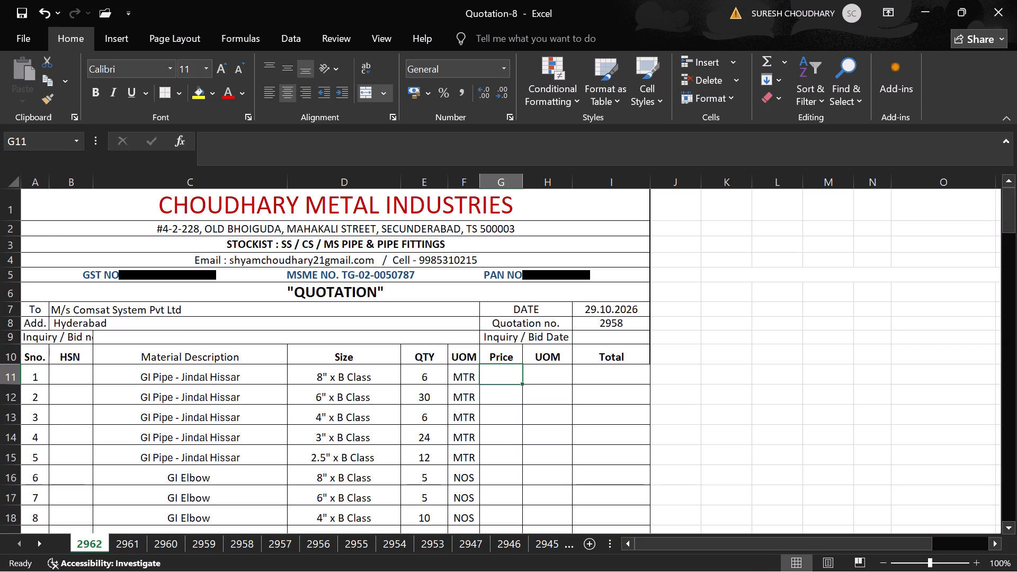
pyautogui.click(335, 306)
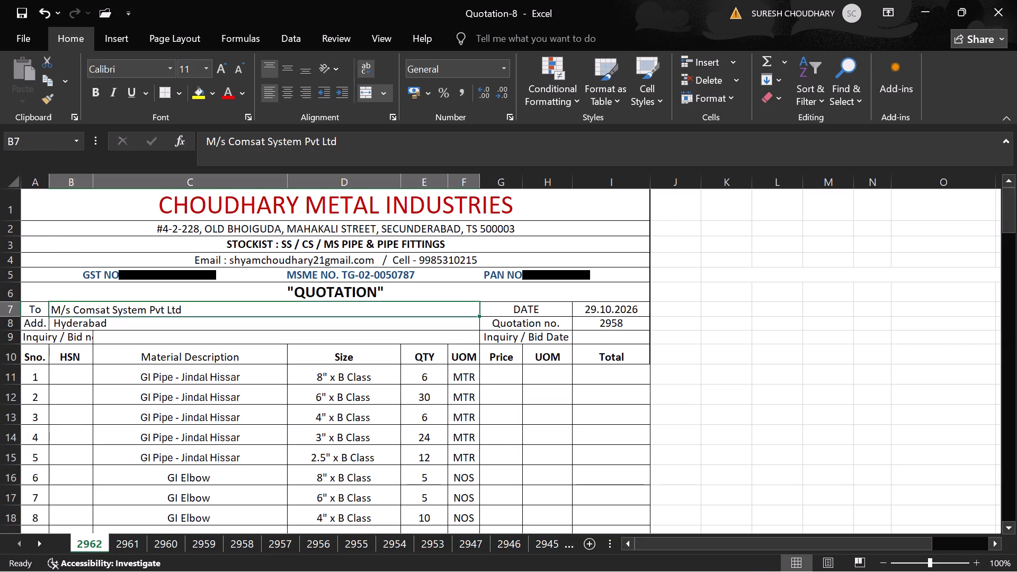
pyautogui.press('BackSpace')
pyautogui.press('BackSpace')
pyautogui.press('BackSpace')
pyautogui.press('BackSpace')
pyautogui.press('BackSpace')
pyautogui.press('BackSpace')
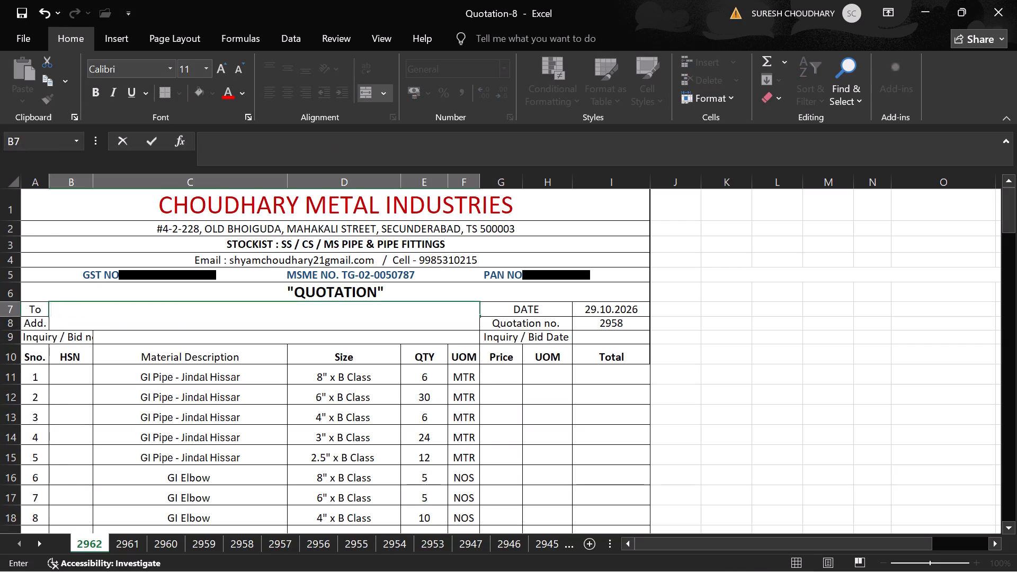
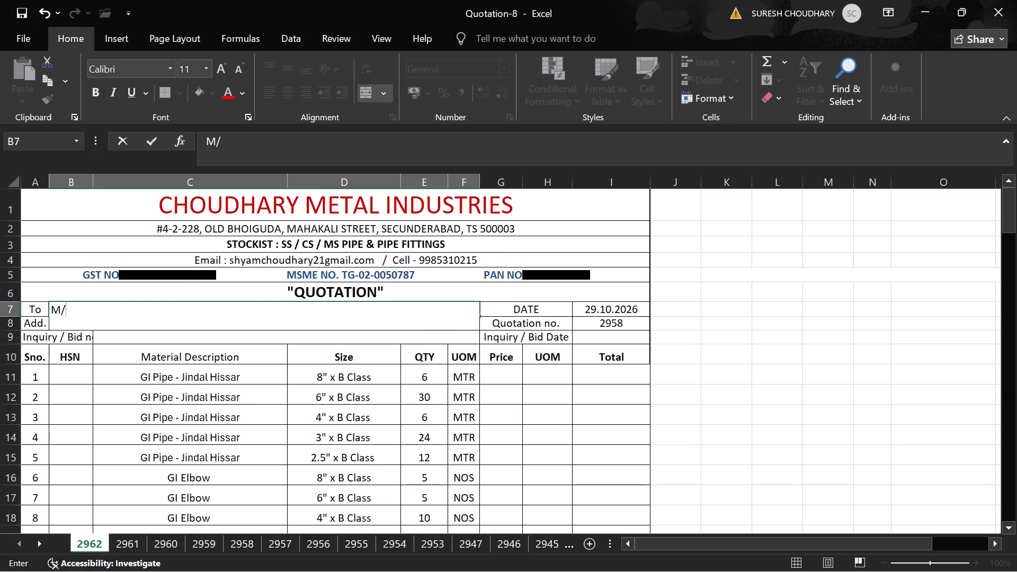
# Complete the customer name in the To field (B7) as M/S Fermenta.
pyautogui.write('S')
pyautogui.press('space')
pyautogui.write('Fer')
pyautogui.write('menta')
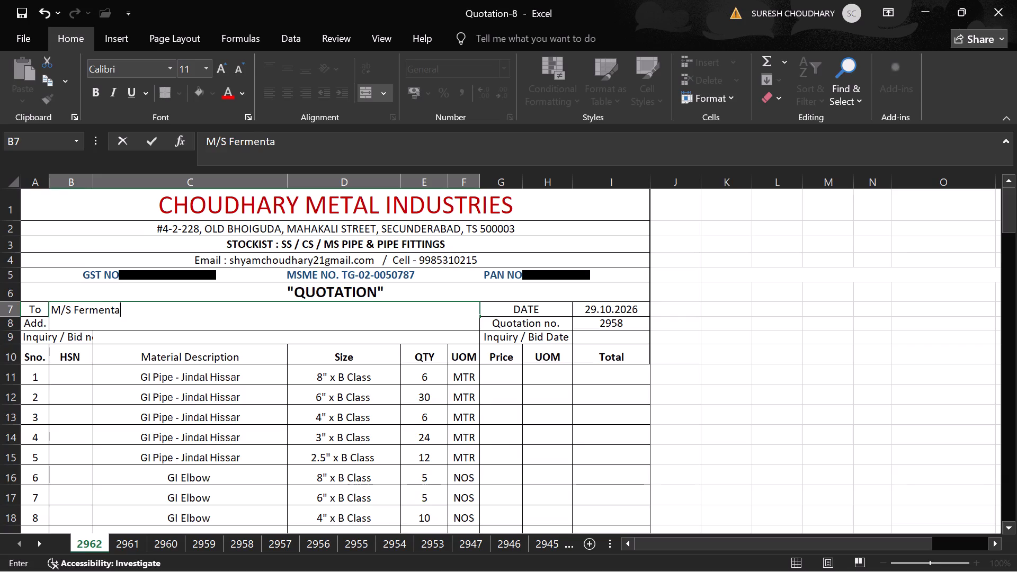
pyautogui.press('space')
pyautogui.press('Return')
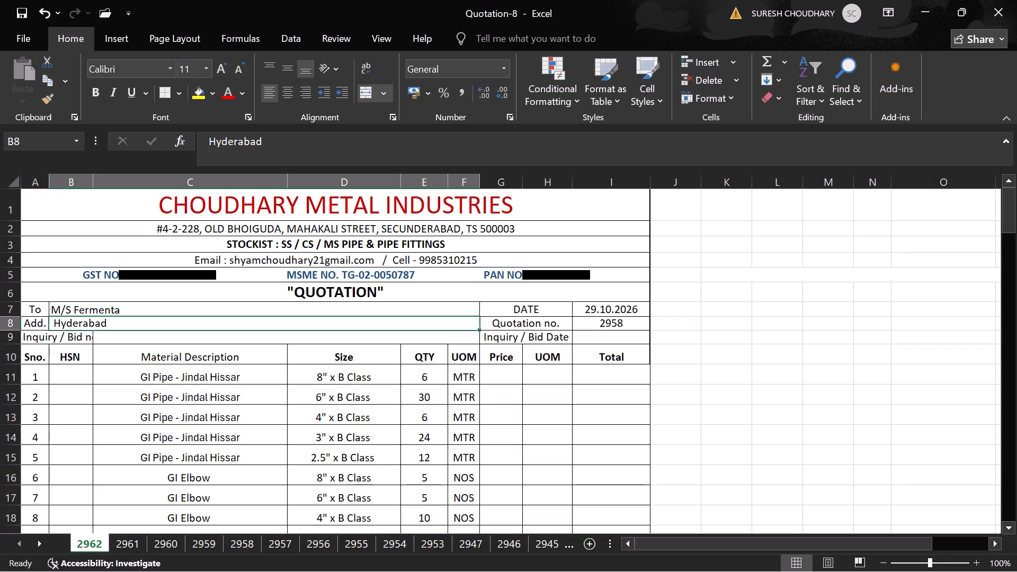
# Select the Price cell G11 for the first item, the 8" x B Class GI Pipe.
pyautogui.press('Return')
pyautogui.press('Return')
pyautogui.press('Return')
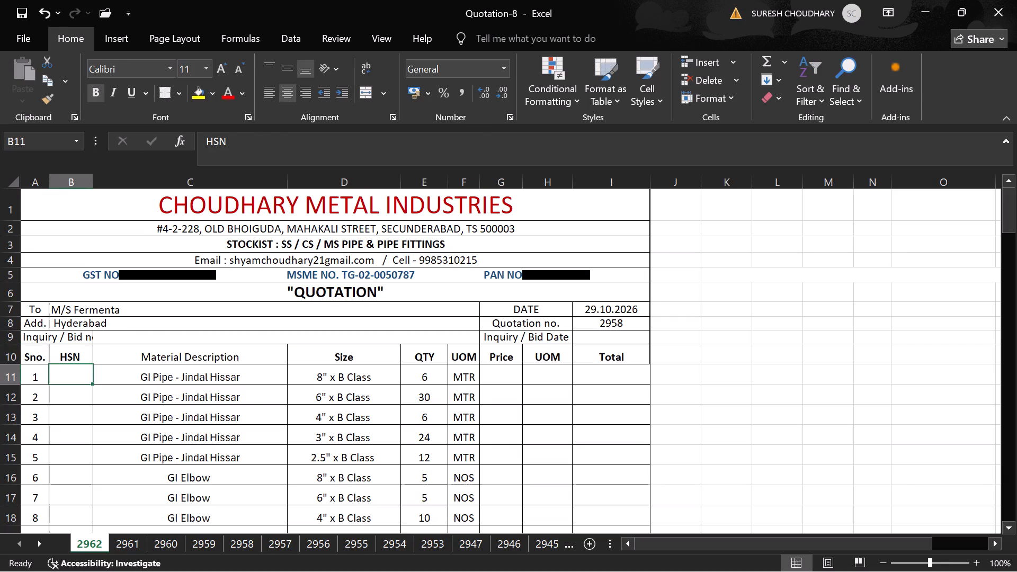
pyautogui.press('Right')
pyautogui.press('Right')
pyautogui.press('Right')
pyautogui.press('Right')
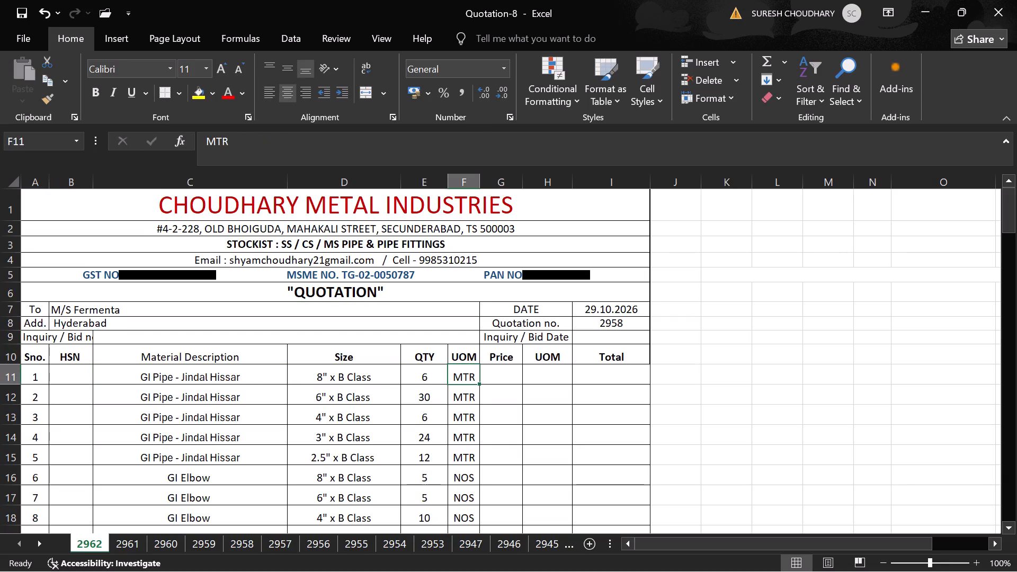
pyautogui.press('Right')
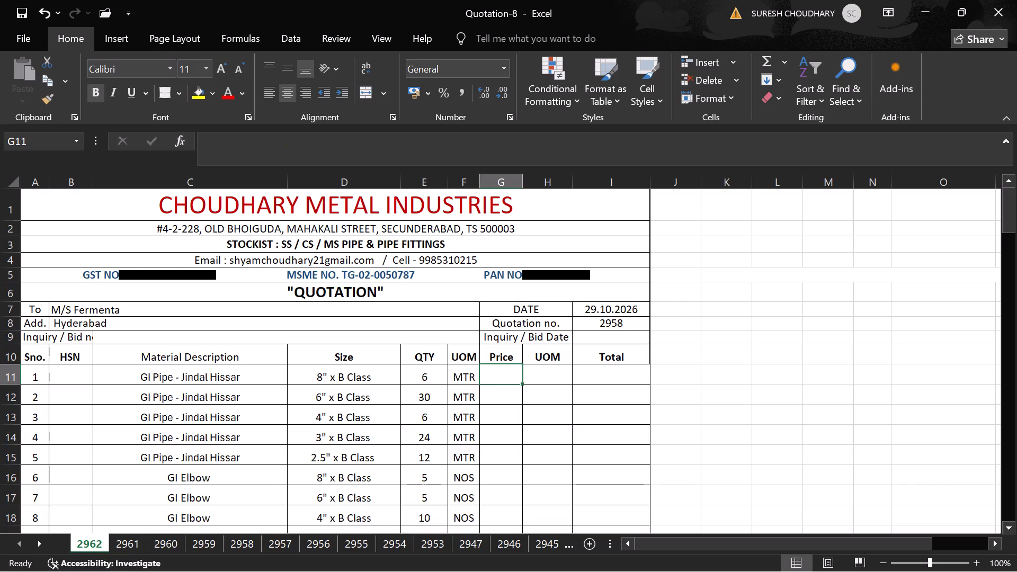
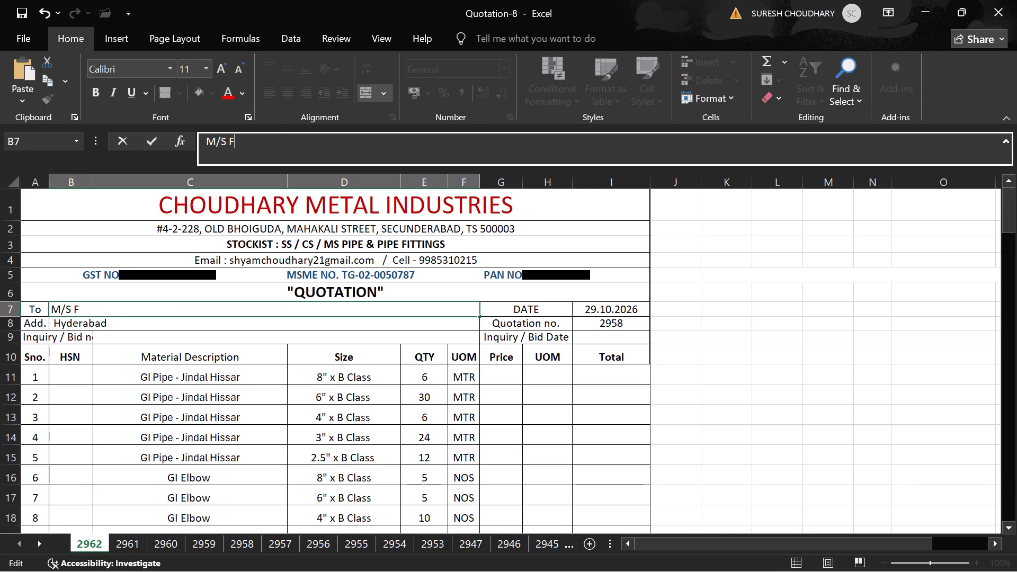
# Complete the customer name in the To field as M/S Fermenta Environment Solutions Private Limited, using the copied company name.
pyautogui.hotkey('ctrl', 'v')
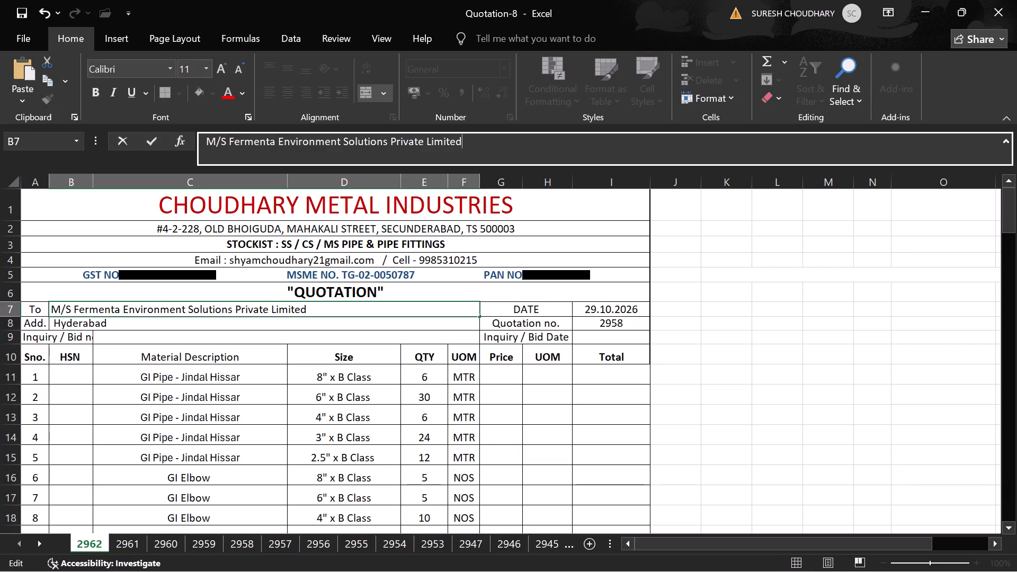
pyautogui.press('Return')
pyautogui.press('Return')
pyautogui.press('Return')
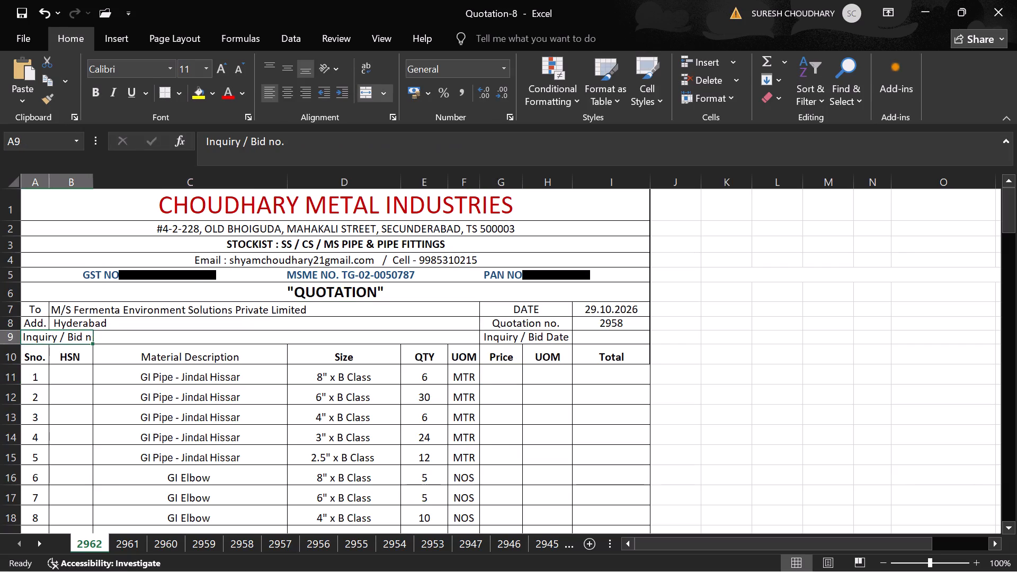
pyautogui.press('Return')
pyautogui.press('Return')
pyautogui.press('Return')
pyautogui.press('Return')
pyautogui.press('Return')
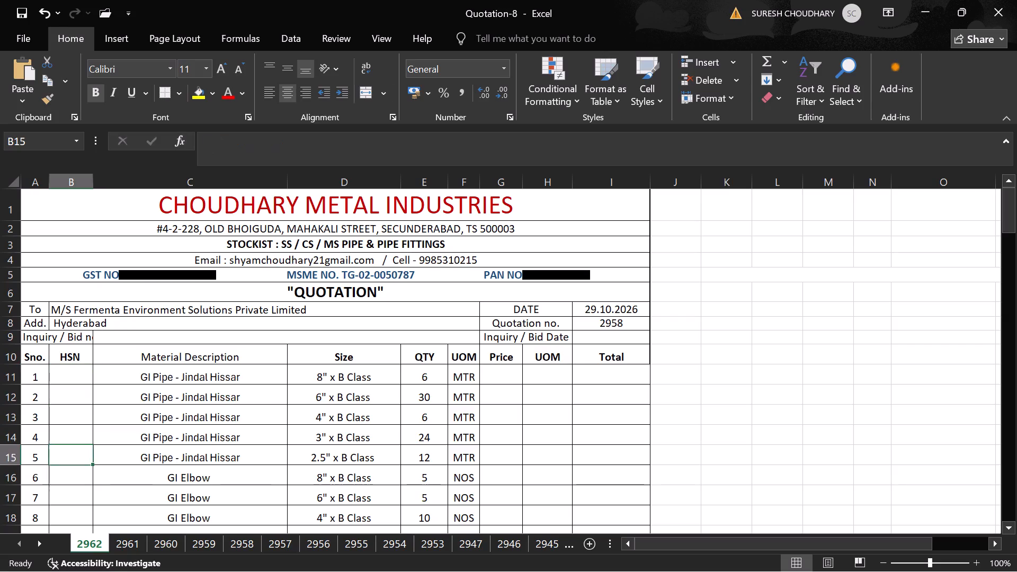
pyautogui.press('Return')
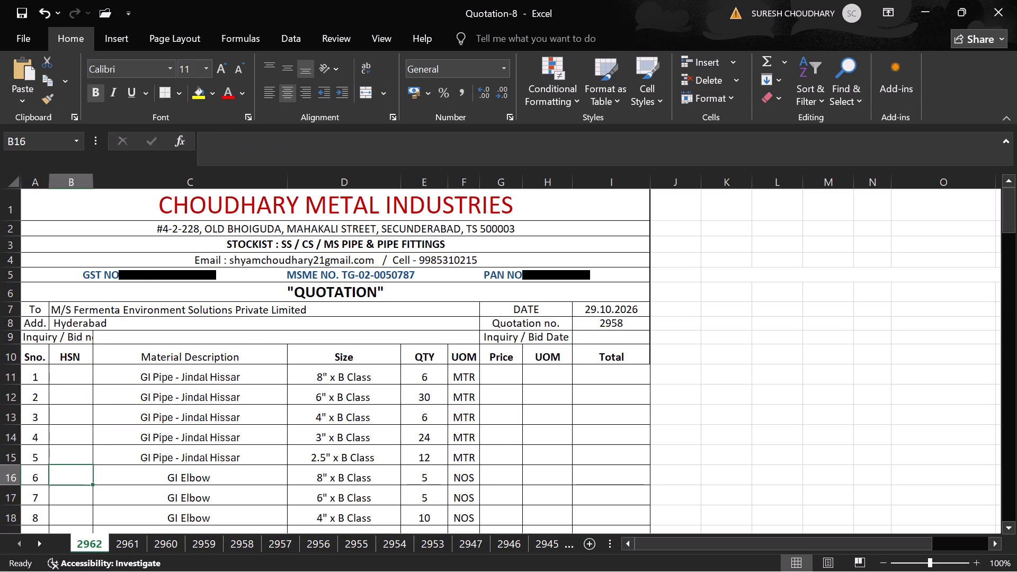
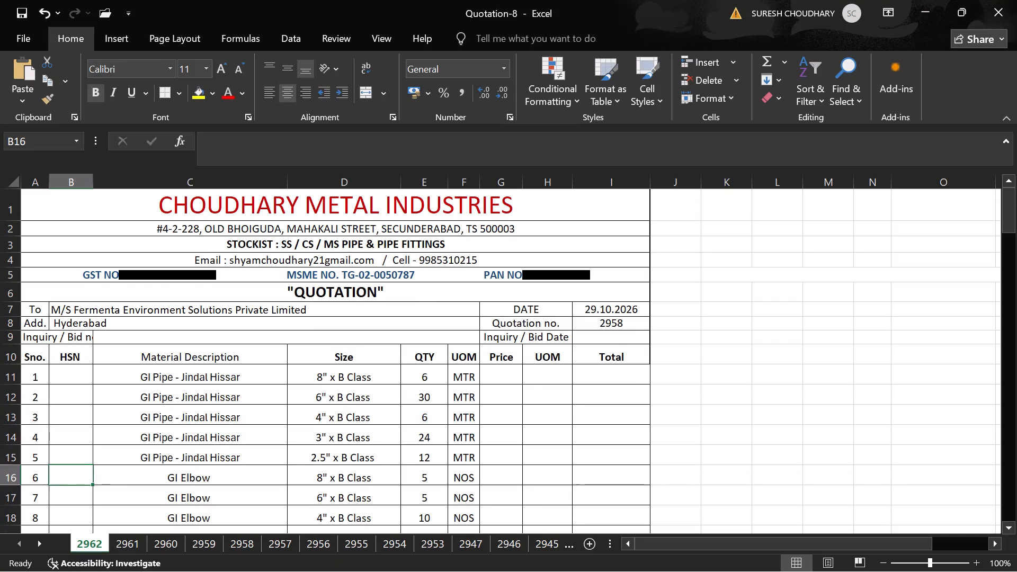
# Review the item list on sheet 2962 from the first GI pipe down to the Freight, Total and GST rows.
pyautogui.scroll(-4, 429, 317)
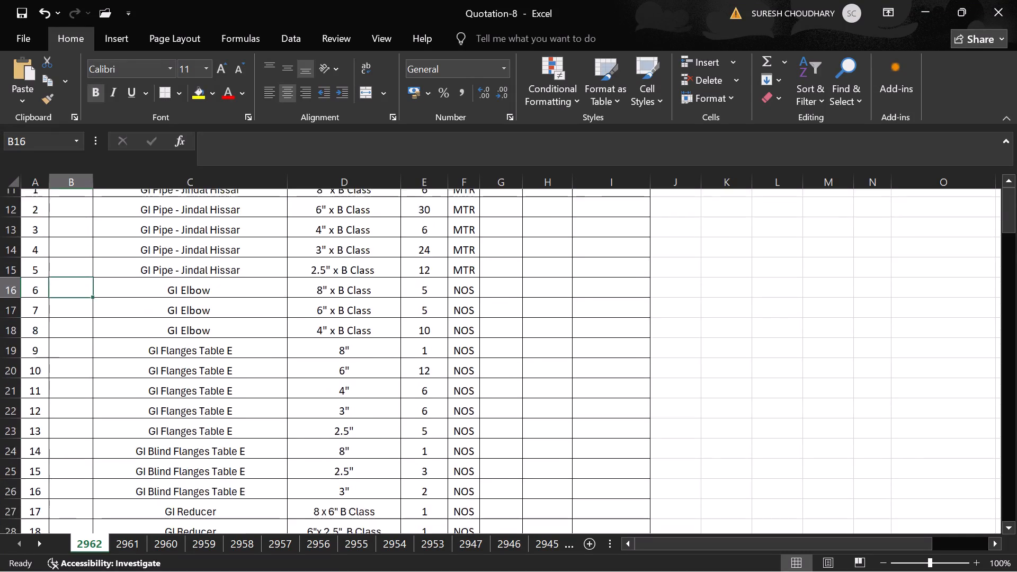
pyautogui.scroll(-5, 429, 317)
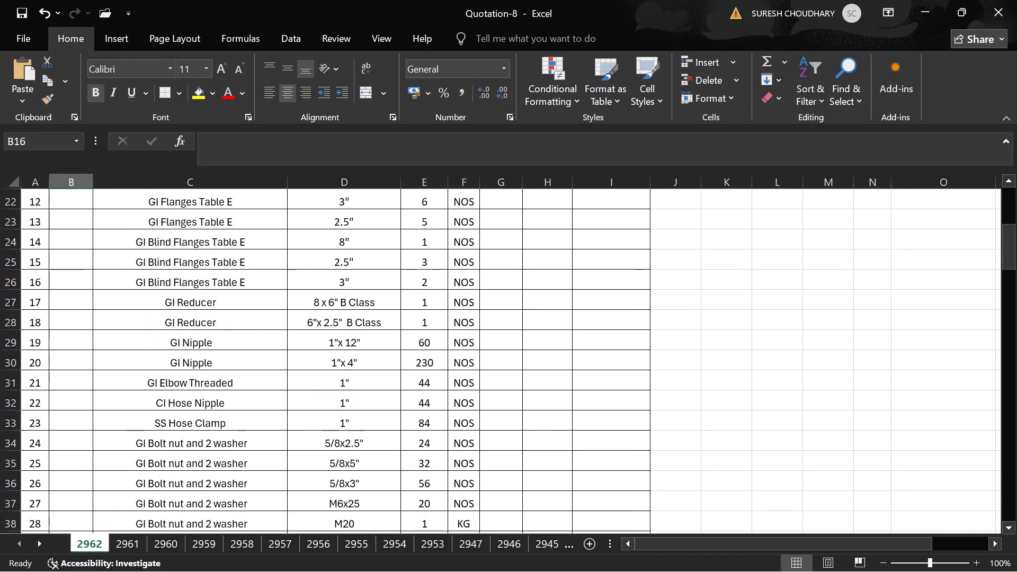
pyautogui.scroll(-6, 429, 317)
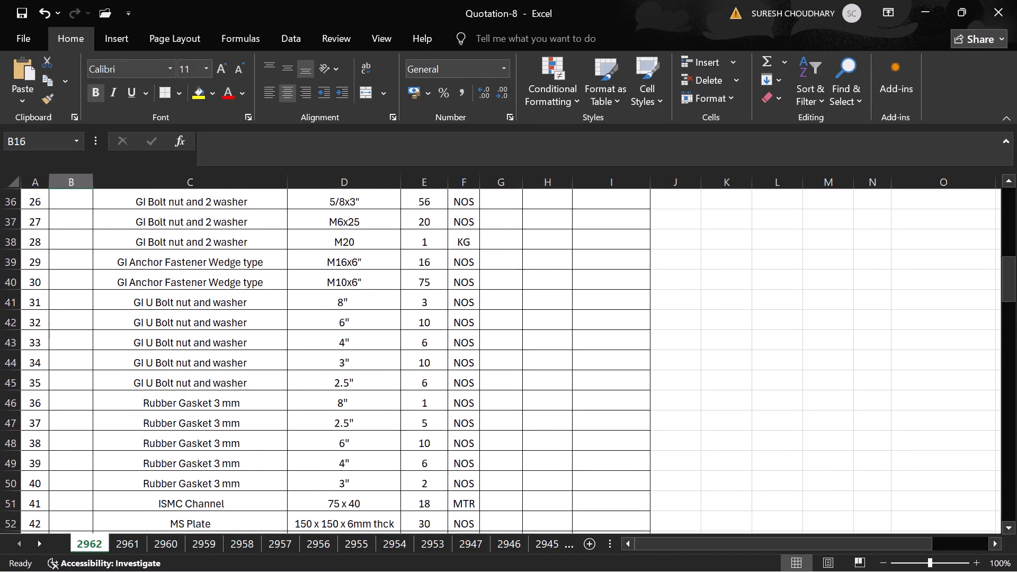
pyautogui.scroll(-9, 429, 317)
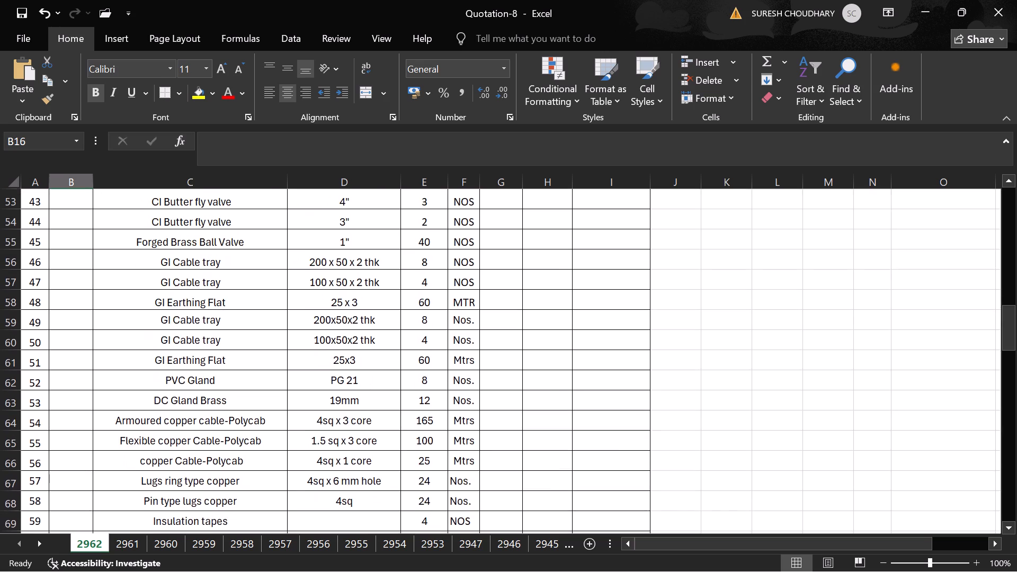
pyautogui.scroll(-7, 429, 317)
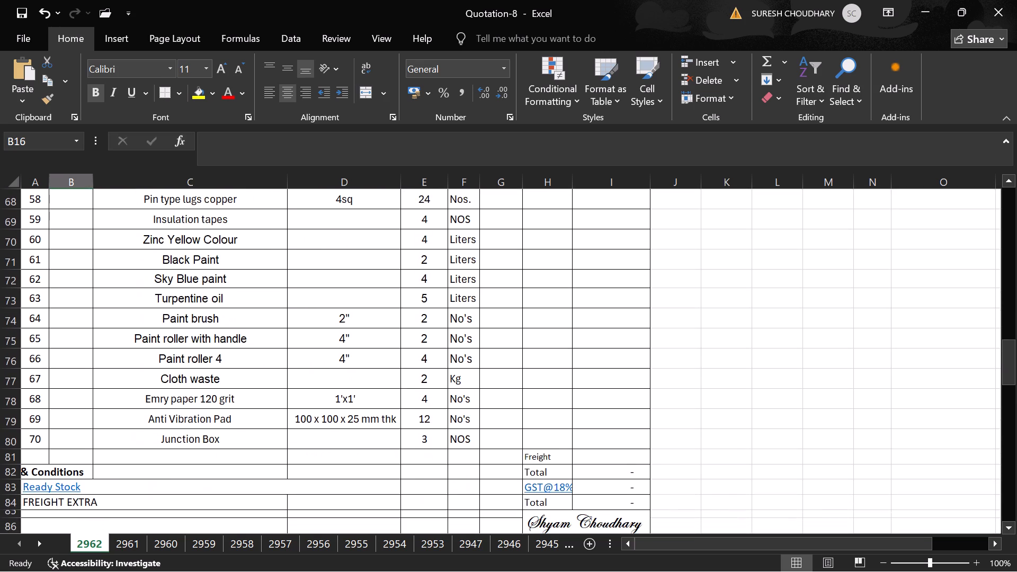
pyautogui.scroll(-7, 429, 317)
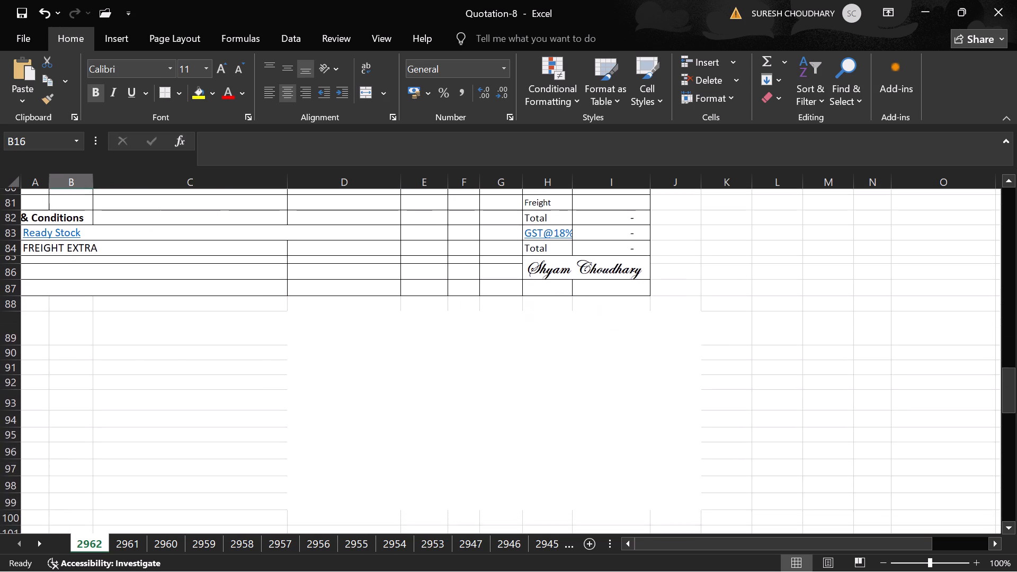
pyautogui.scroll(-1, 429, 317)
# Re-check the descriptions, sizes, quantities and units from the Junction Box row back up to the GI anchor fastener and U bolt rows.
pyautogui.scroll(5, 429, 317)
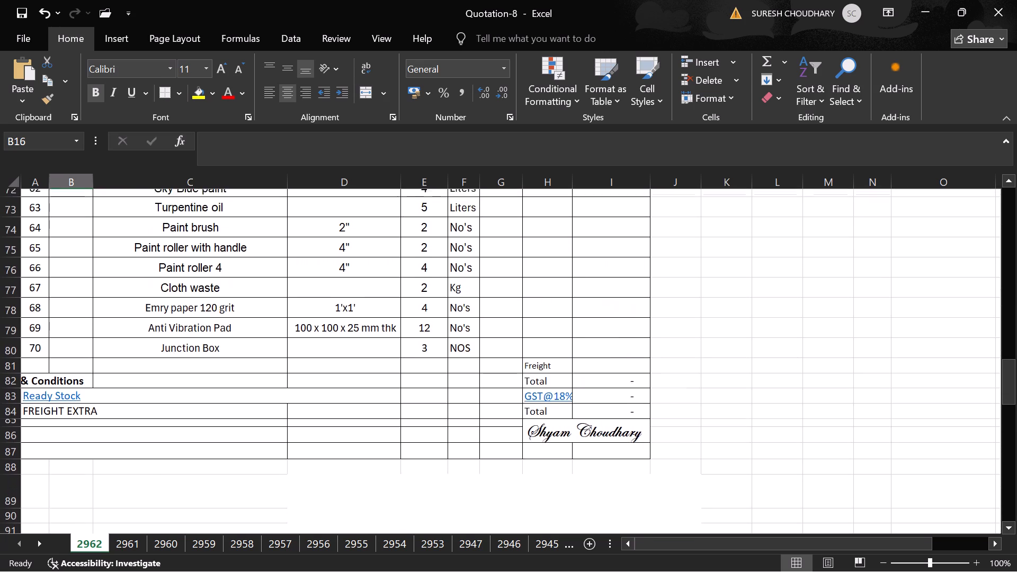
pyautogui.scroll(5, 429, 317)
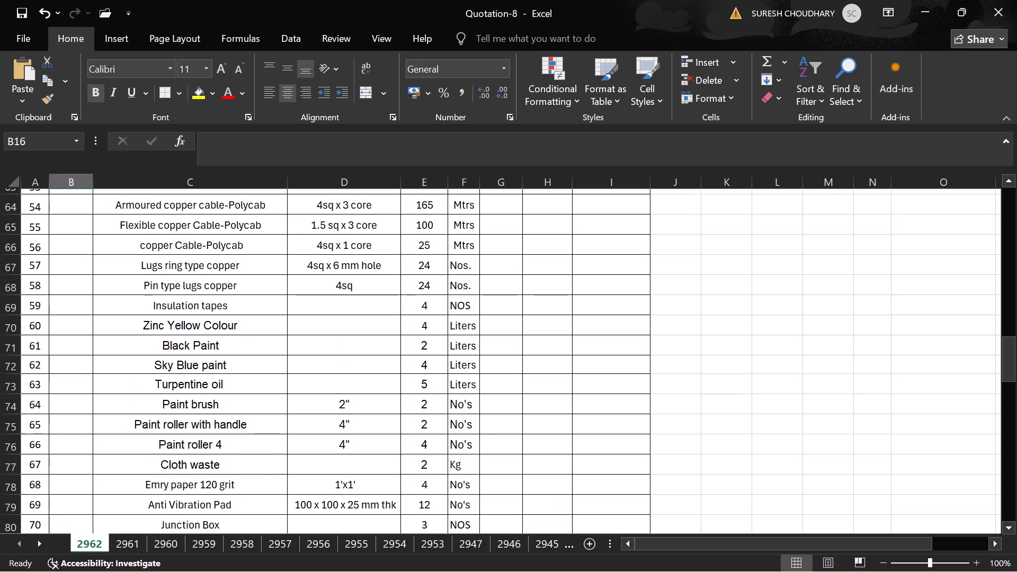
pyautogui.scroll(1, 429, 317)
pyautogui.scroll(-1, 429, 317)
pyautogui.scroll(1, 429, 317)
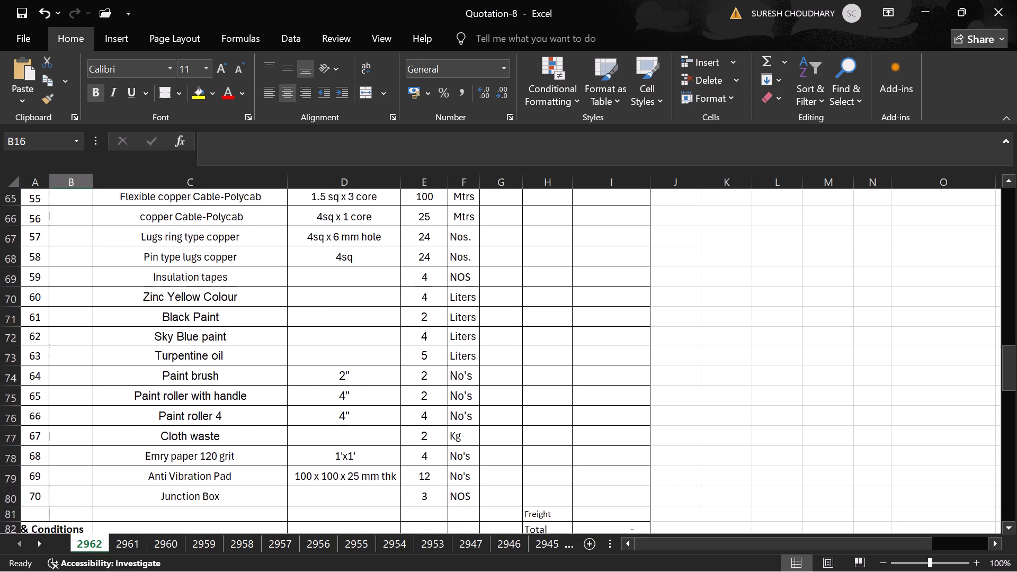
pyautogui.scroll(6, 429, 317)
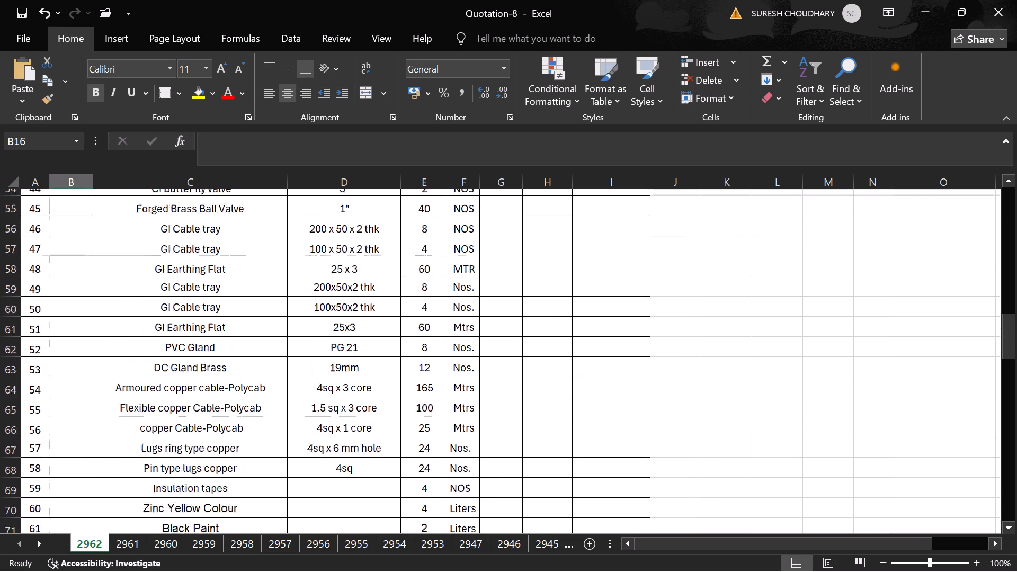
pyautogui.scroll(3, 429, 317)
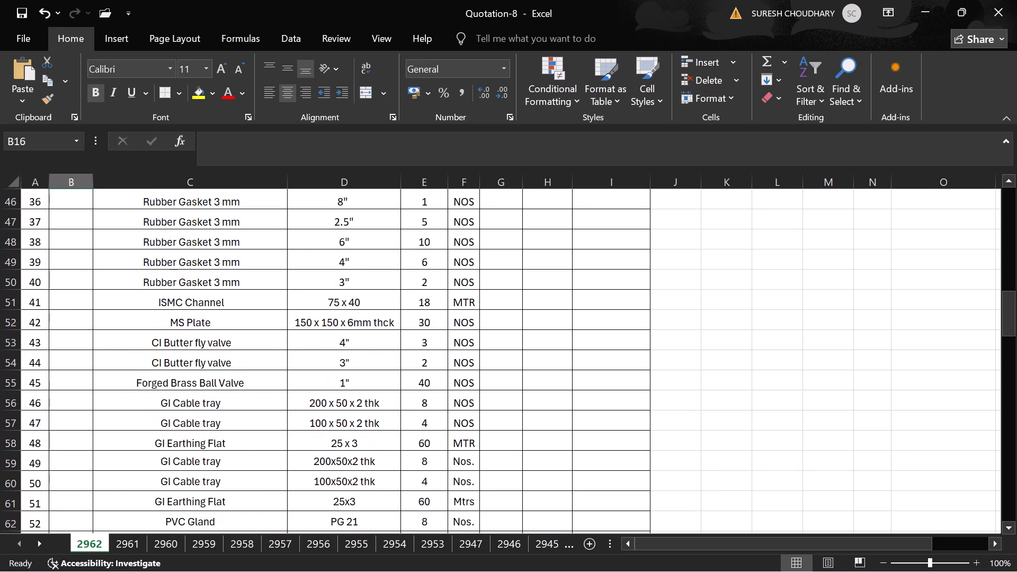
pyautogui.scroll(3, 429, 317)
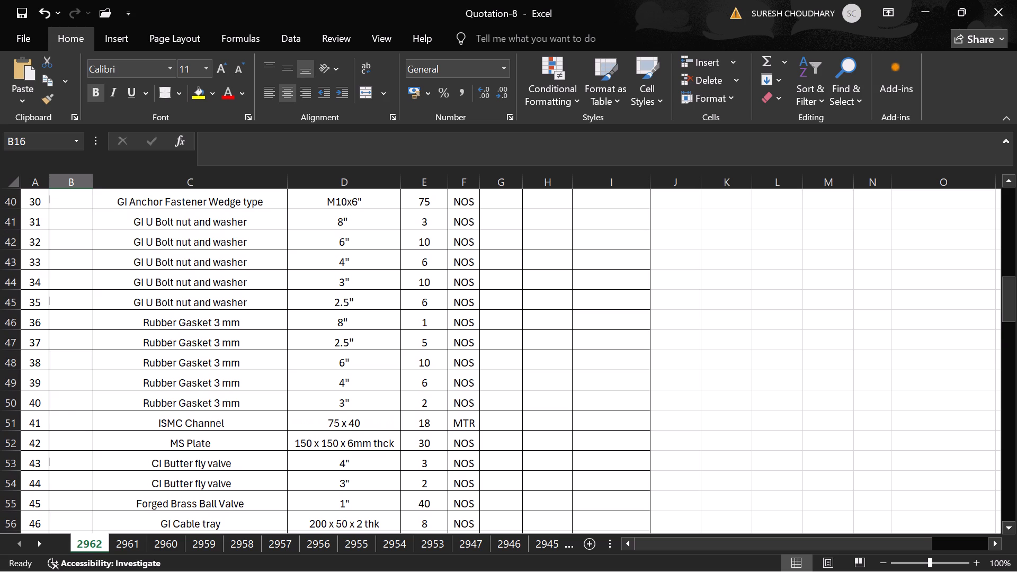
# Re-check the item rows from the GI anchor fasteners back up to the first GI pipe and the quotation header.
pyautogui.scroll(2, 429, 317)
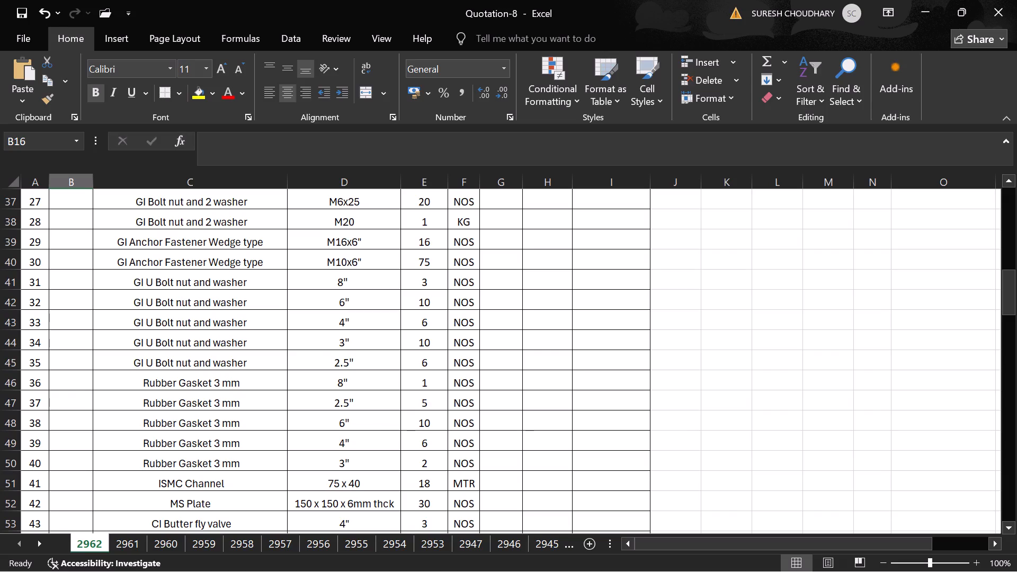
pyautogui.scroll(2, 430, 412)
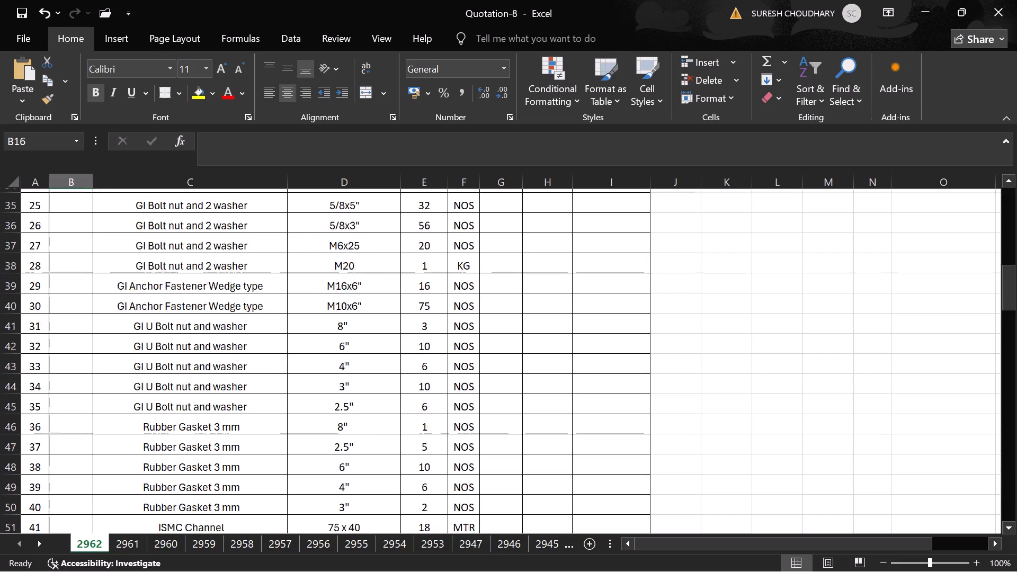
pyautogui.scroll(1, 429, 407)
pyautogui.scroll(2, 469, 329)
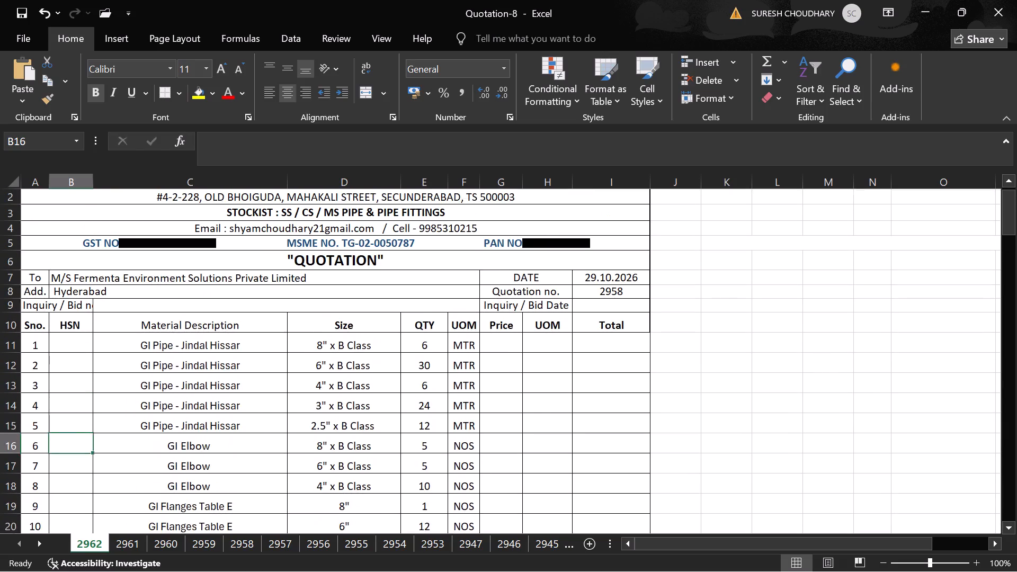
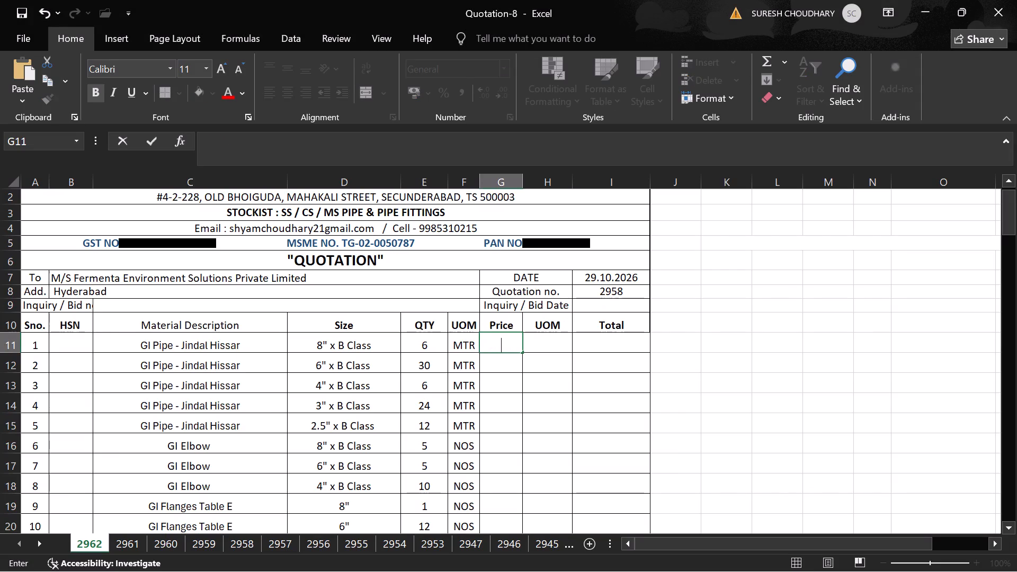
# Remove bold formatting from the blank Price, UOM and Total cells of the item rows, starting at row 11.
pyautogui.click(735, 360)
pyautogui.moveTo(502, 348); pyautogui.dragTo(612, 529)
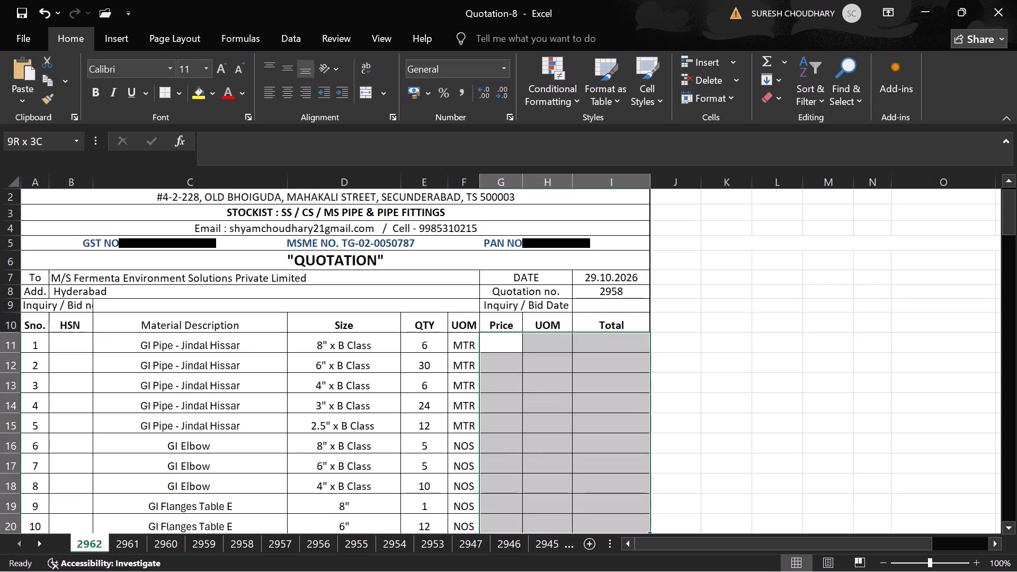
pyautogui.moveTo(612, 529); pyautogui.dragTo(612, 531)
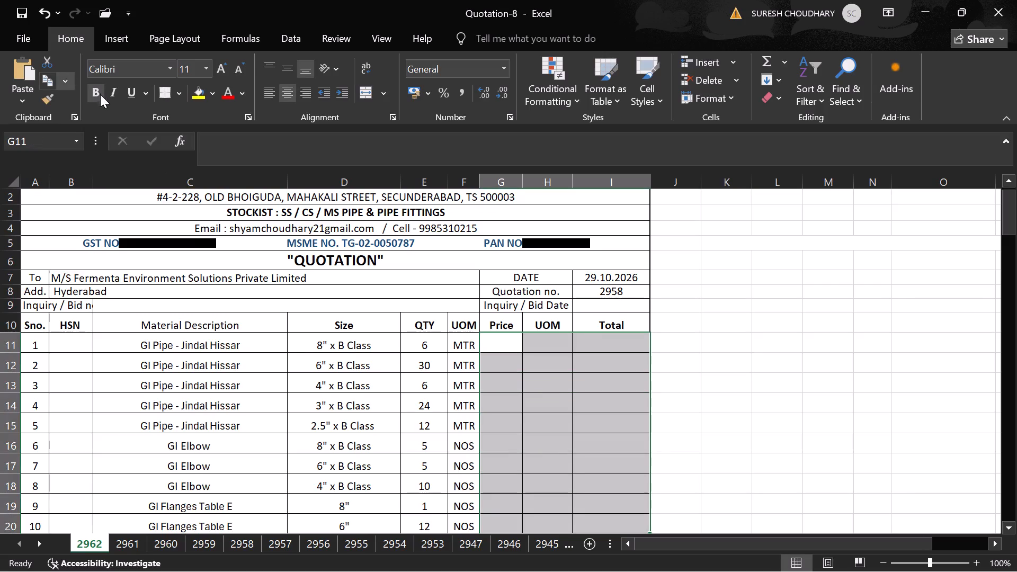
pyautogui.click(100, 94)
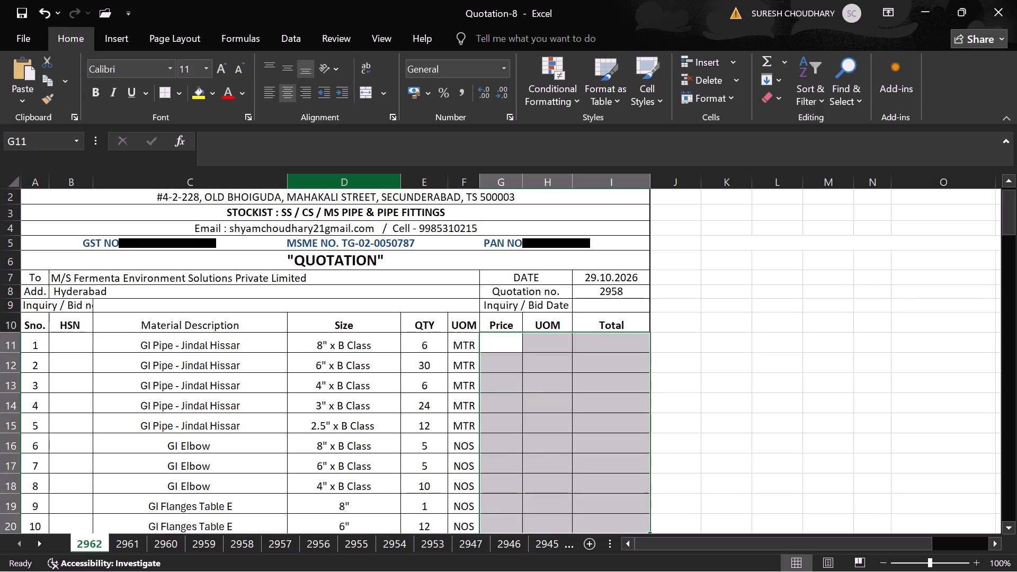
# Enter a price of 3600 for the first item, the 8" x B Class GI Pipe.
pyautogui.click(506, 344)
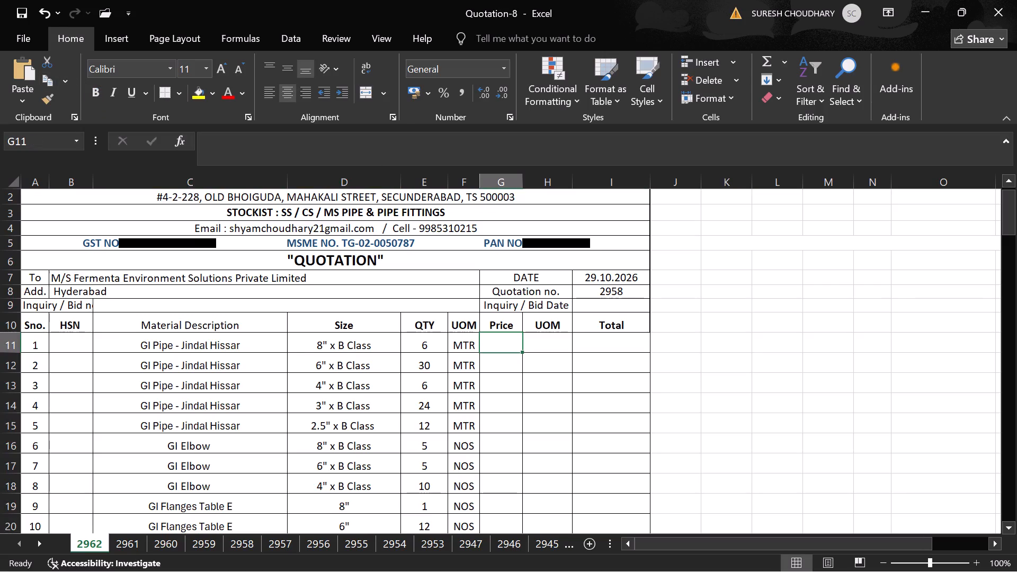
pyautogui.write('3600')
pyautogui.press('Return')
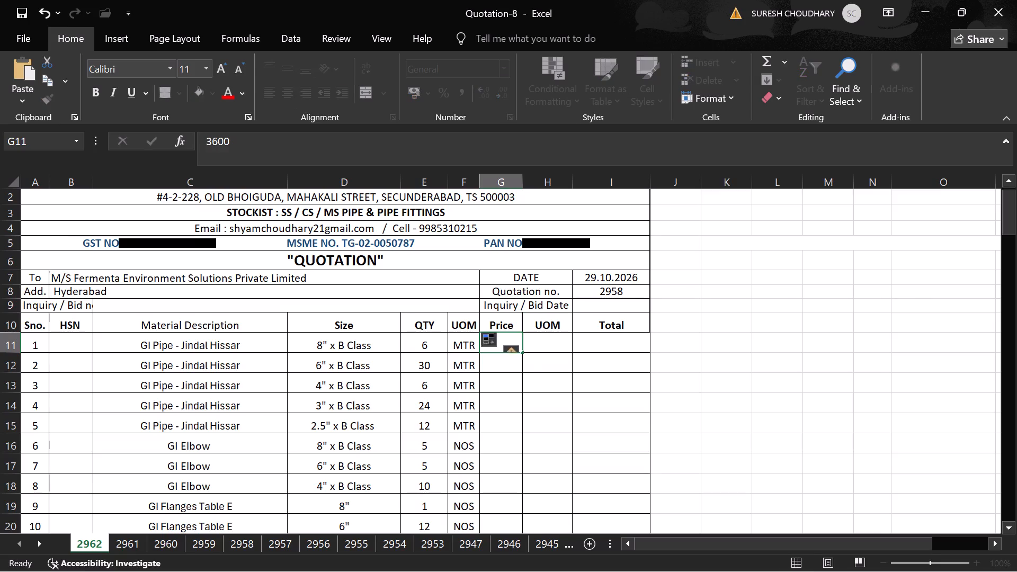
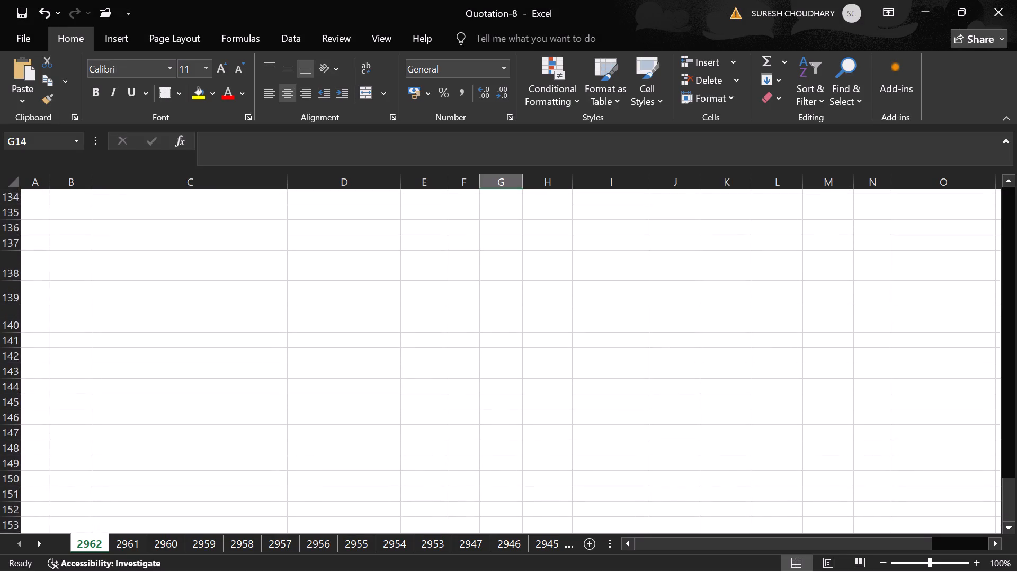
# Look back through the item list on sheet 2962, from the Junction Box row up to the GI Pipe - Jindal Hissar rows.
pyautogui.scroll(2, 517, 426)
pyautogui.scroll(10, 435, 305)
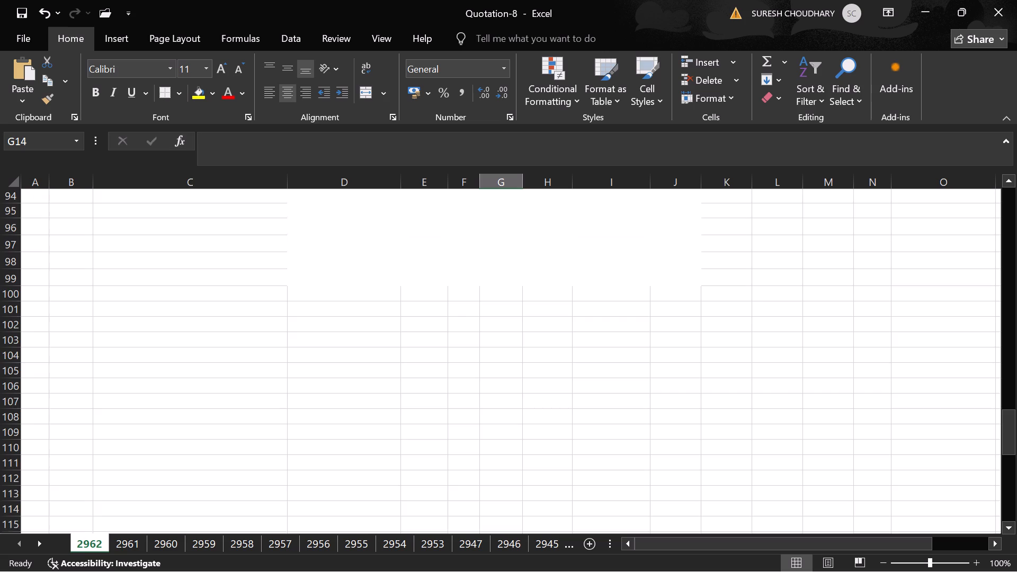
pyautogui.scroll(11, 435, 305)
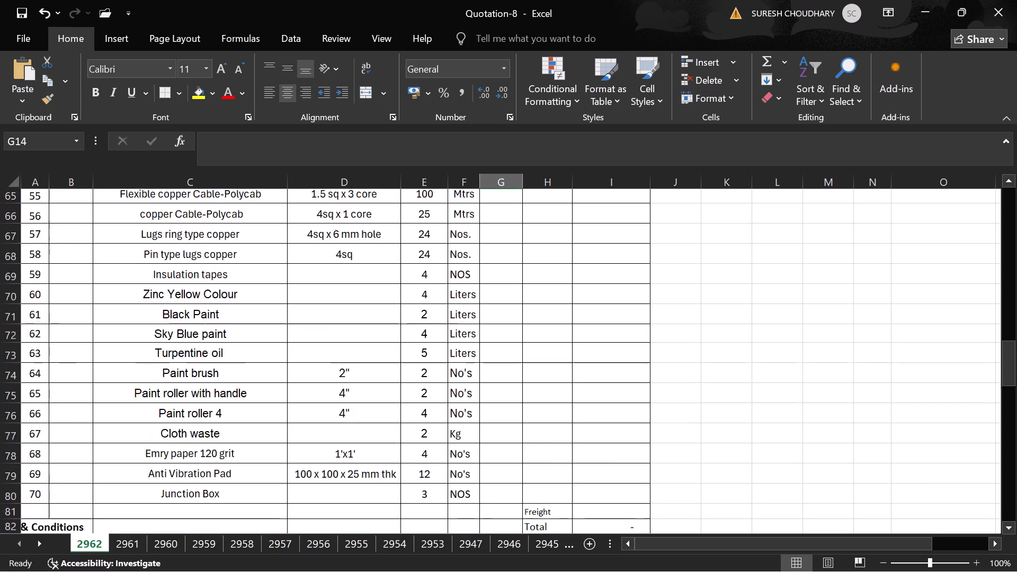
pyautogui.scroll(9, 435, 305)
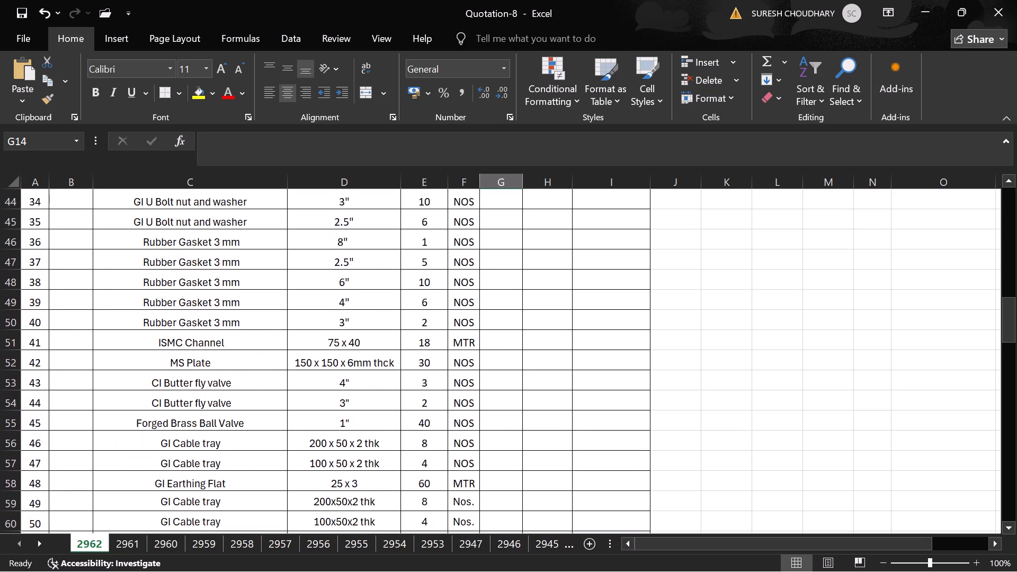
pyautogui.scroll(11, 435, 305)
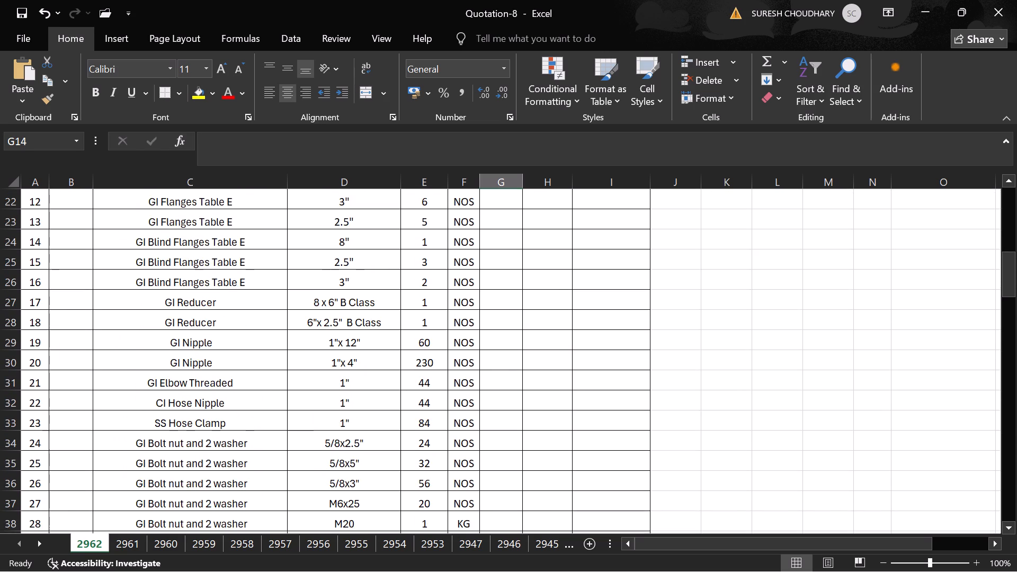
pyautogui.scroll(4, 435, 305)
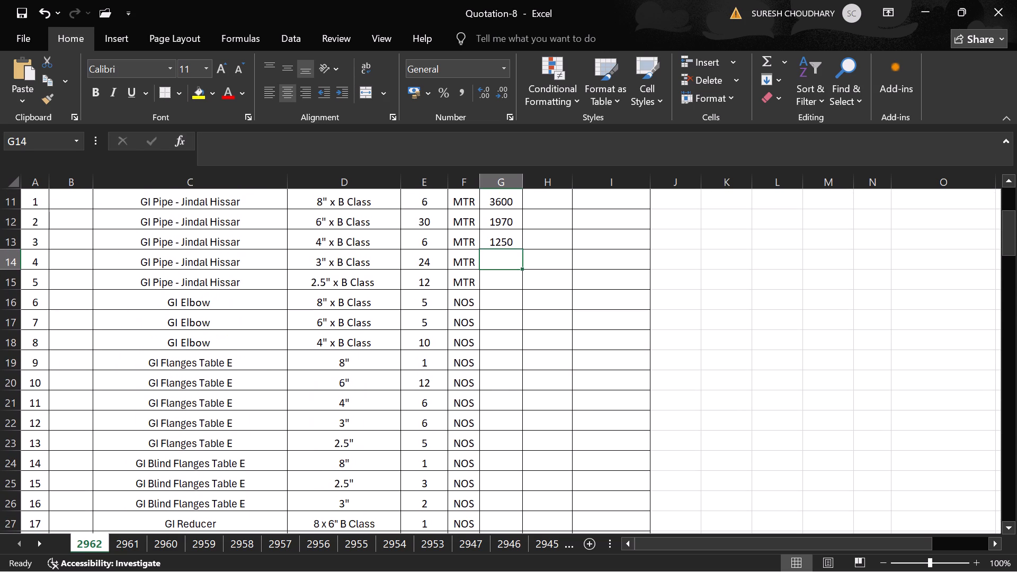
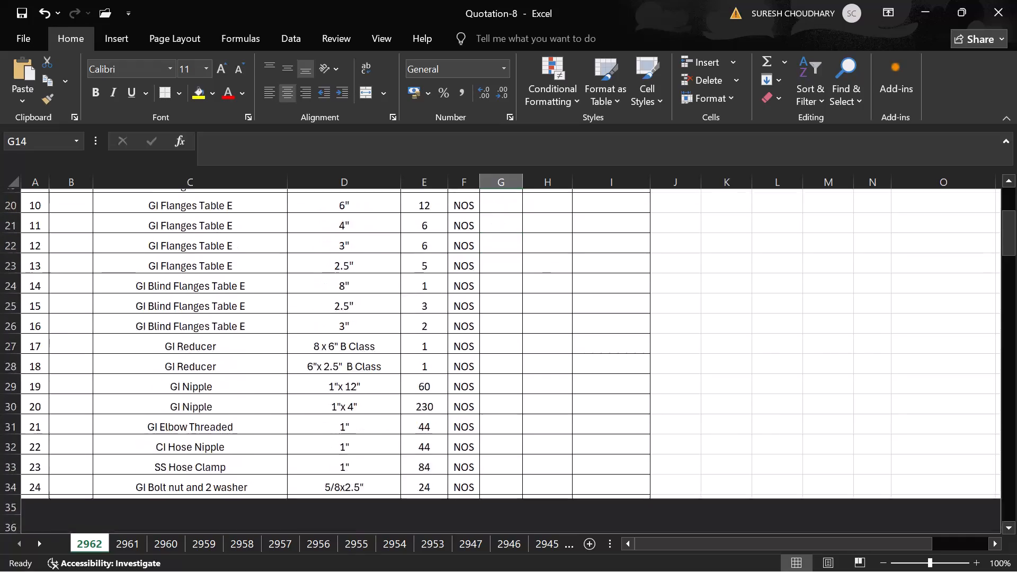
# Look over sheet 2962's item rows between the GI flanges and the cable trays, returning to the GI pipe prices at the top.
pyautogui.scroll(-2, 439, 355)
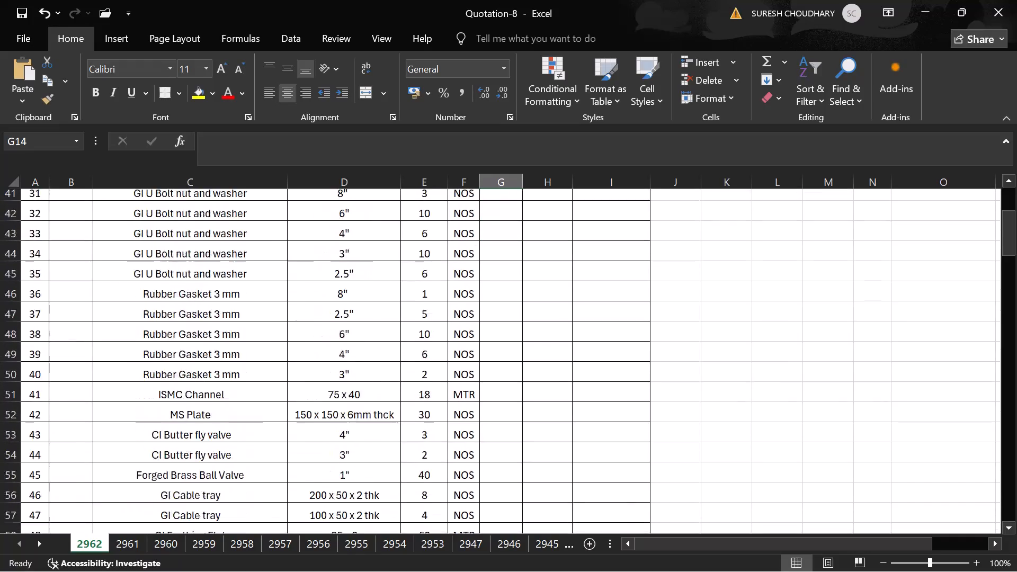
pyautogui.scroll(-5, 439, 355)
pyautogui.scroll(4, 439, 355)
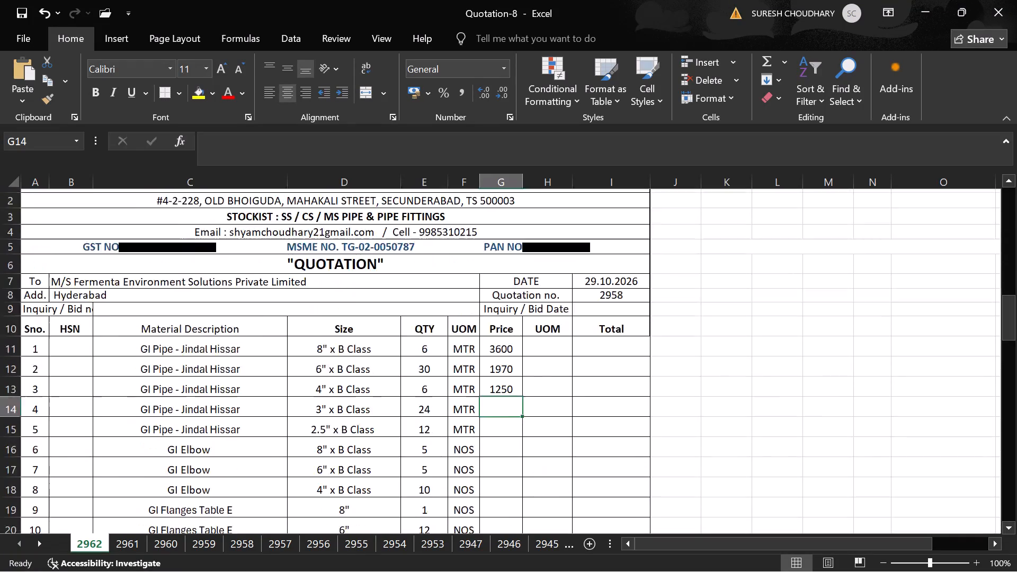
pyautogui.scroll(1, 439, 355)
pyautogui.scroll(-3, 439, 355)
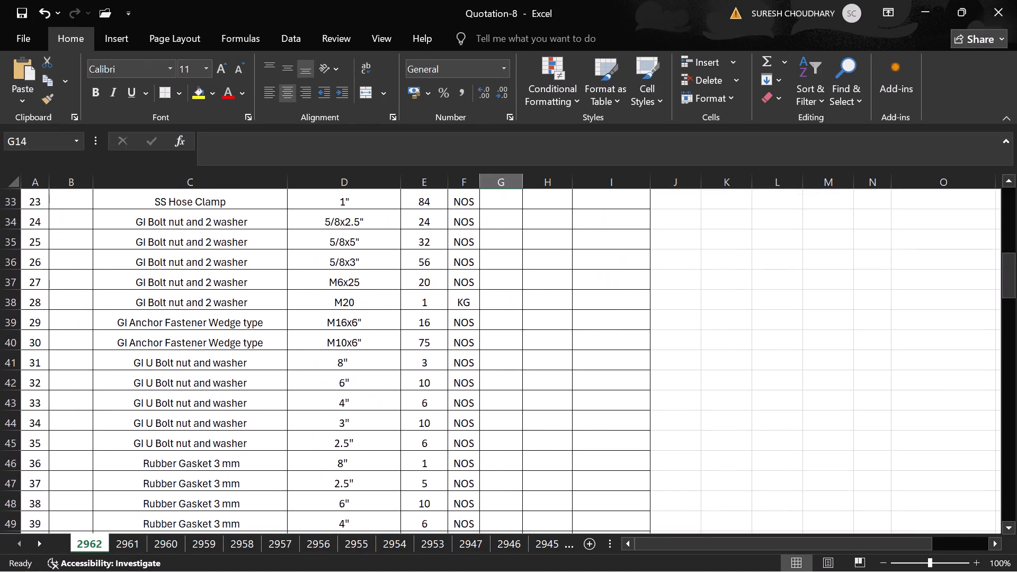
pyautogui.scroll(8, 439, 355)
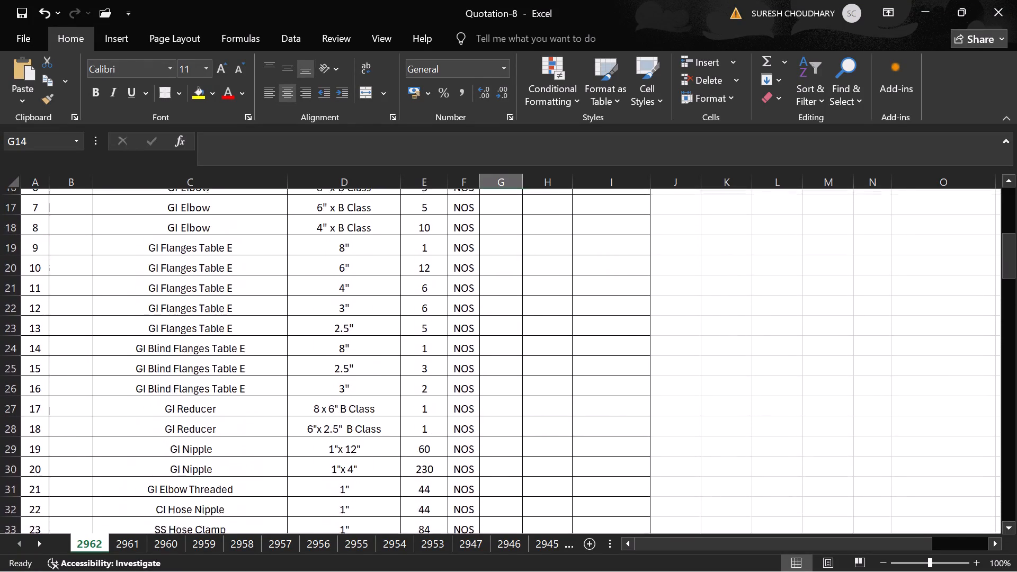
pyautogui.scroll(3, 439, 355)
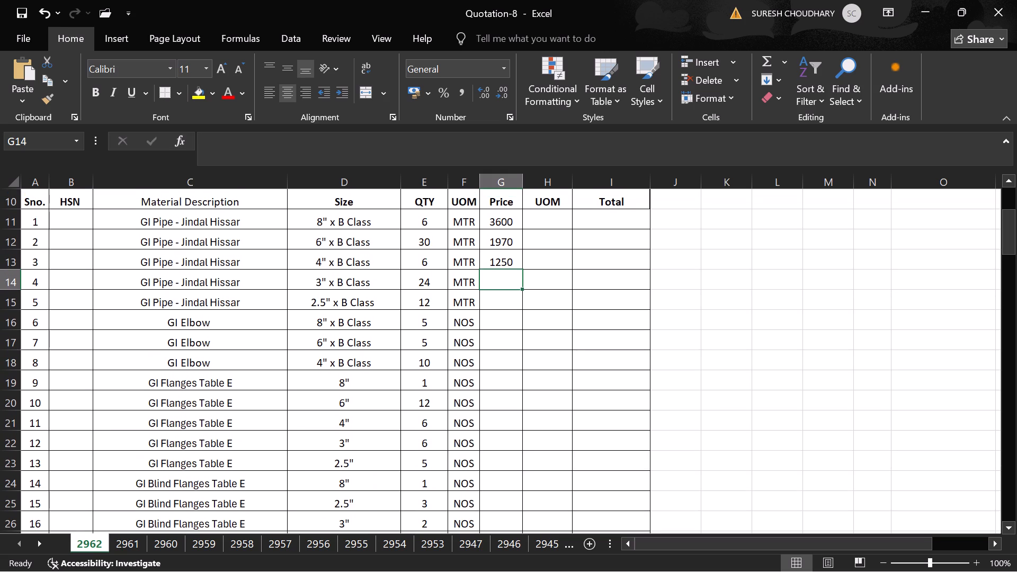
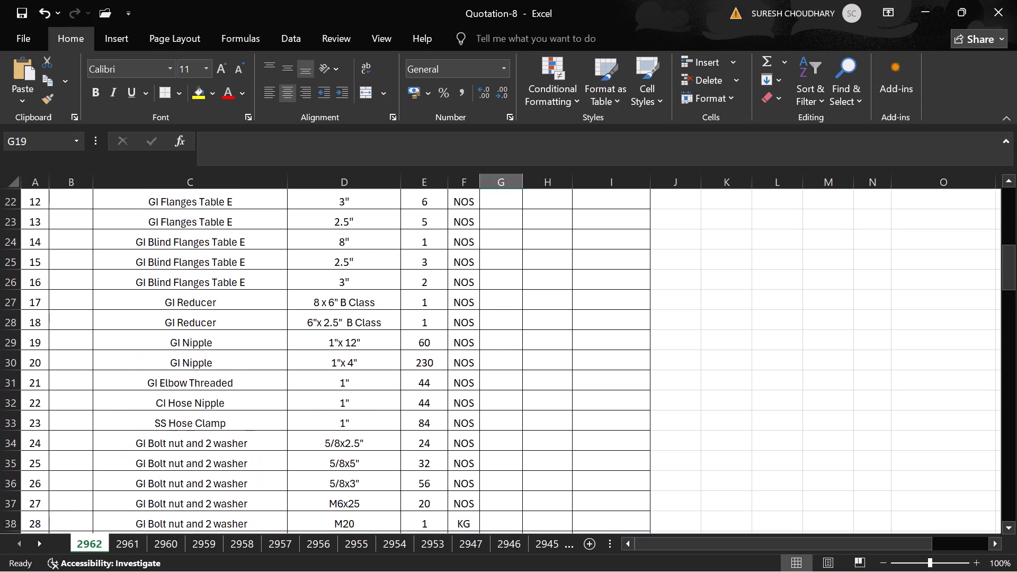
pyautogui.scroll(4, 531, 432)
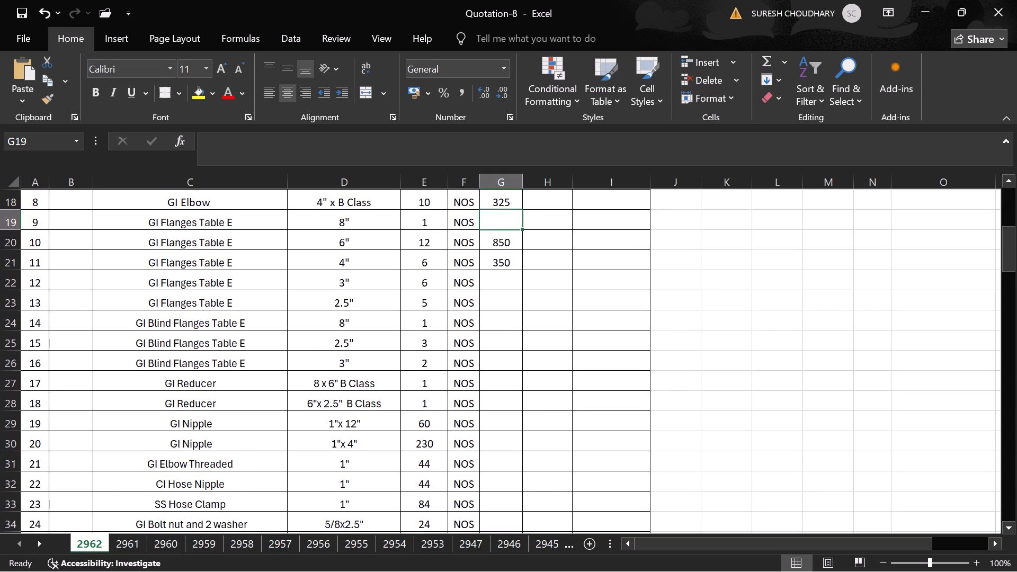
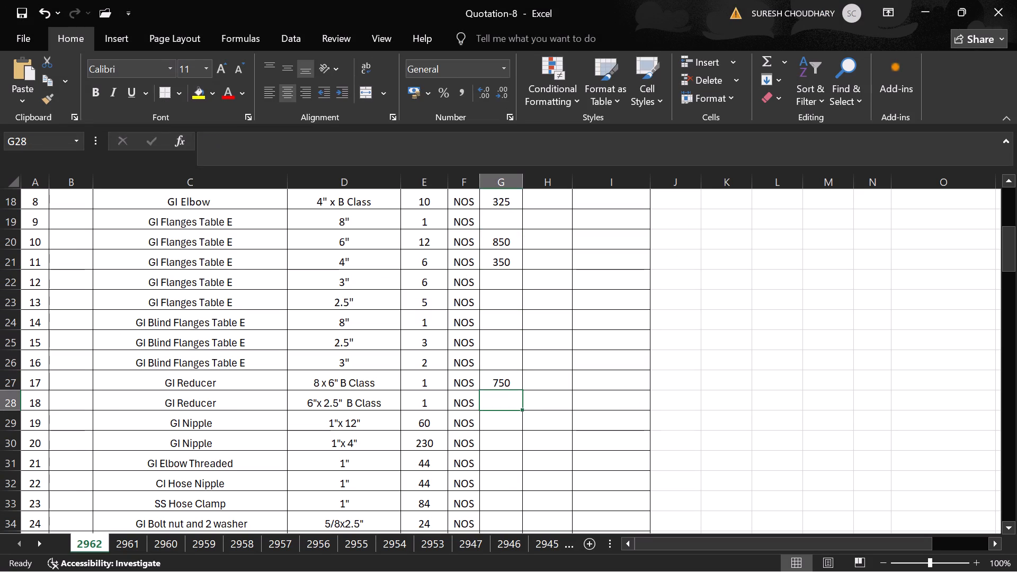
# Leave the 6"x 2.5" GI Reducer price blank and select price cell G29 for the 1"x 12" GI Nipple.
pyautogui.press('Return')
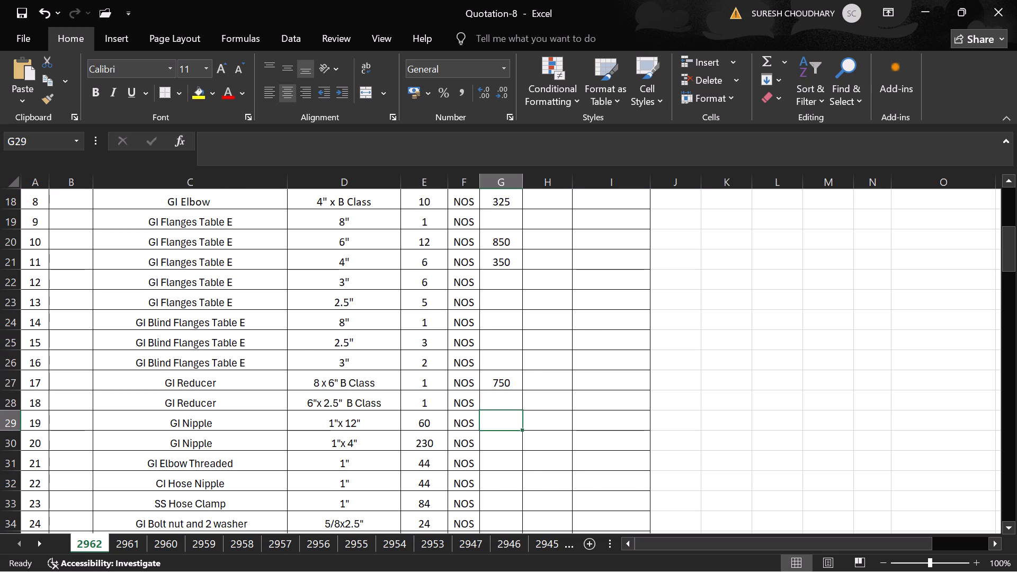
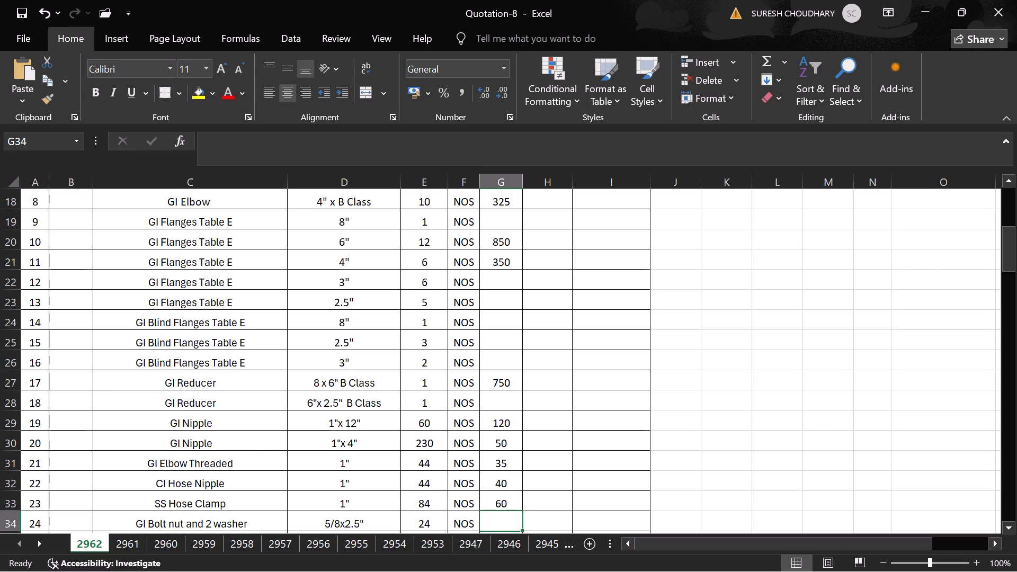
# Leave the 5/8x2.5" GI bolt nut and 2 washer price blank and move on to the price cell for the 5/8x5" size.
pyautogui.press('Return')
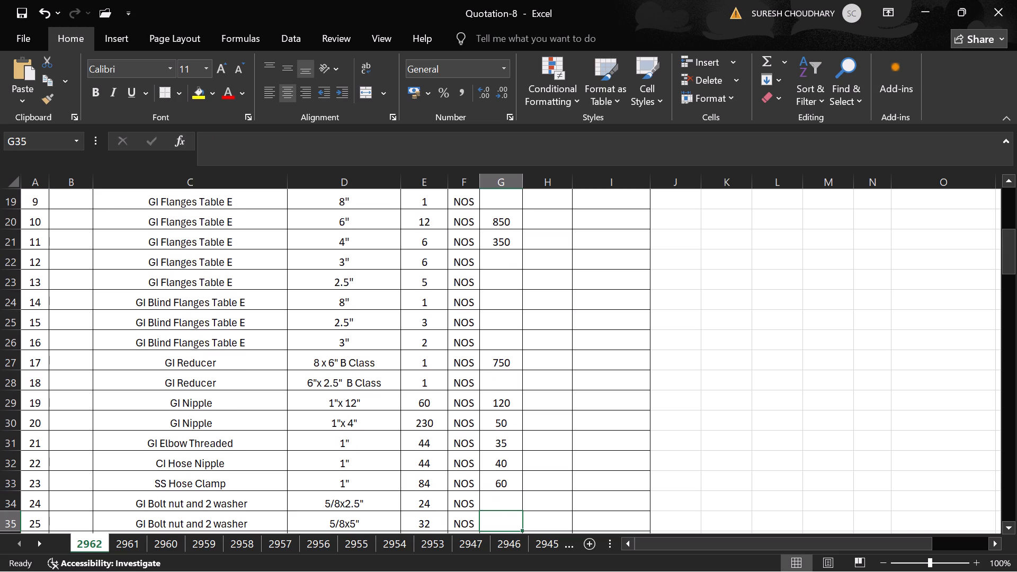
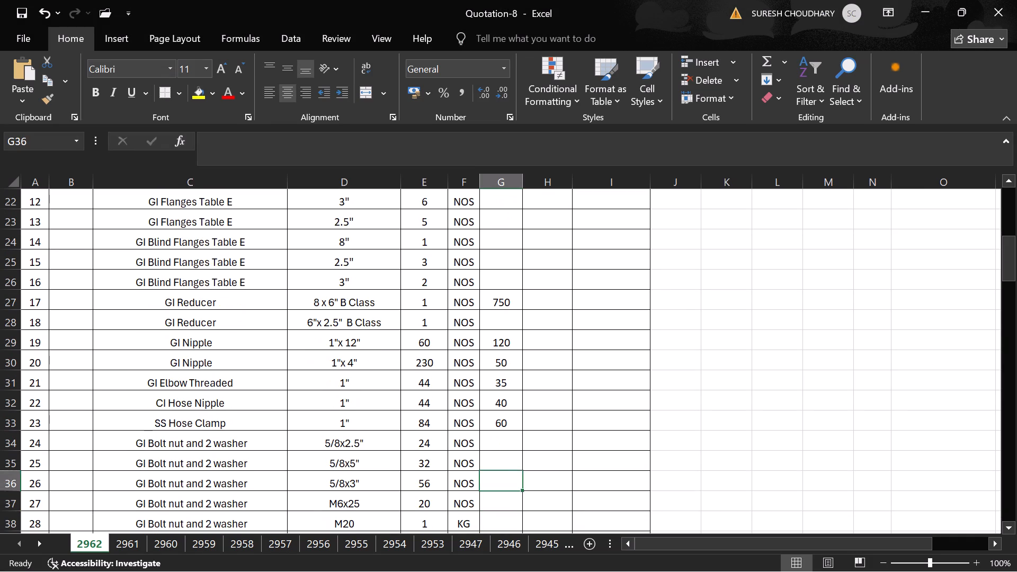
# Go back to the price cell of the 5/8x2.5" GI Bolt nut and 2 washer row.
pyautogui.press('Up')
pyautogui.press('Up')
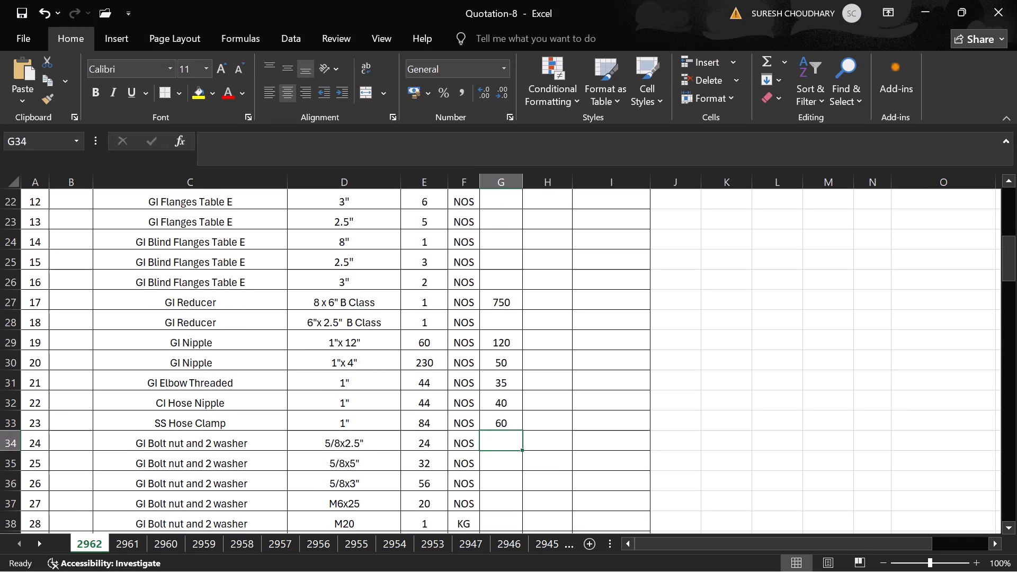
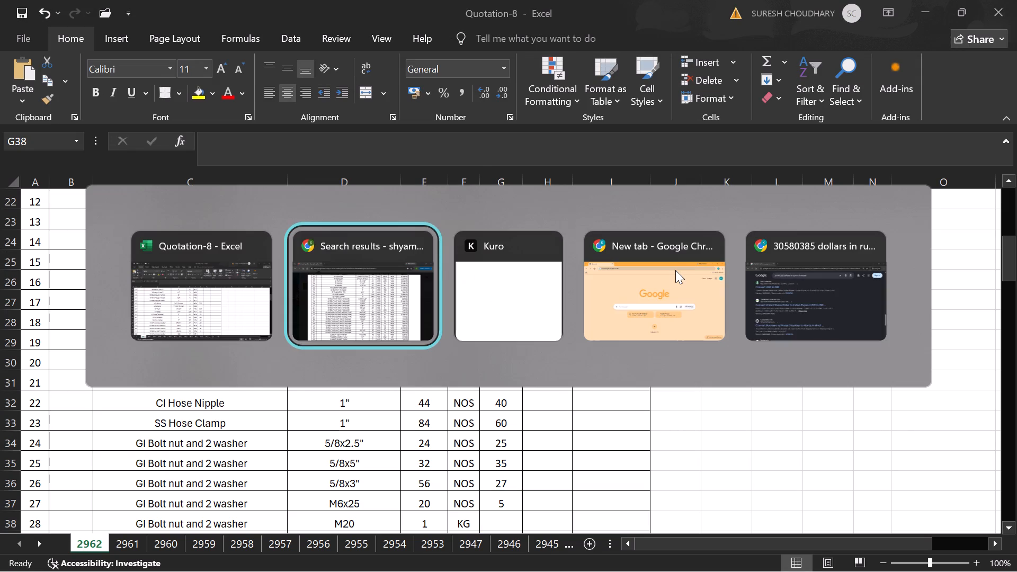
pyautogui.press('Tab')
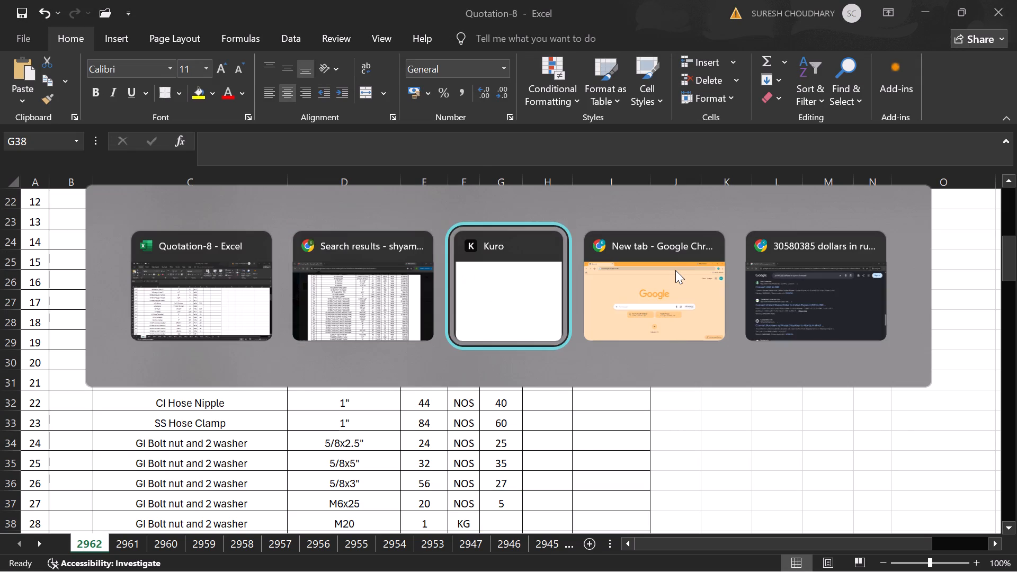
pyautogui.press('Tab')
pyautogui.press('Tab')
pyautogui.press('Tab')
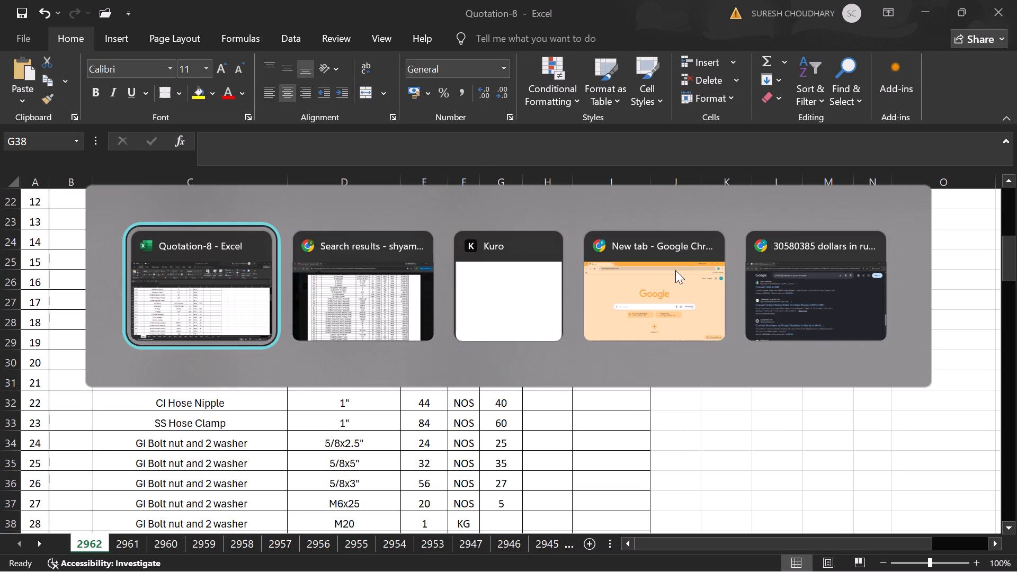
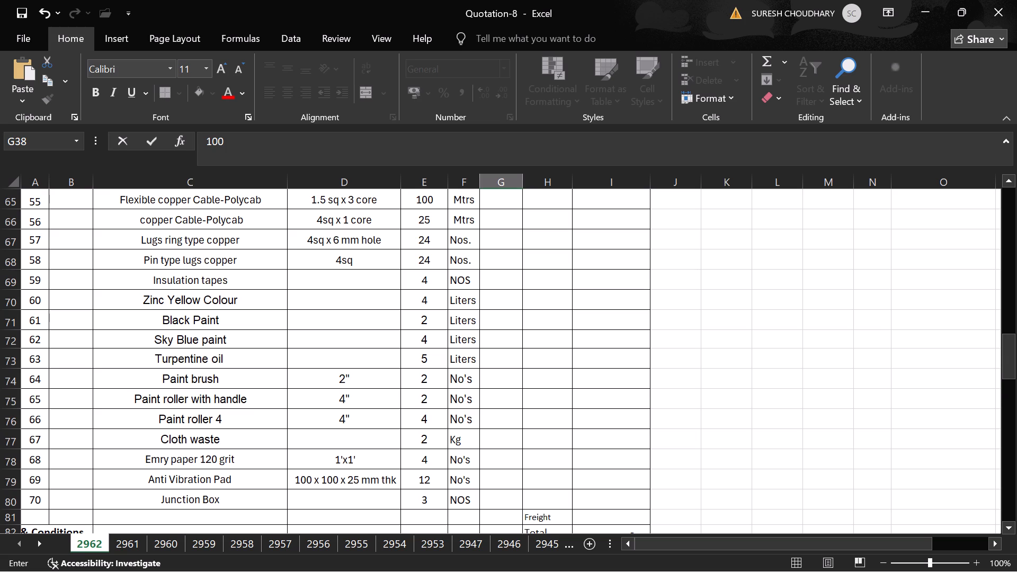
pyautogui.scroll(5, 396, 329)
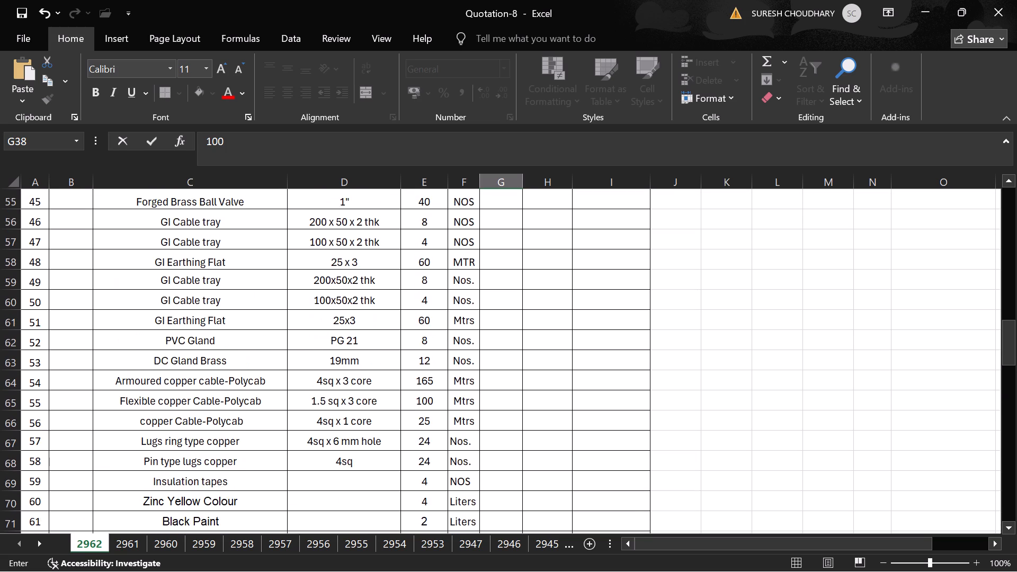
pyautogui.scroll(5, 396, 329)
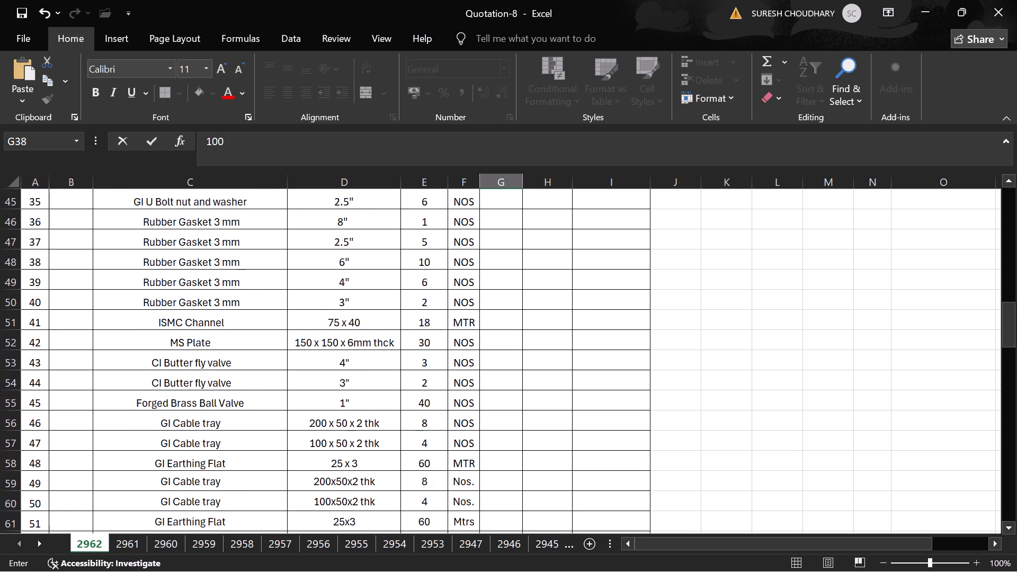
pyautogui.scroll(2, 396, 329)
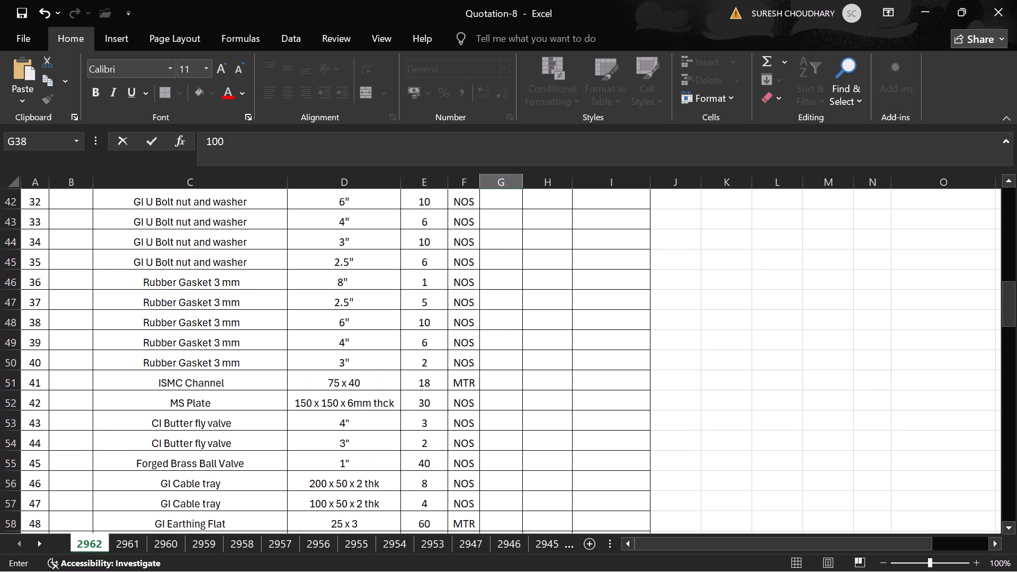
# Change the M20 GI bolt nut and 2 washer row to a quantity of 10 with the unit NOS.
pyautogui.scroll(3, 396, 329)
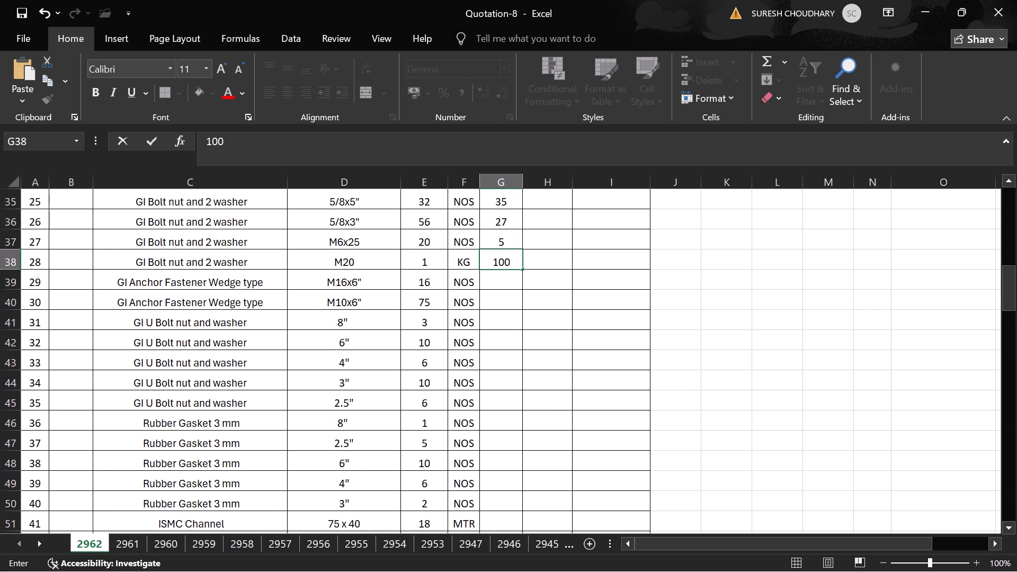
pyautogui.click(439, 255)
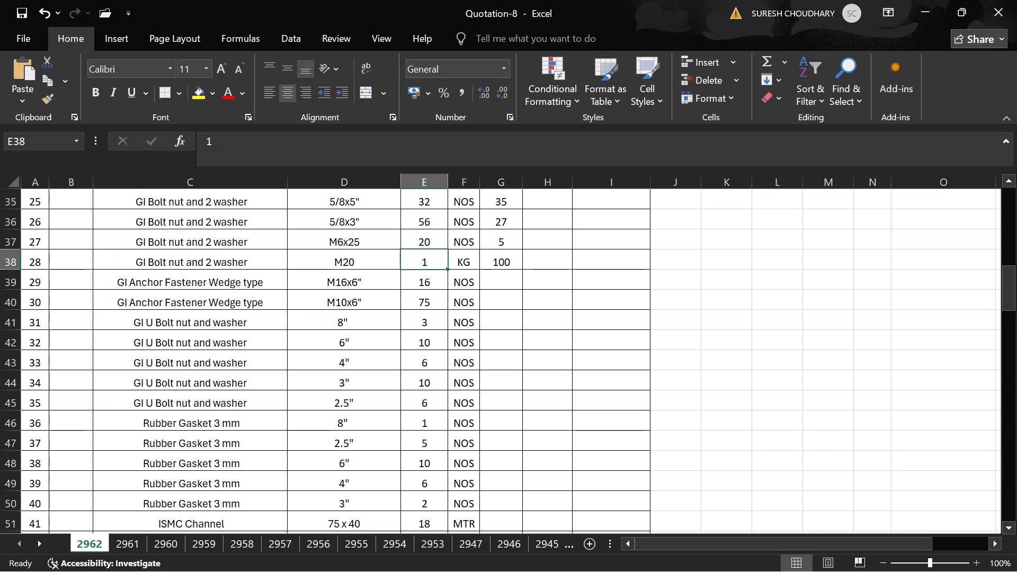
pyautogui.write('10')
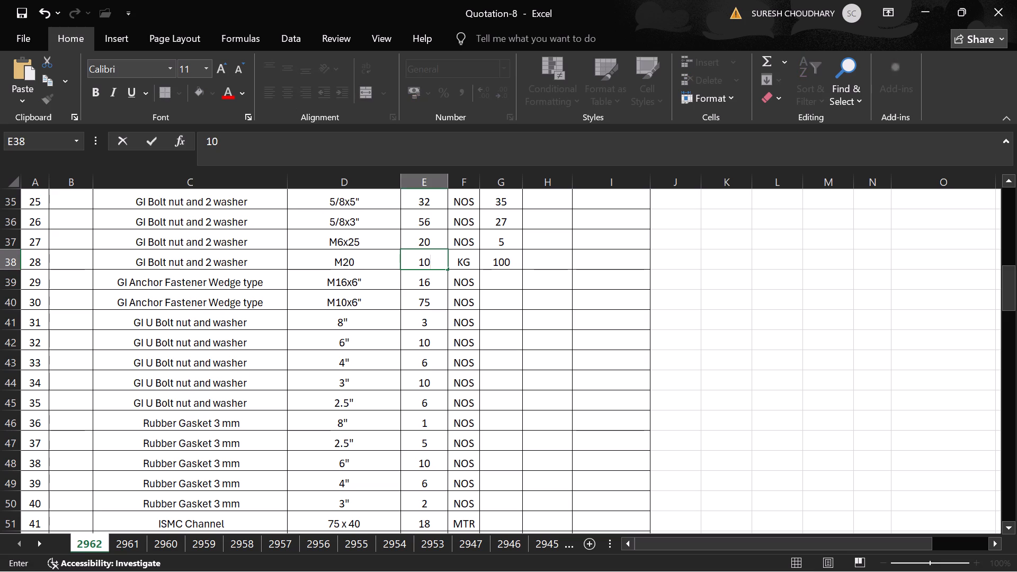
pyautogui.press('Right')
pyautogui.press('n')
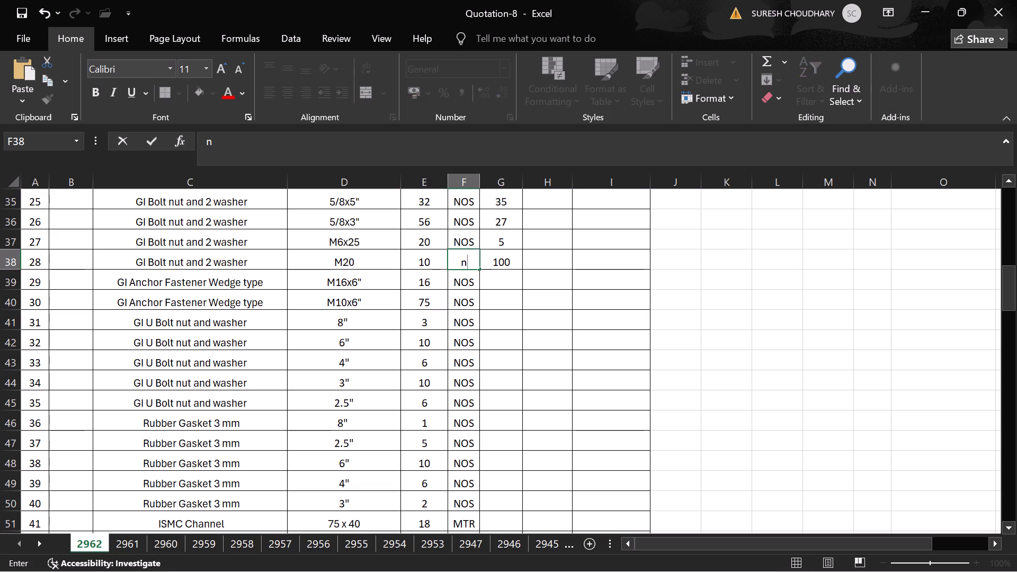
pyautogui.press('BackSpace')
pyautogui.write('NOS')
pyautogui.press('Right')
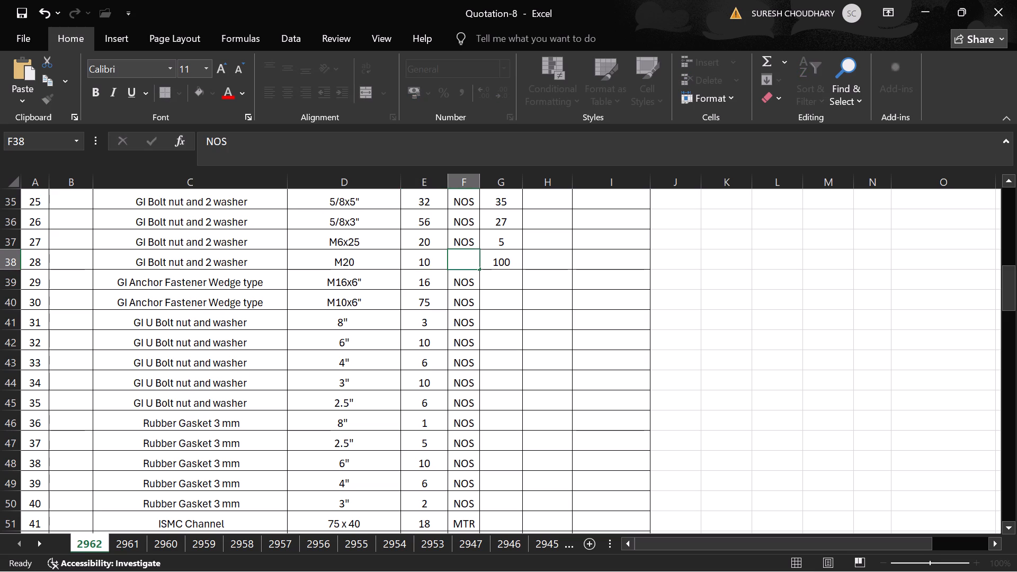
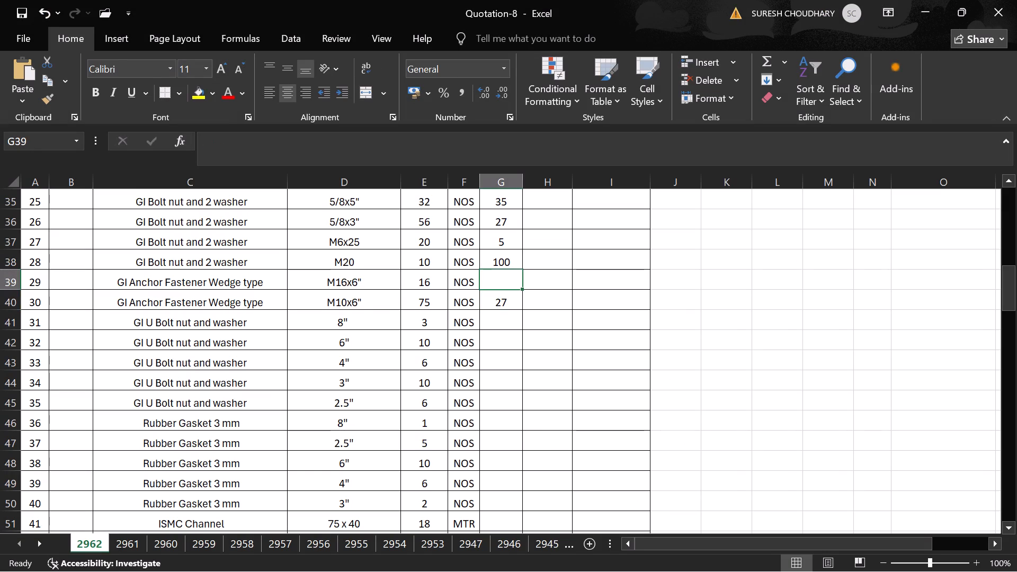
# Select the price cell for the M10x6" GI Anchor Fastener Wedge type in item 30.
pyautogui.press('Down')
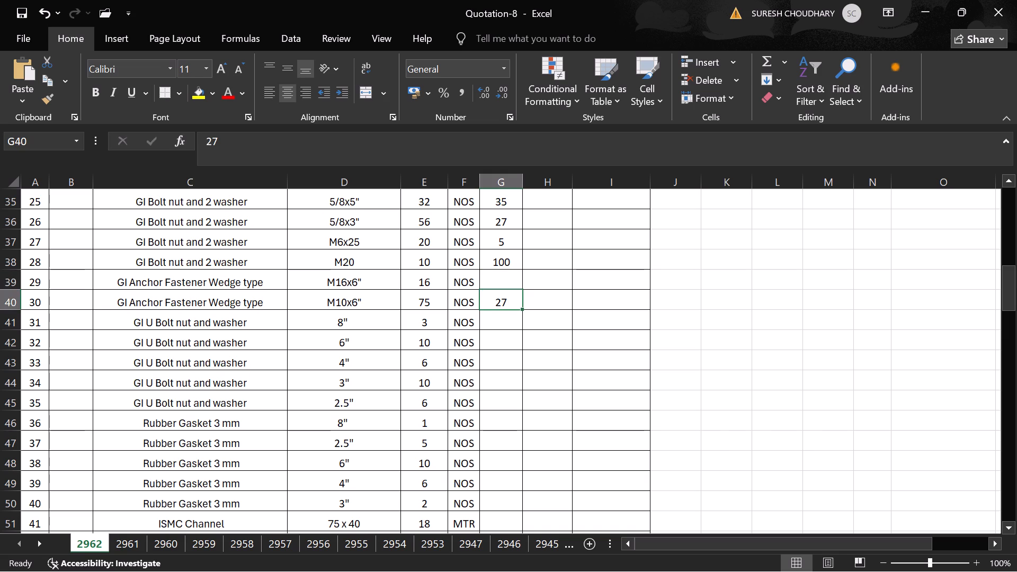
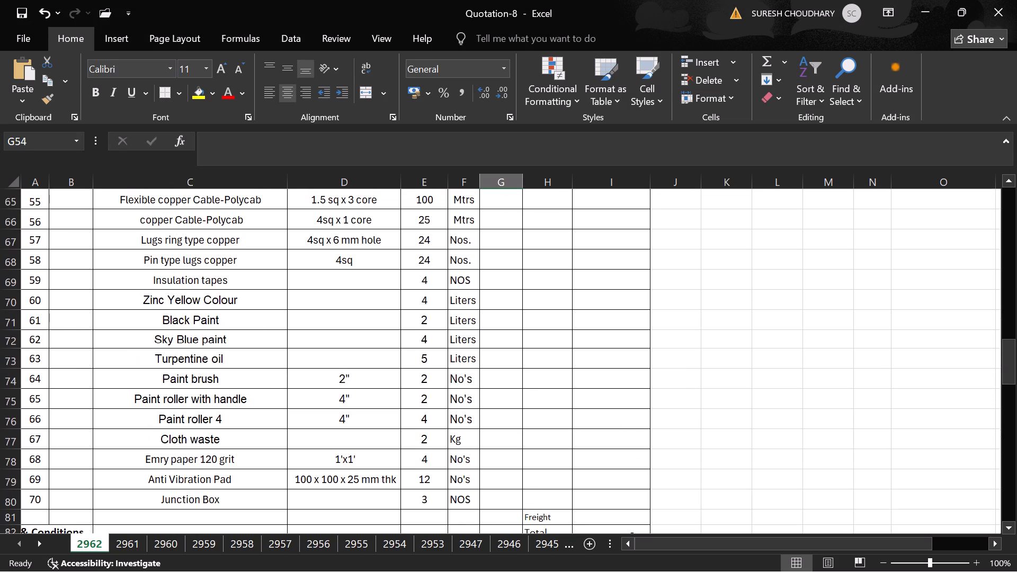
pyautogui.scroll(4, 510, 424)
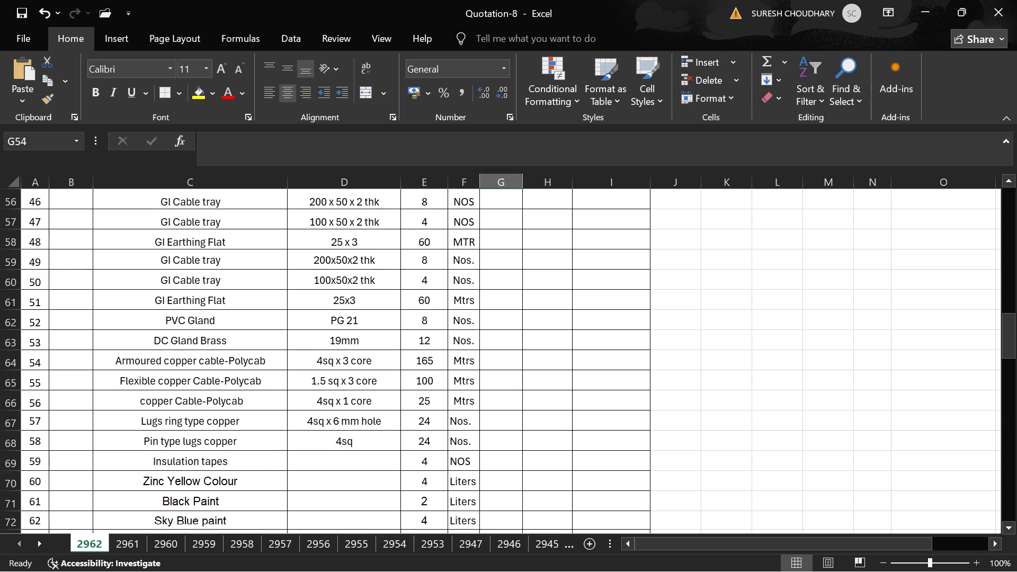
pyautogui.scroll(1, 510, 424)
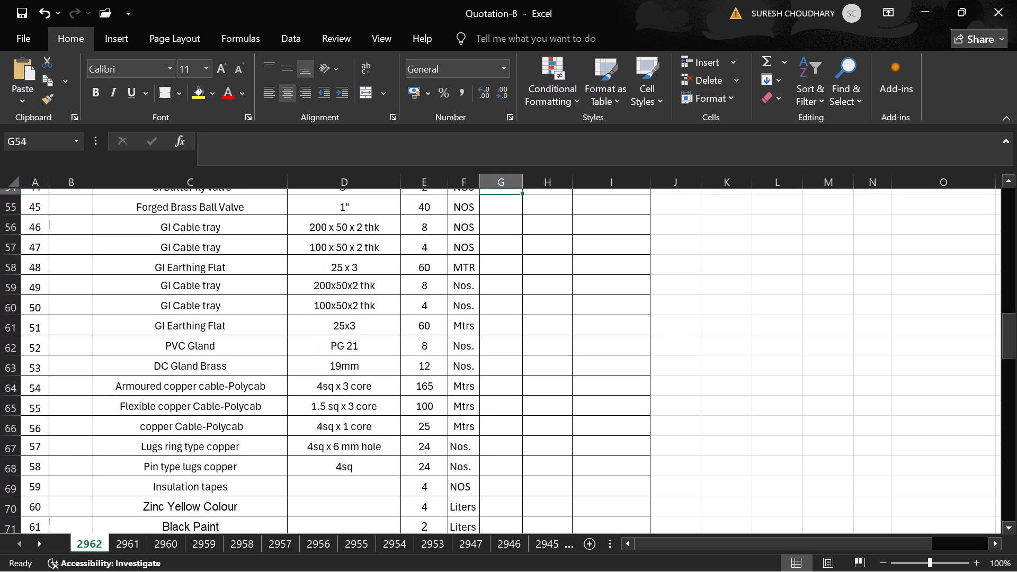
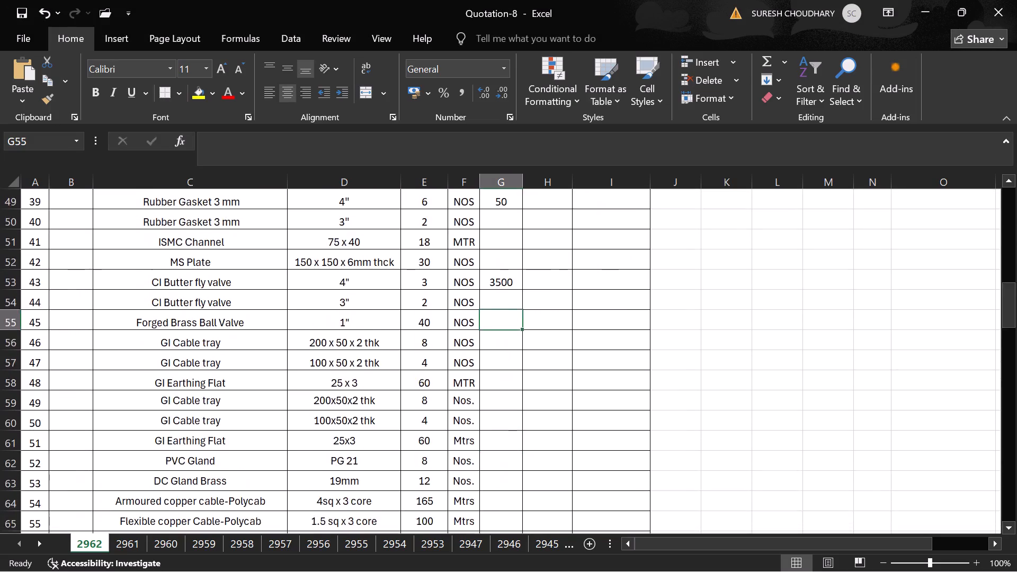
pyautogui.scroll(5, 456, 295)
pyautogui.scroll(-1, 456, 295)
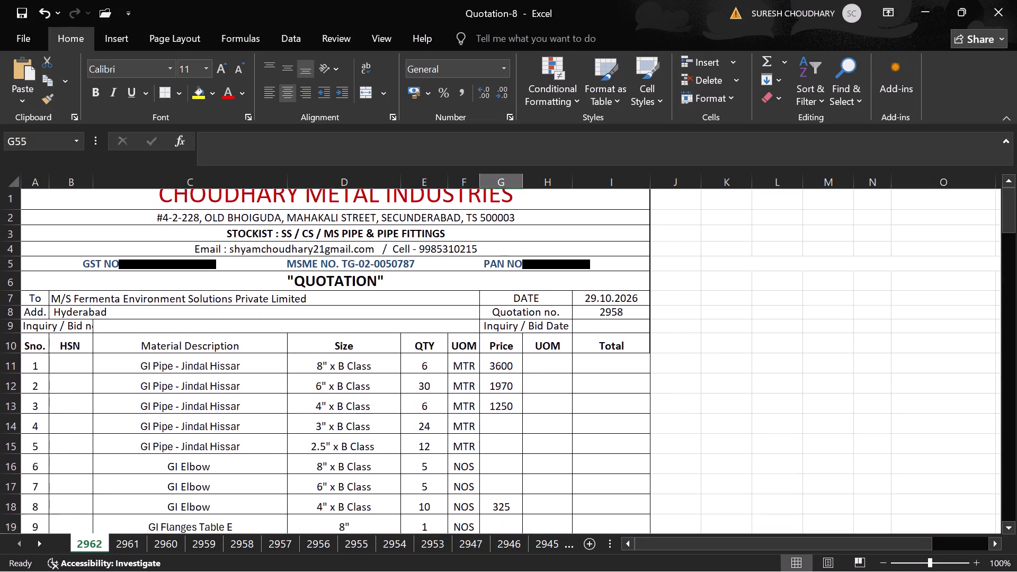
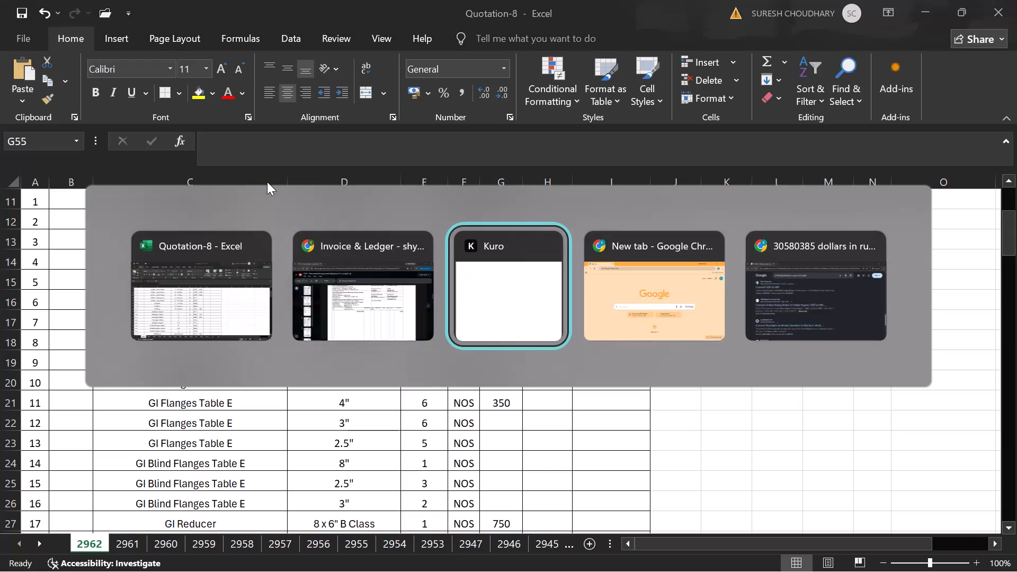
# Switch to the Chrome incognito window showing the dollars-to-rupees search and close it.
pyautogui.hotkey('alt', 'Tab')
pyautogui.hotkey('alt', 'Tab')
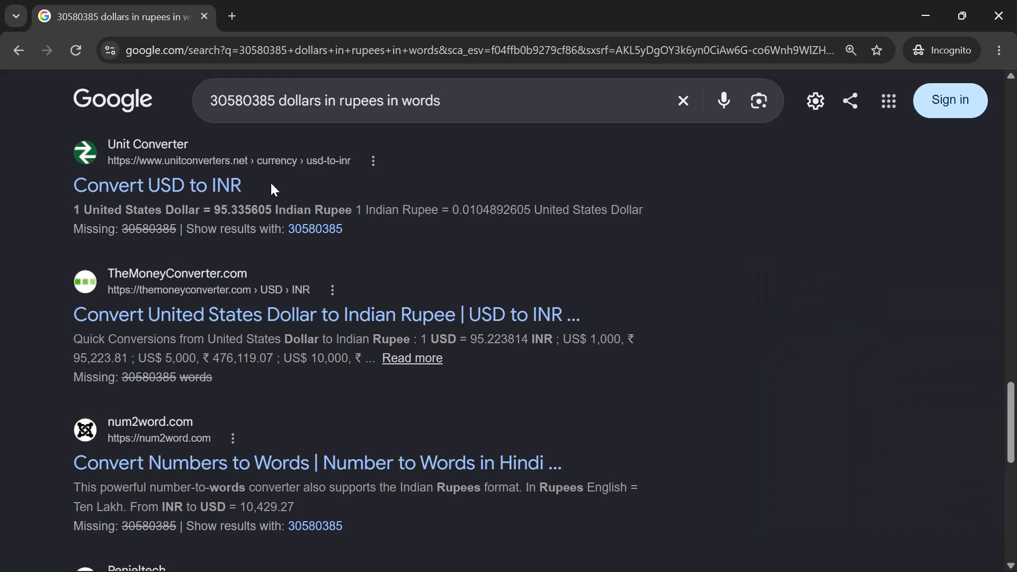
pyautogui.doubleClick(1002, 14)
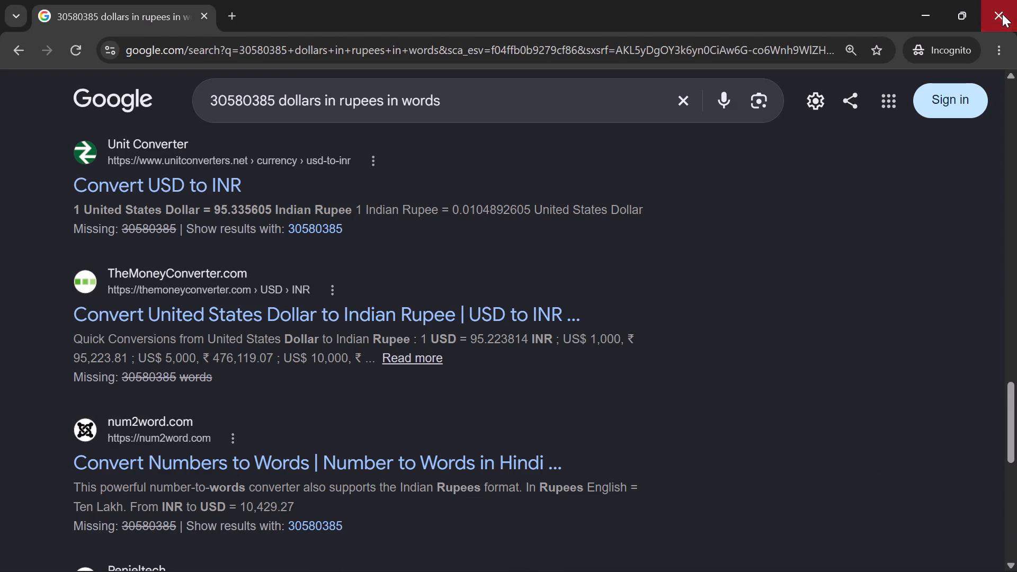
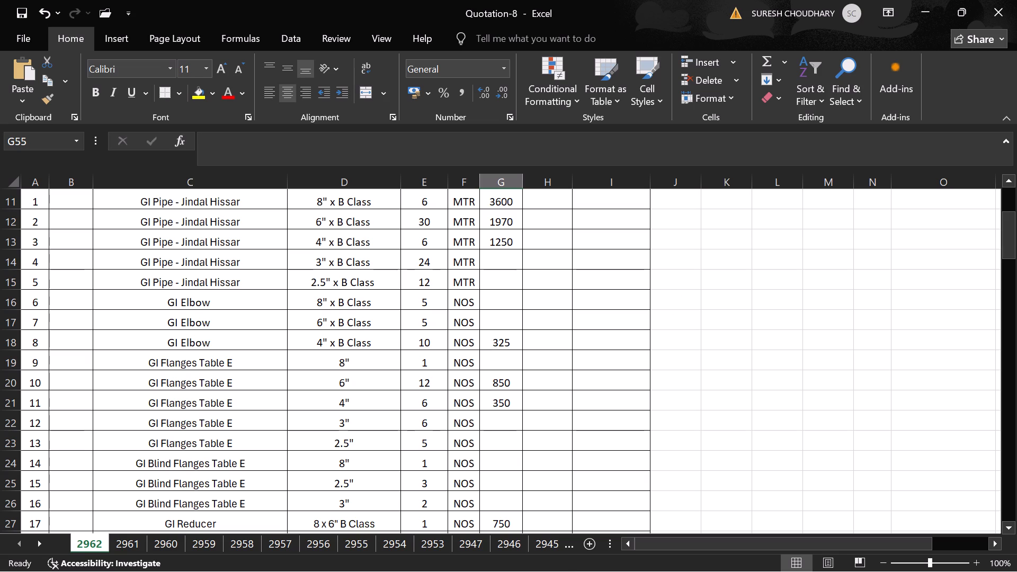
# Save the Quotation-8 workbook.
pyautogui.hotkey('ctrl', 's')
pyautogui.hotkey('ctrl', 's')
# Review the item rows on sheet 2962 from the GI pipes down to the rubber gaskets, checking which prices are filled in.
pyautogui.scroll(1, 391, 328)
pyautogui.scroll(-1, 353, 335)
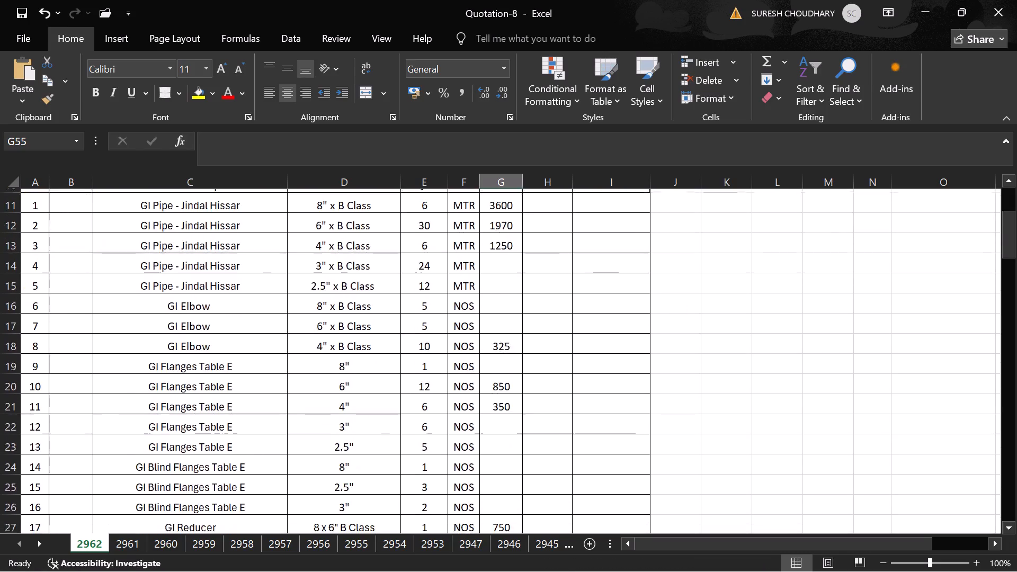
pyautogui.scroll(-1, 353, 335)
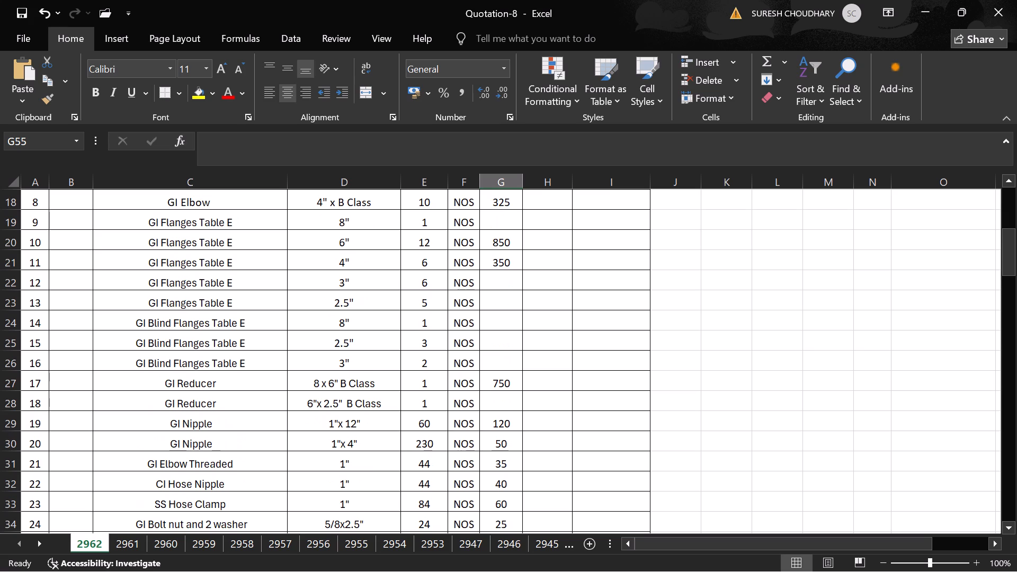
pyautogui.scroll(-1, 402, 346)
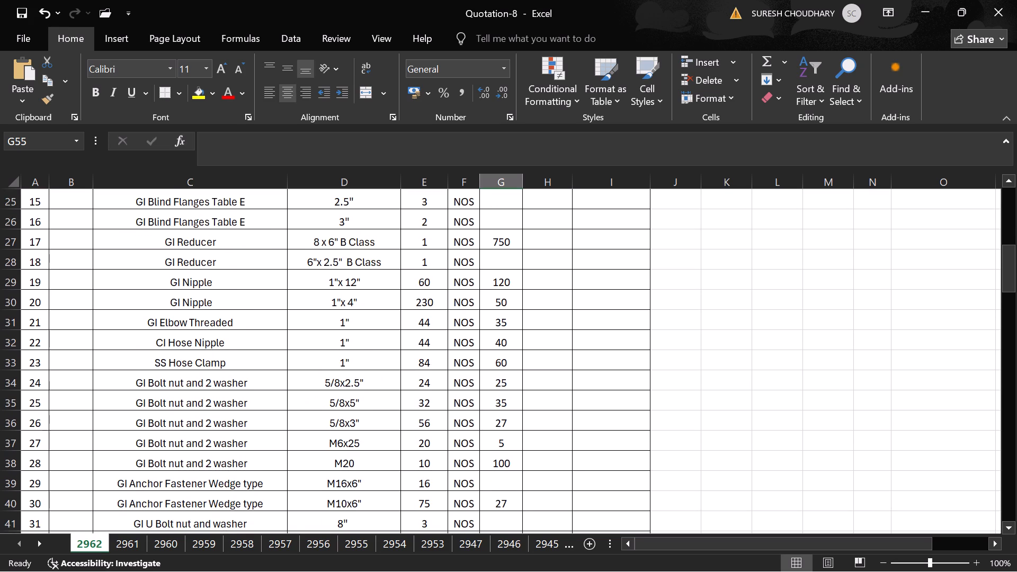
pyautogui.scroll(-1, 405, 342)
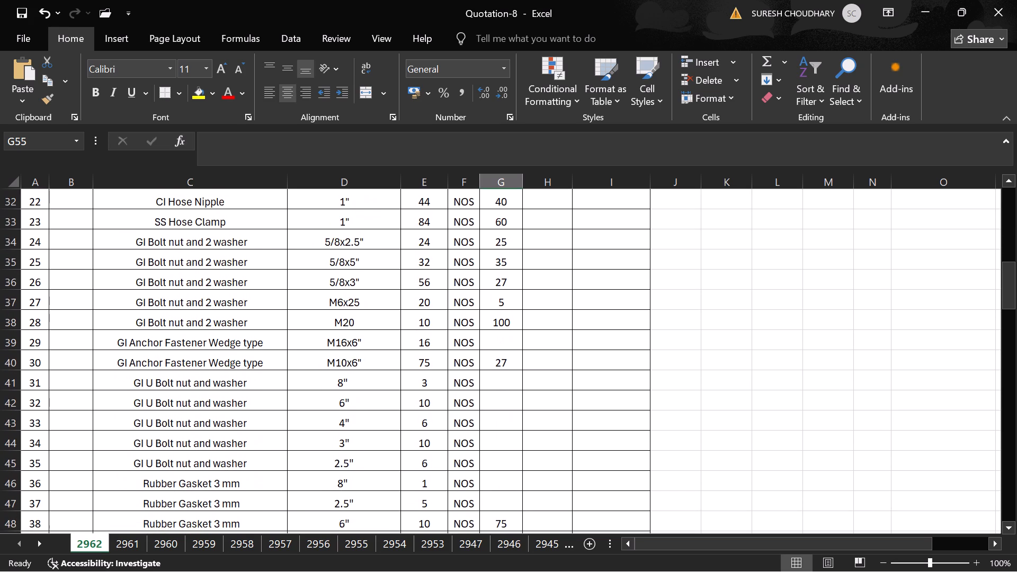
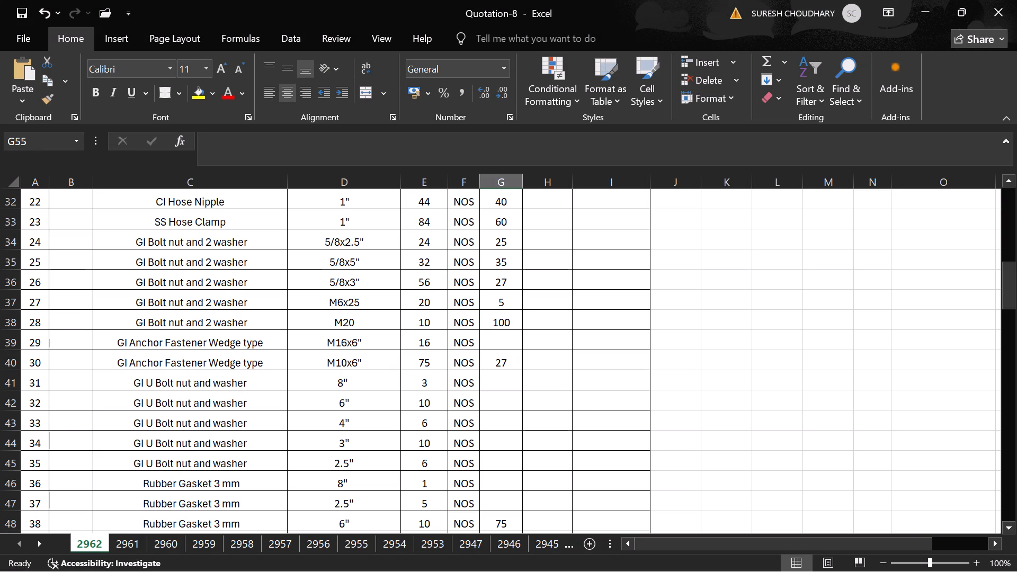
# Review the item rows on sheet 2962 from the GI blind flanges down to the junction box and totals, checking which prices are missing.
pyautogui.scroll(1, 482, 325)
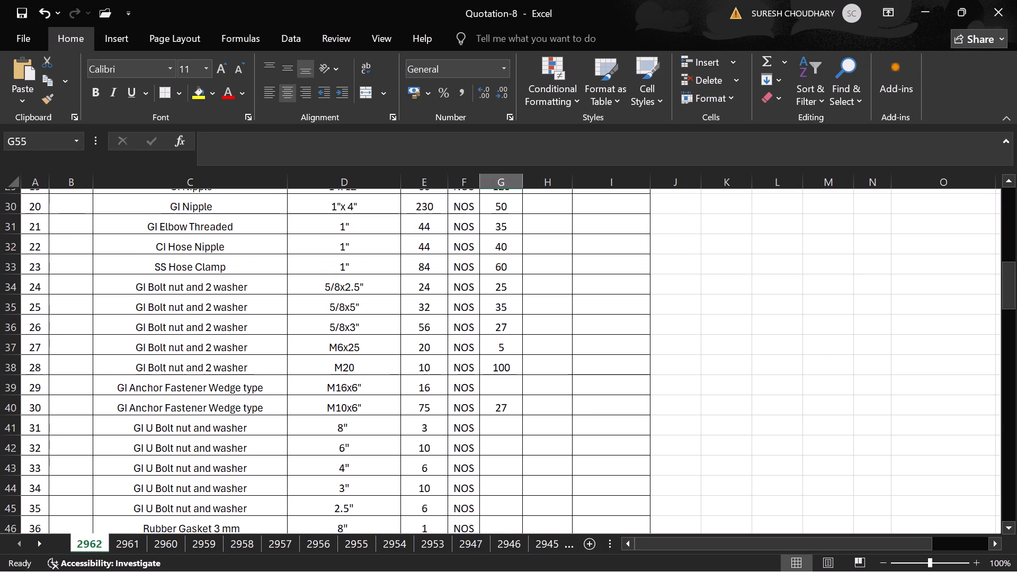
pyautogui.scroll(4, 482, 325)
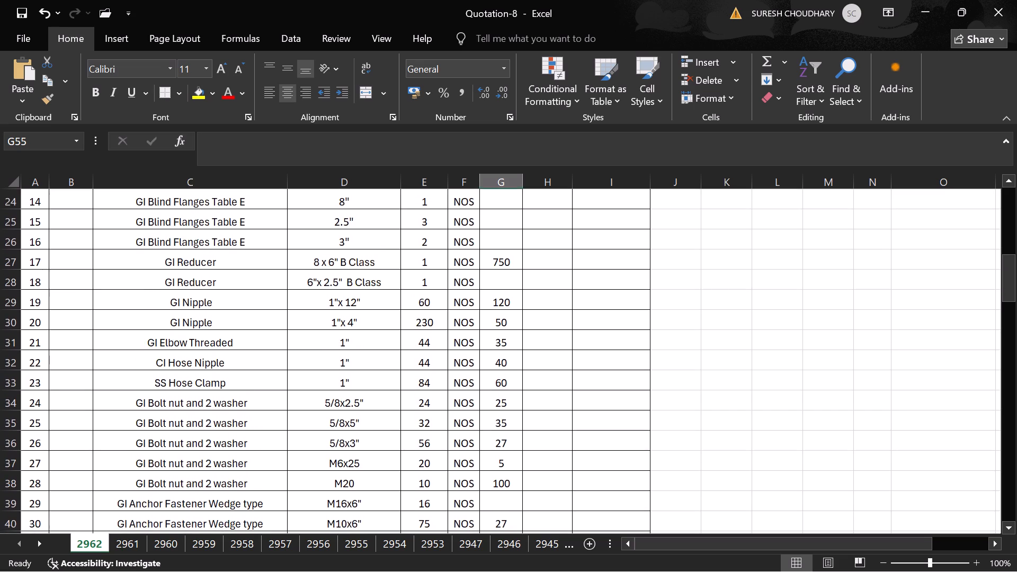
pyautogui.scroll(3, 482, 325)
pyautogui.scroll(-7, 482, 325)
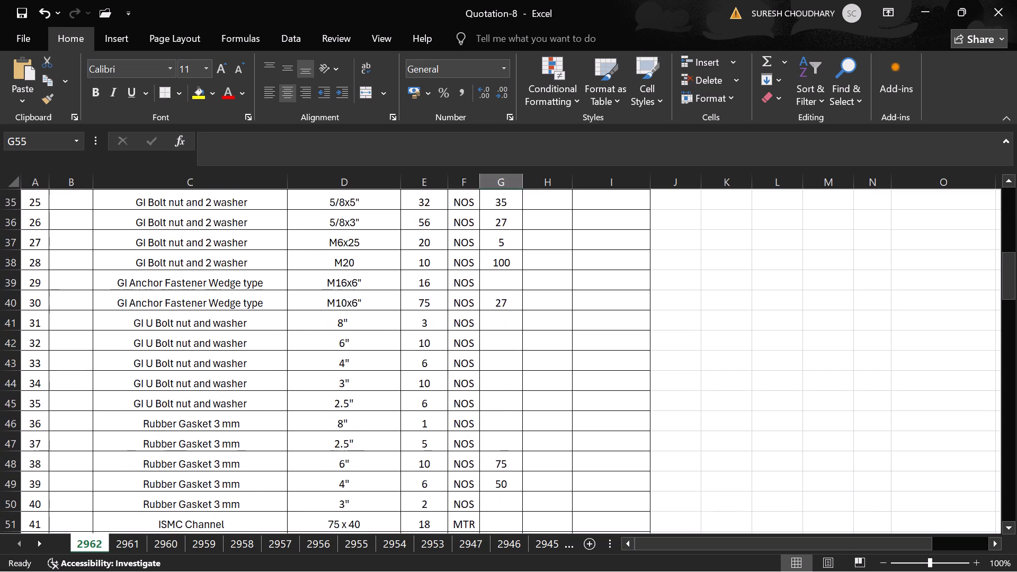
pyautogui.scroll(-5, 482, 325)
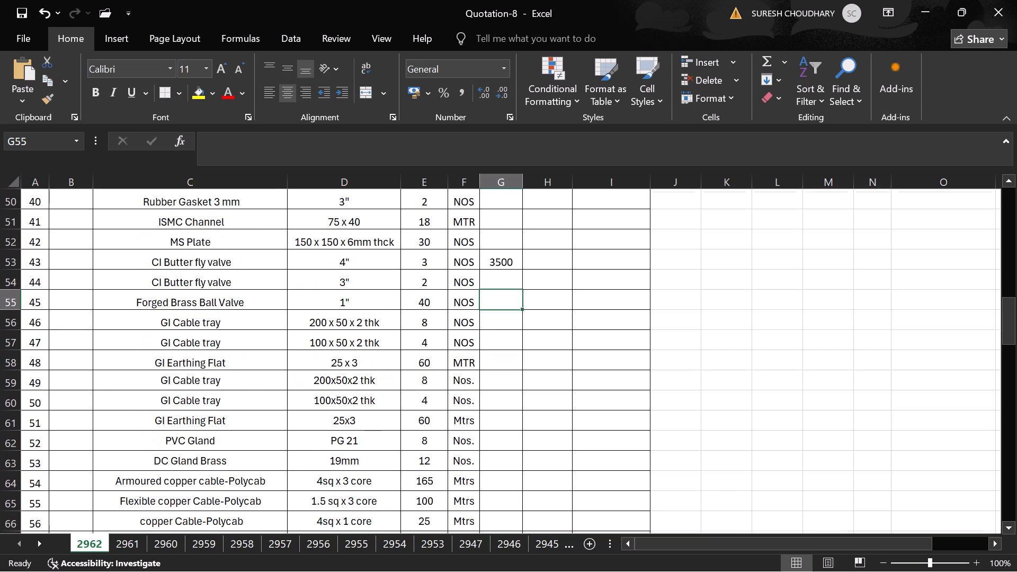
pyautogui.scroll(-2, 482, 325)
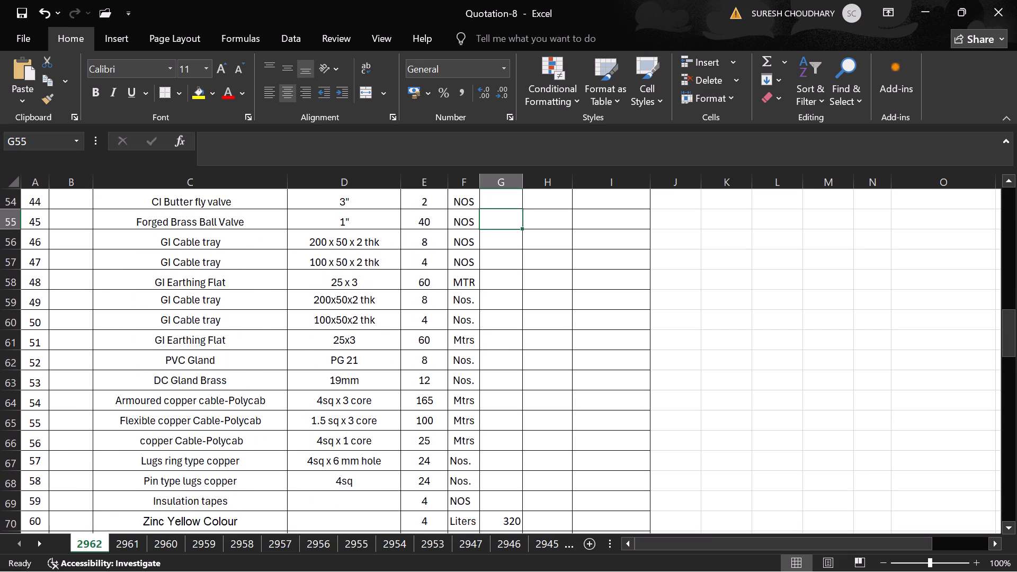
pyautogui.scroll(-2, 482, 325)
pyautogui.scroll(4, 482, 325)
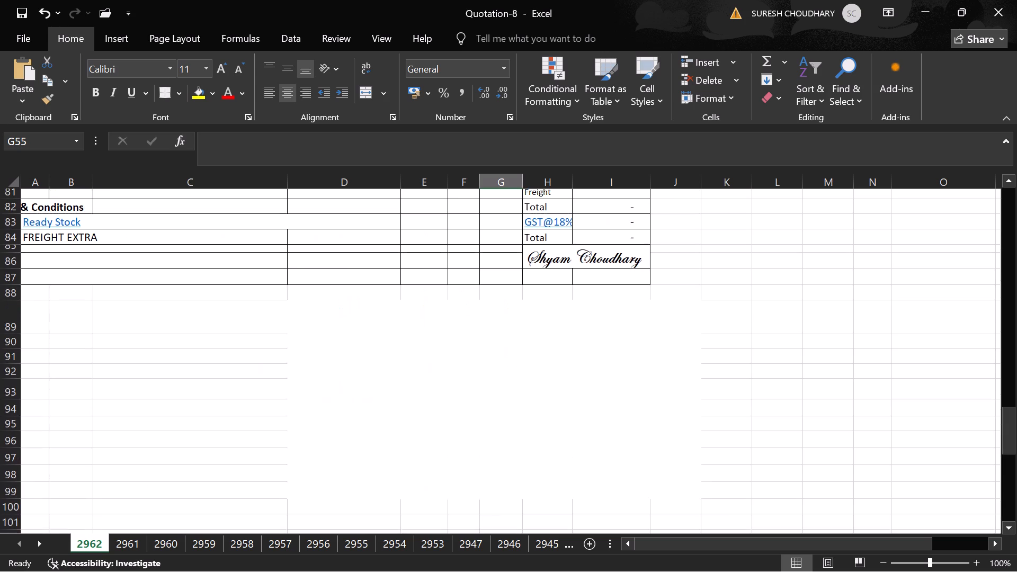
pyautogui.scroll(5, 482, 325)
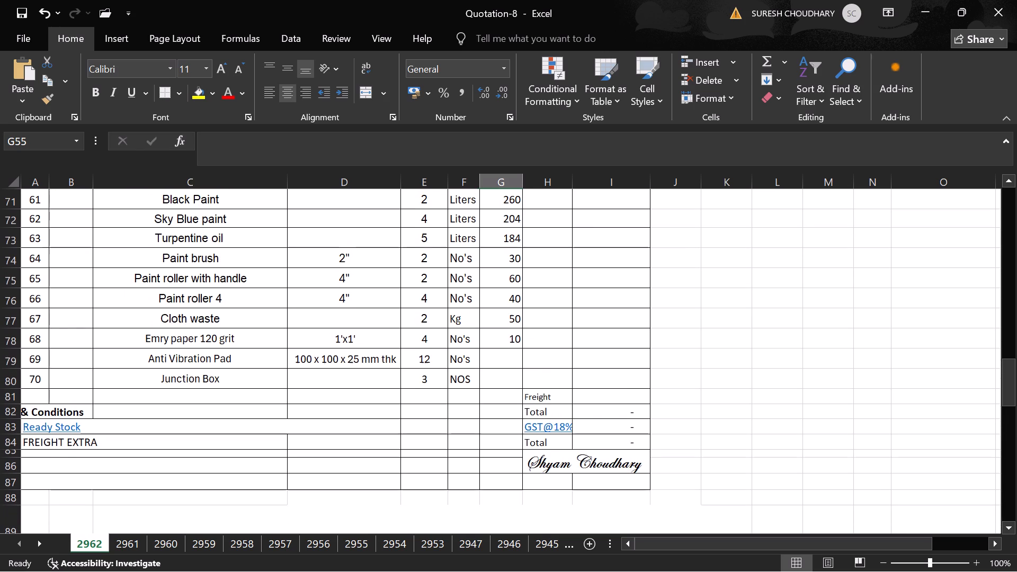
pyautogui.scroll(2, 482, 325)
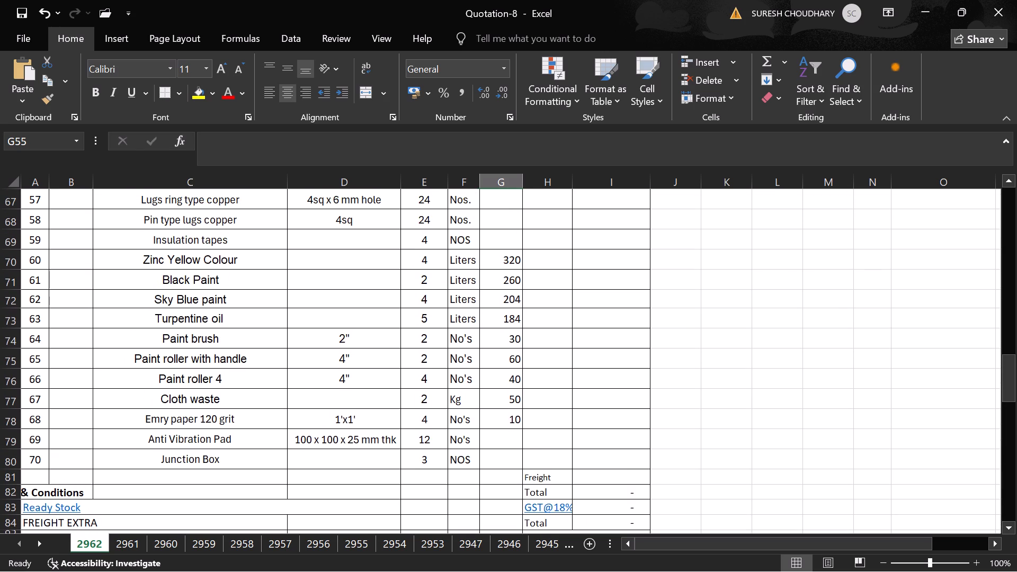
pyautogui.scroll(6, 482, 325)
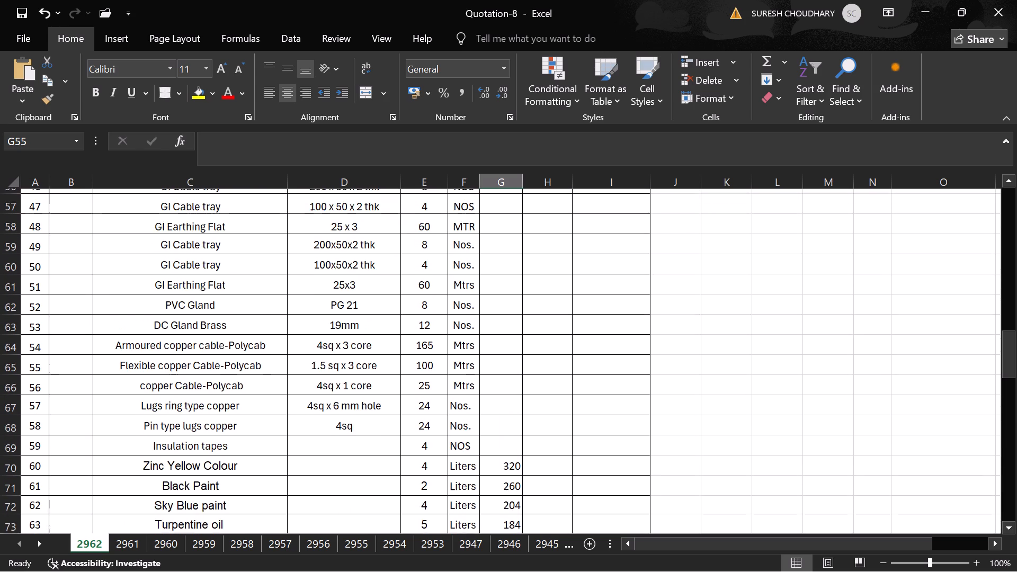
pyautogui.scroll(1, 482, 325)
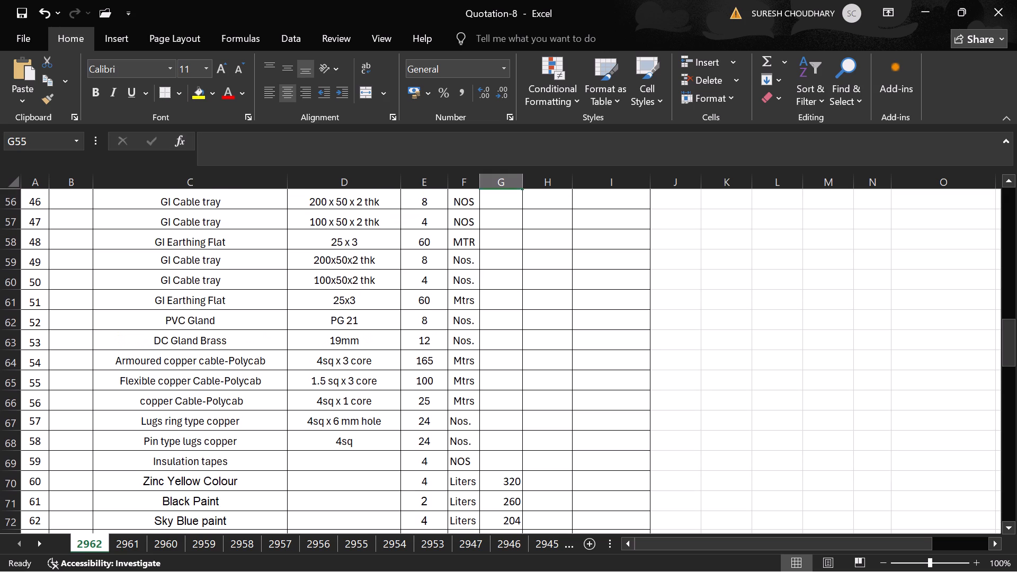
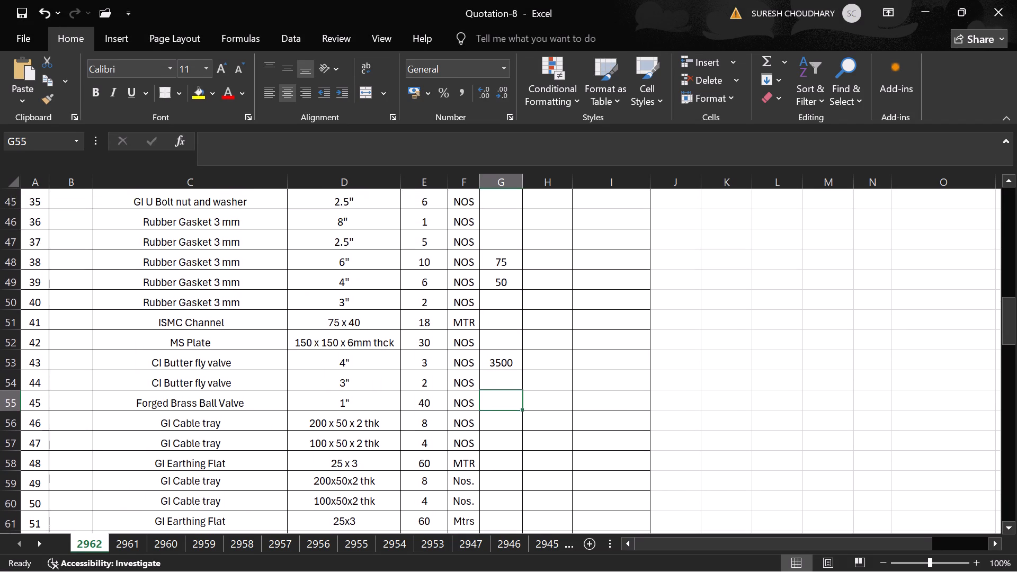
# Review the price column on sheet 2962 from the GI cable tray rows back up to the GI blind flanges for missing prices.
pyautogui.scroll(9, 482, 325)
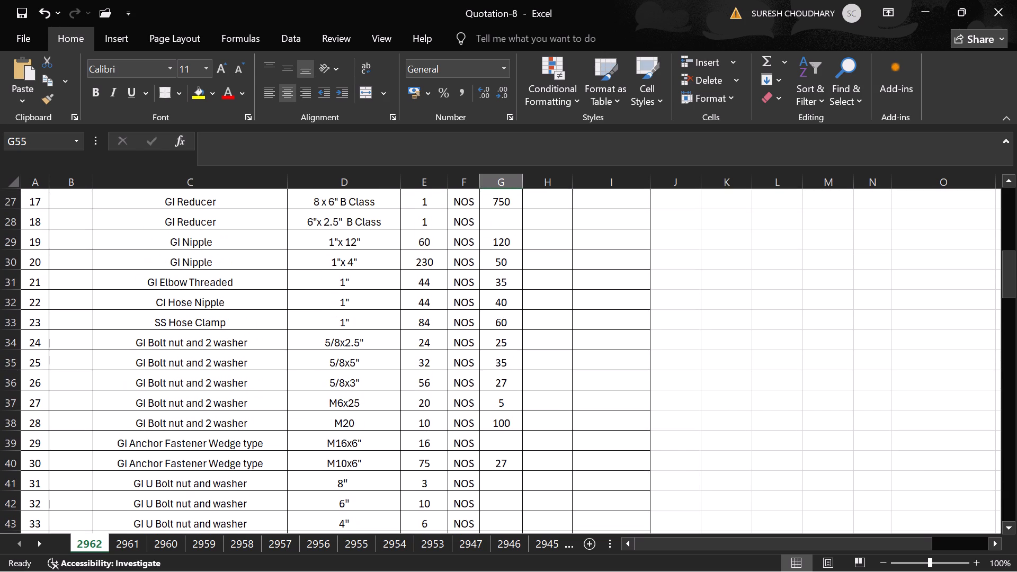
pyautogui.scroll(2, 482, 325)
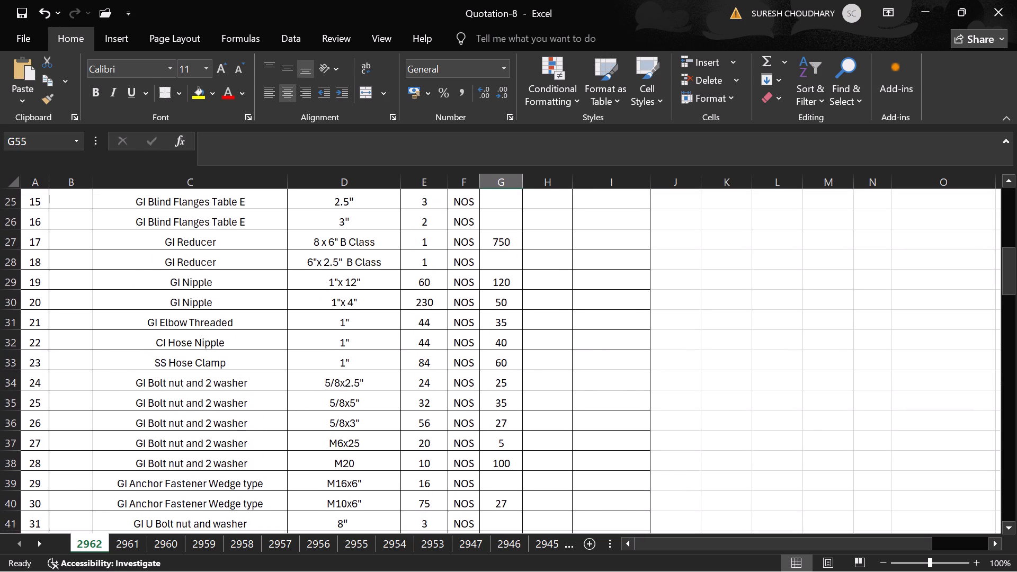
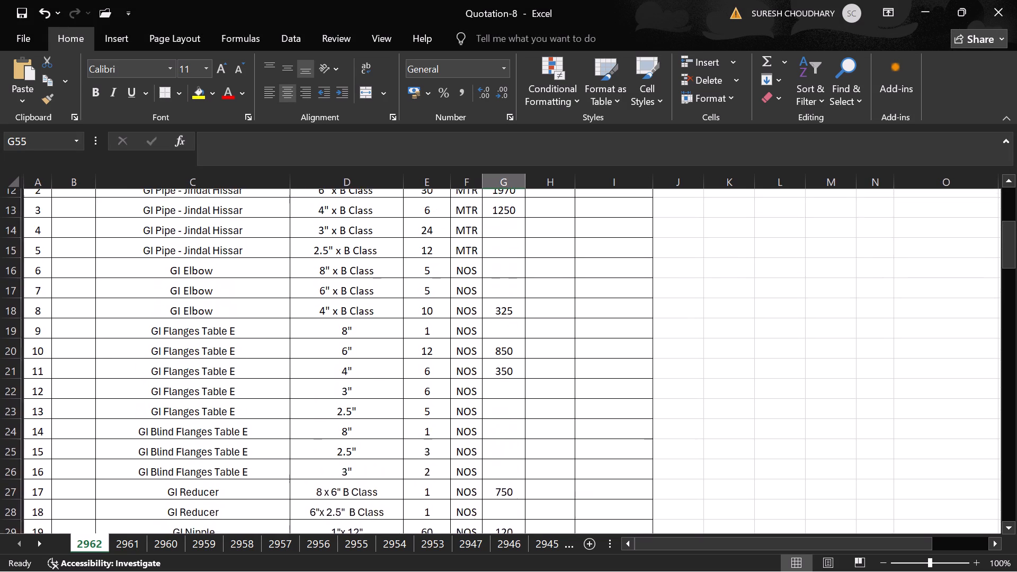
# Review the price column on sheet 2962 from the GI reducers back up to the first GI pipe row for missing prices.
pyautogui.scroll(2, 468, 242)
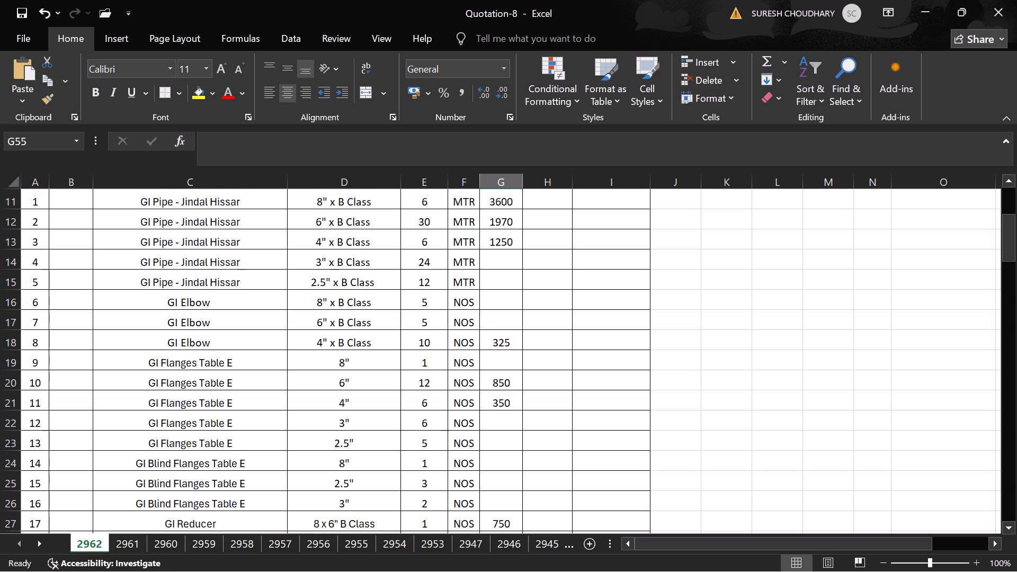
pyautogui.scroll(2, 468, 242)
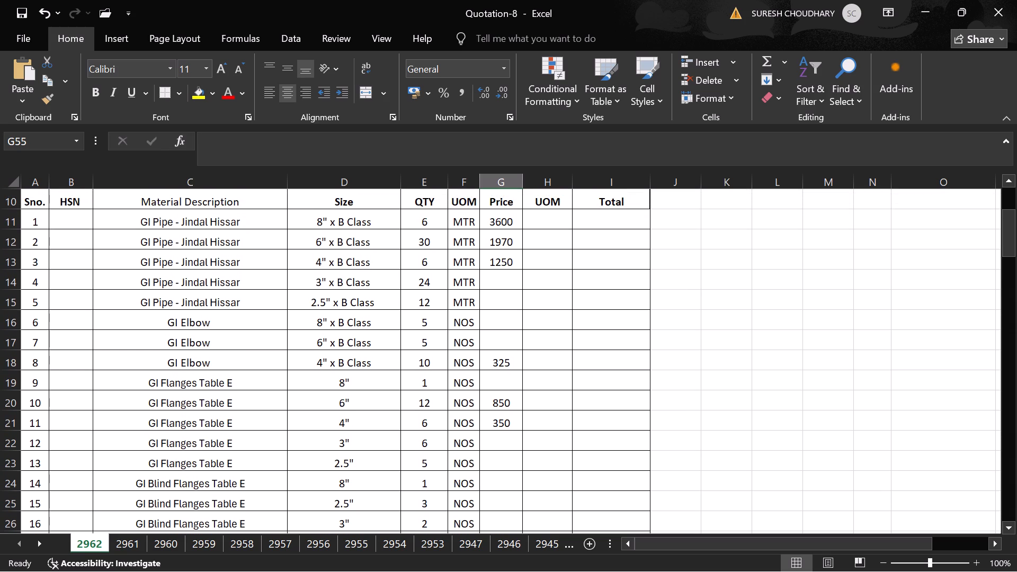
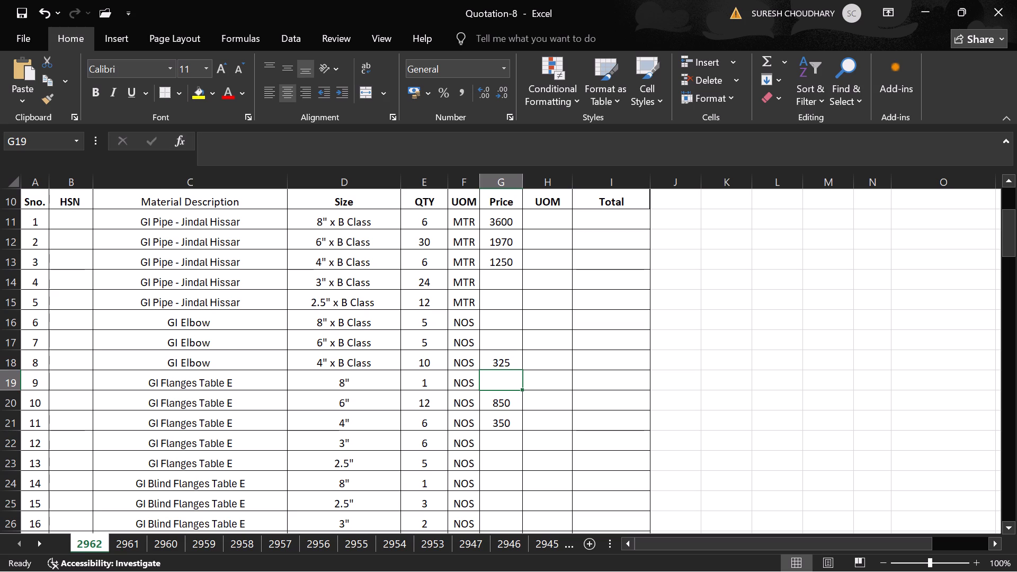
# Review the price column on sheet 2962 from the GI pipes down to the CI butterfly valves for missing prices.
pyautogui.scroll(-1, 502, 396)
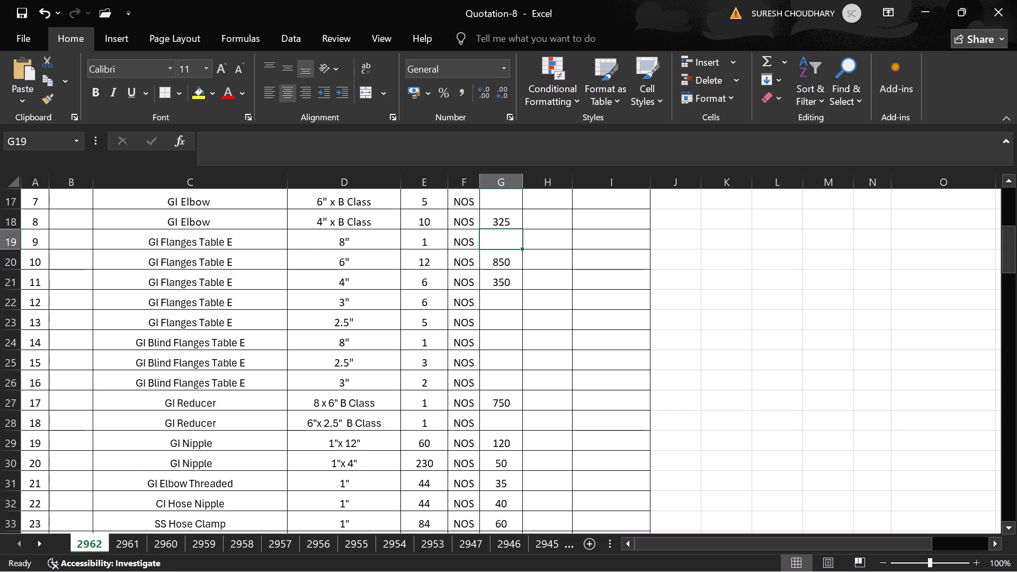
pyautogui.scroll(-2, 500, 337)
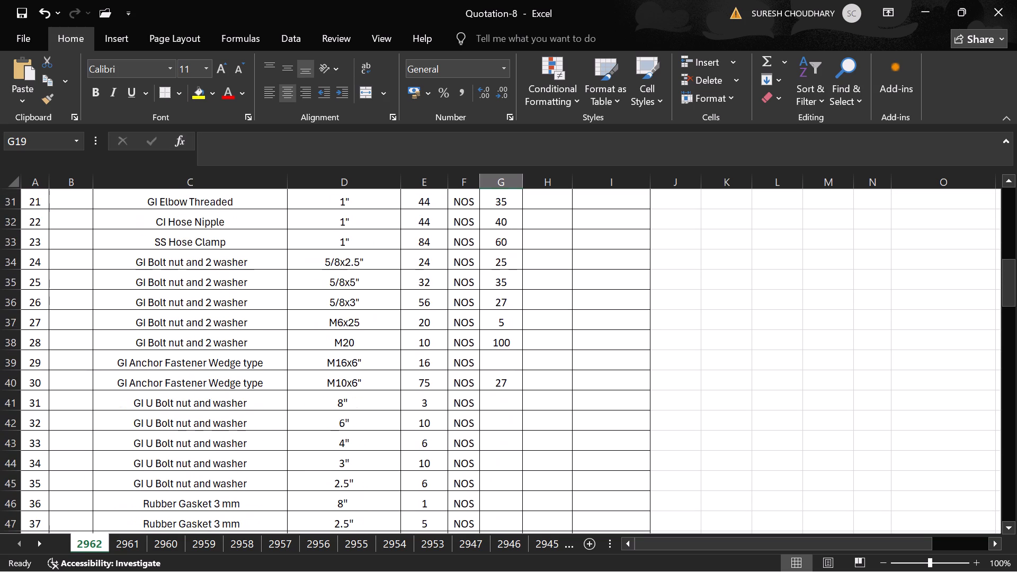
pyautogui.scroll(-1, 499, 337)
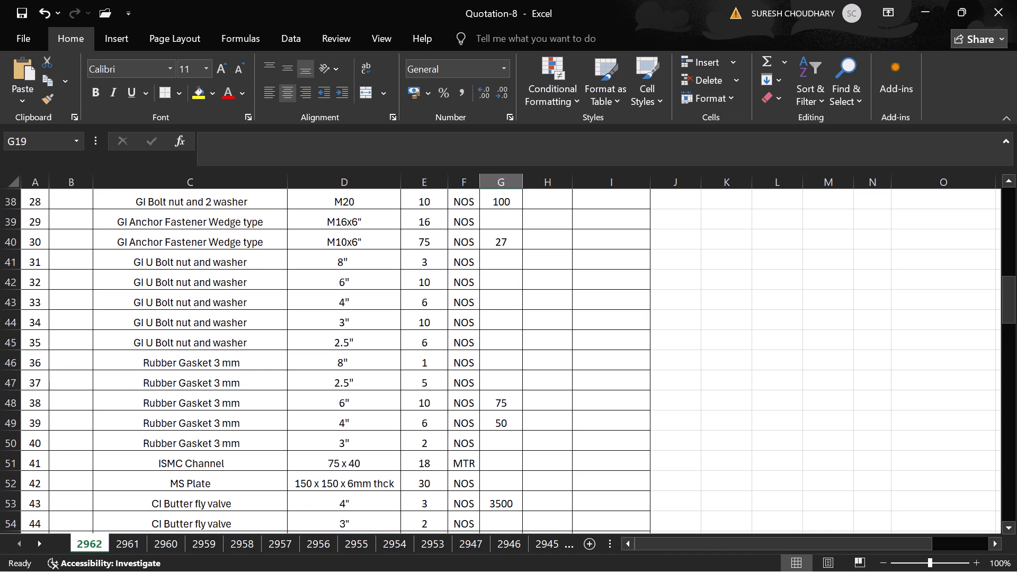
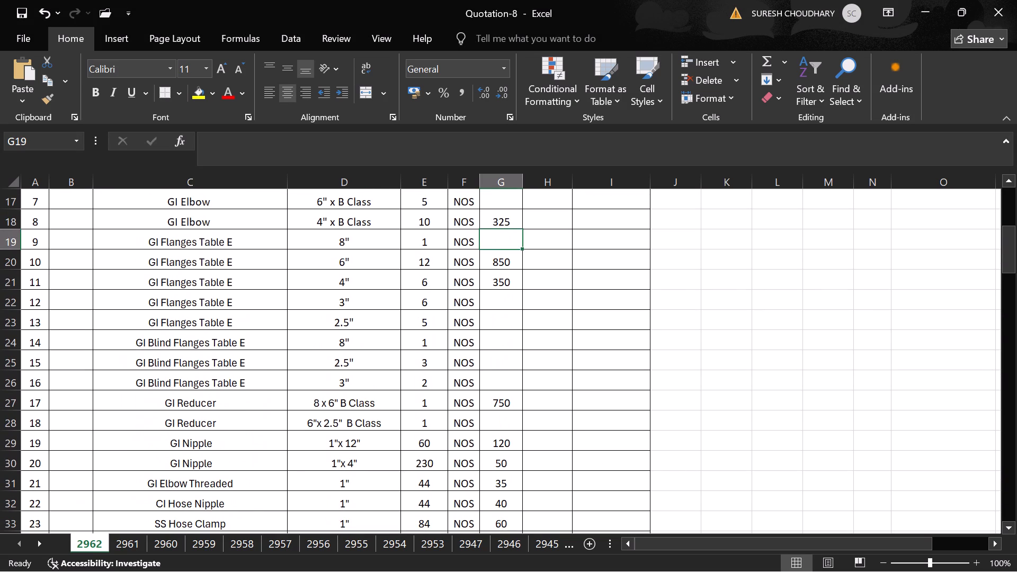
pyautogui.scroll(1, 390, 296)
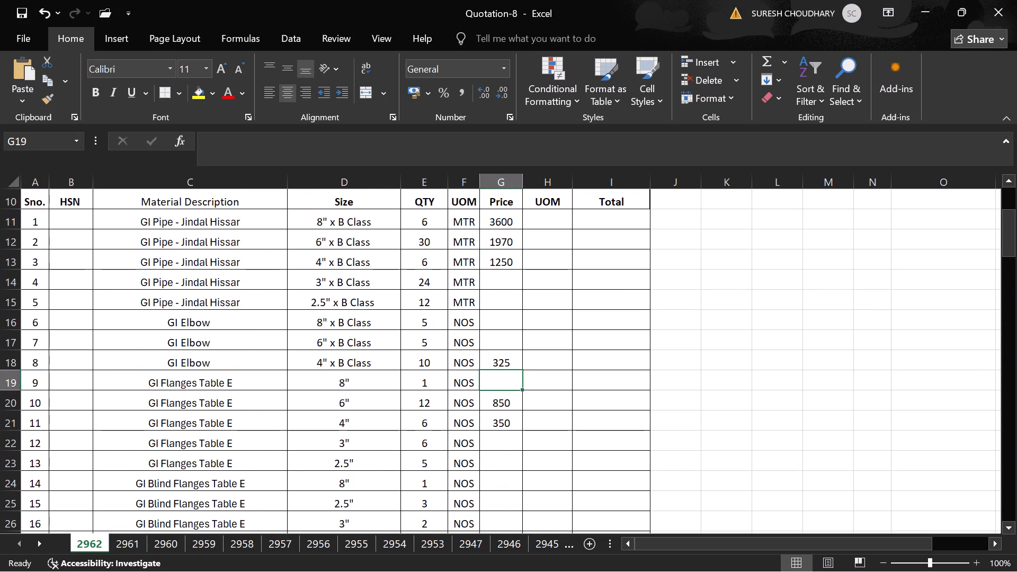
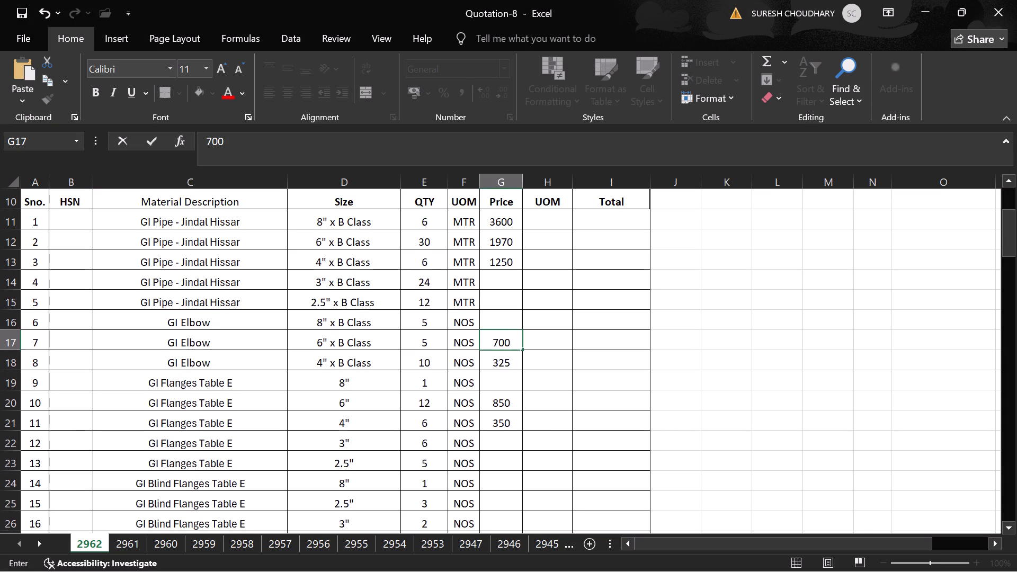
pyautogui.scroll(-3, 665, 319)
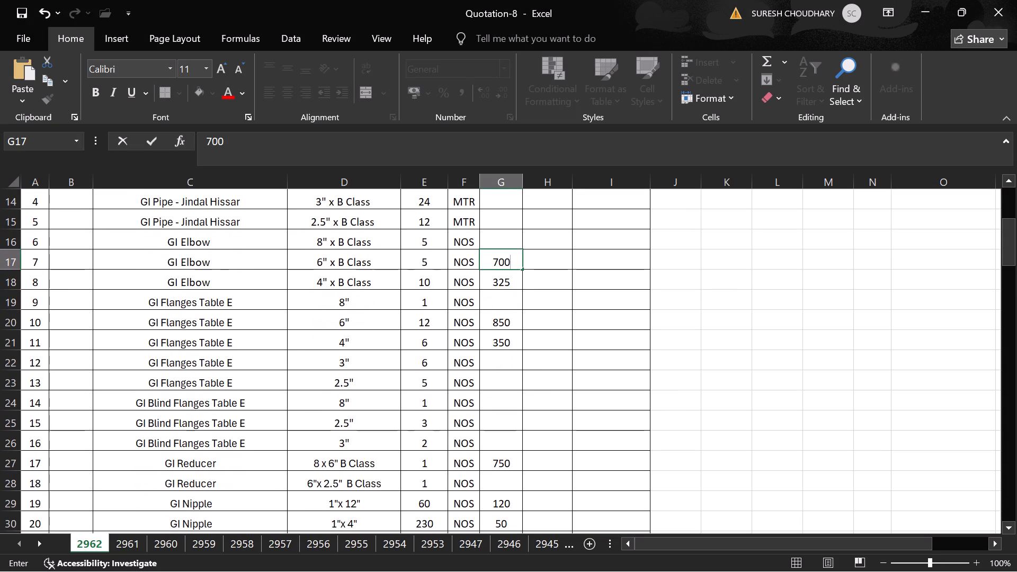
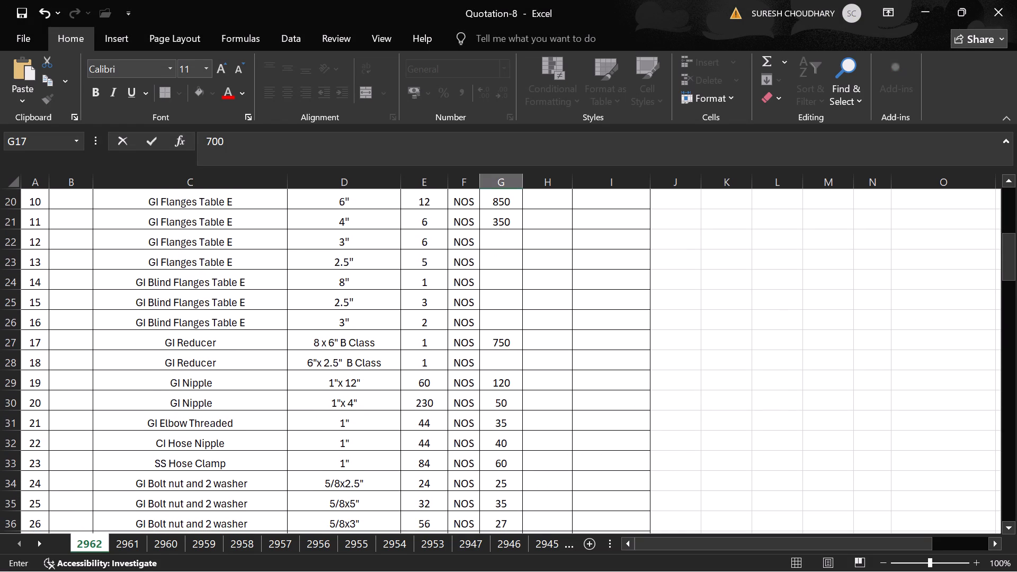
# Review the price column on sheet 2962 from the GI flanges down to the rubber gaskets for missing prices.
pyautogui.scroll(-3, 518, 434)
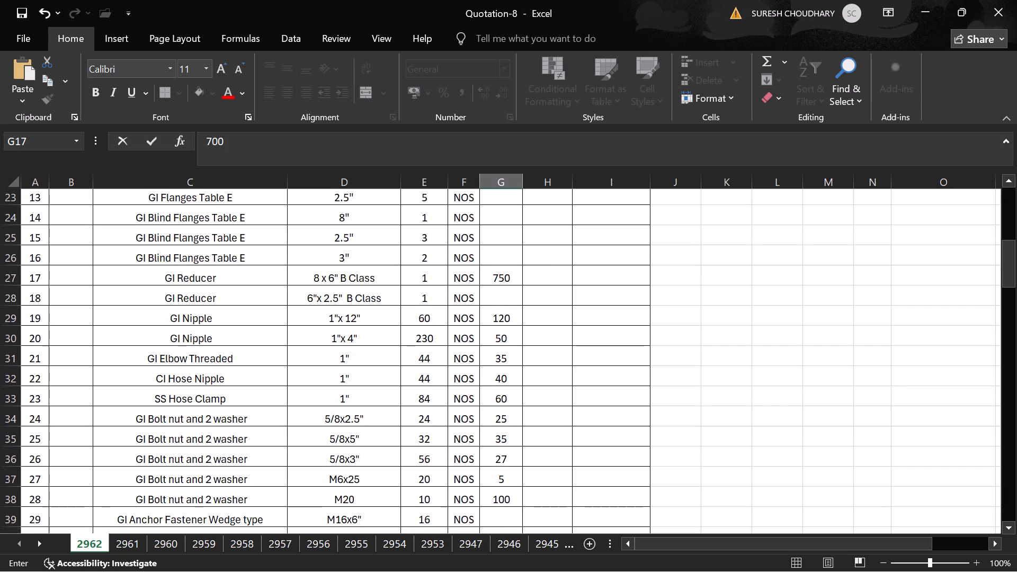
pyautogui.scroll(-1, 518, 434)
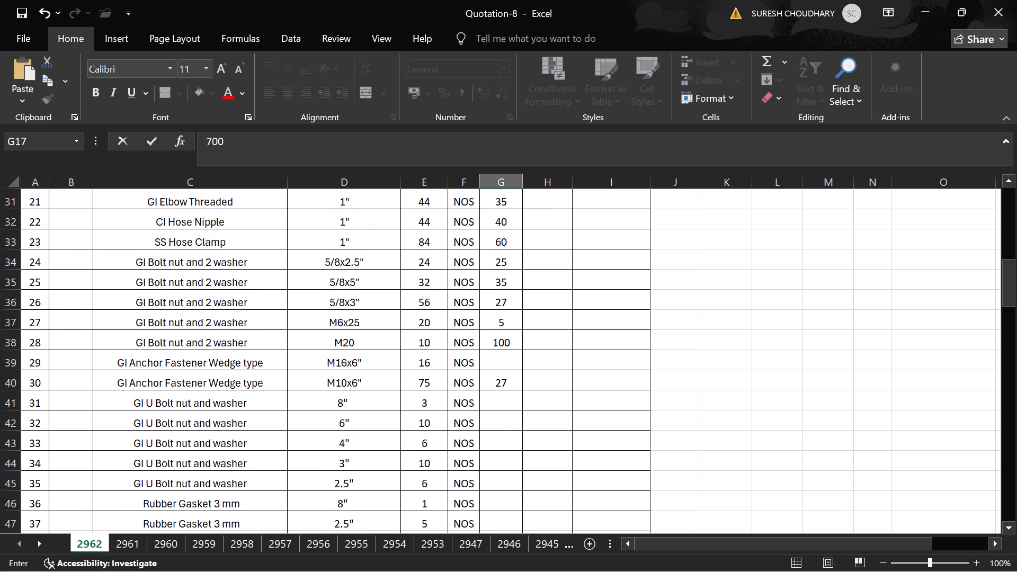
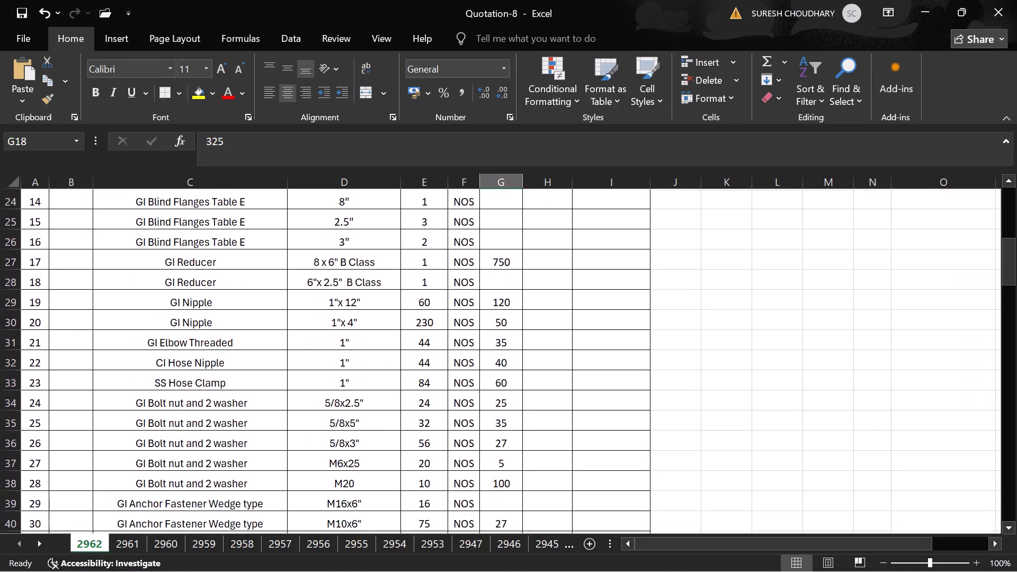
# Review the price column on sheet 2962 from the GI blind flanges down to the forged brass ball valve for missing prices.
pyautogui.scroll(-3, 605, 413)
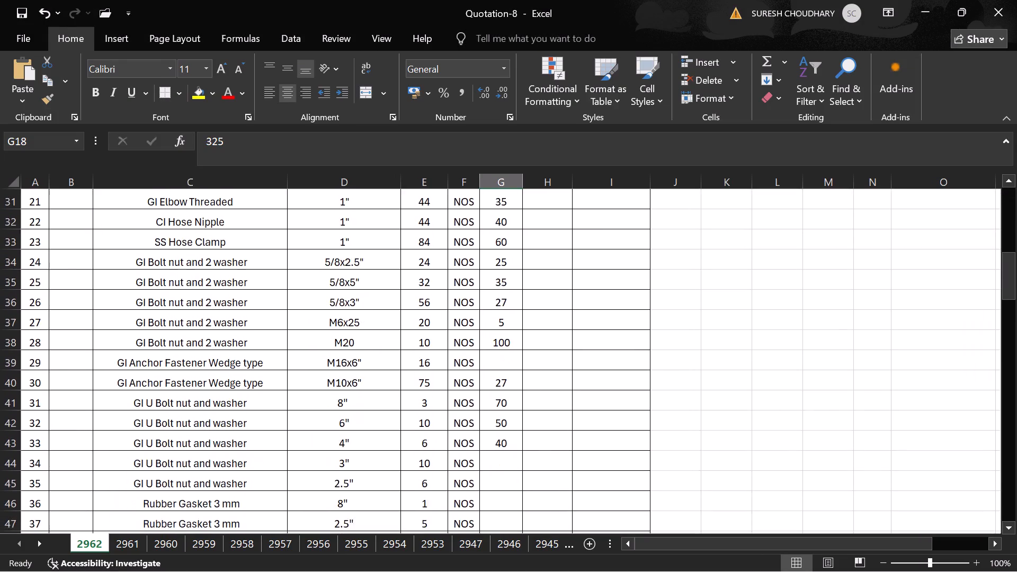
pyautogui.scroll(-3, 605, 413)
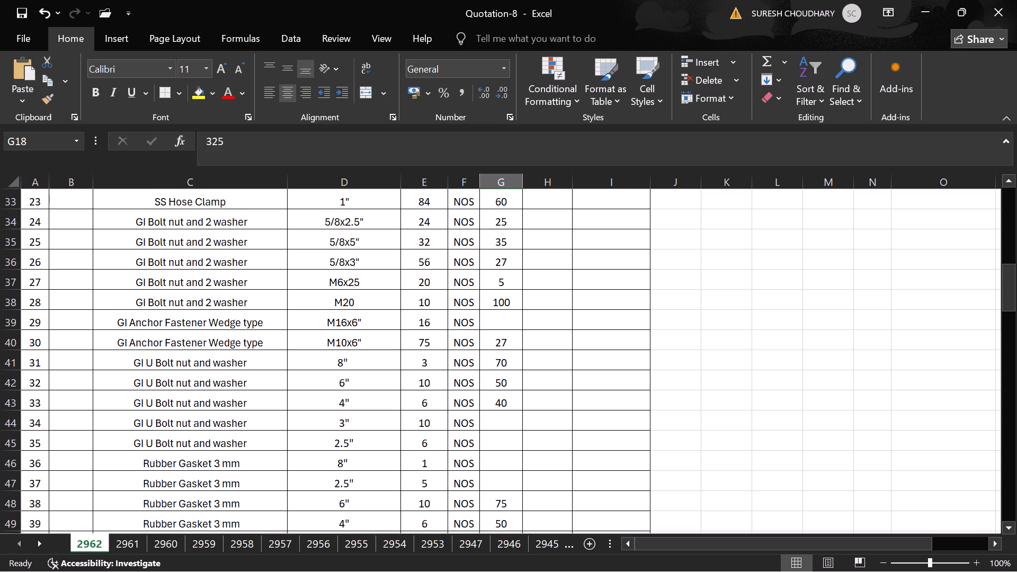
pyautogui.scroll(-2, 605, 413)
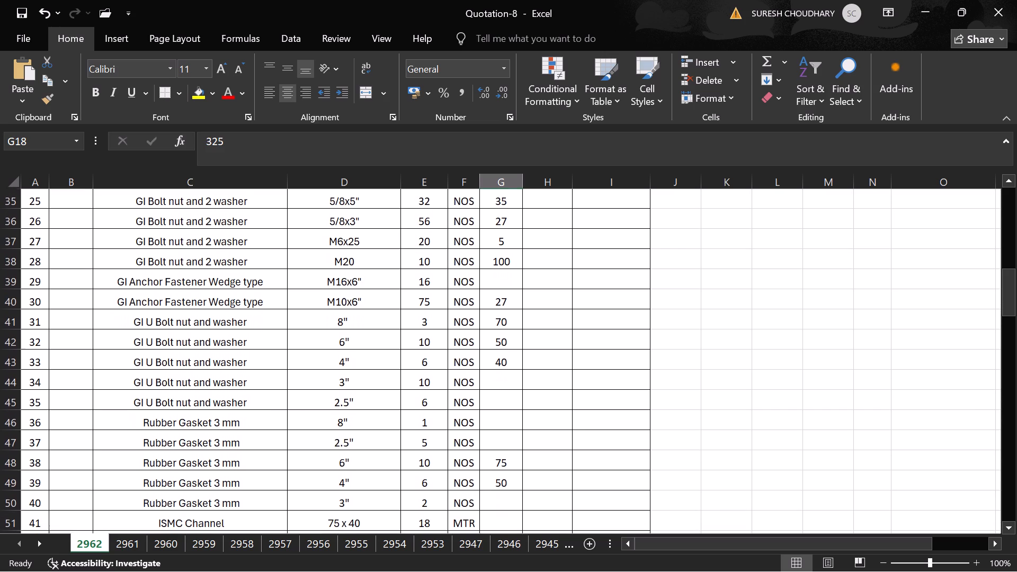
pyautogui.scroll(-1, 605, 413)
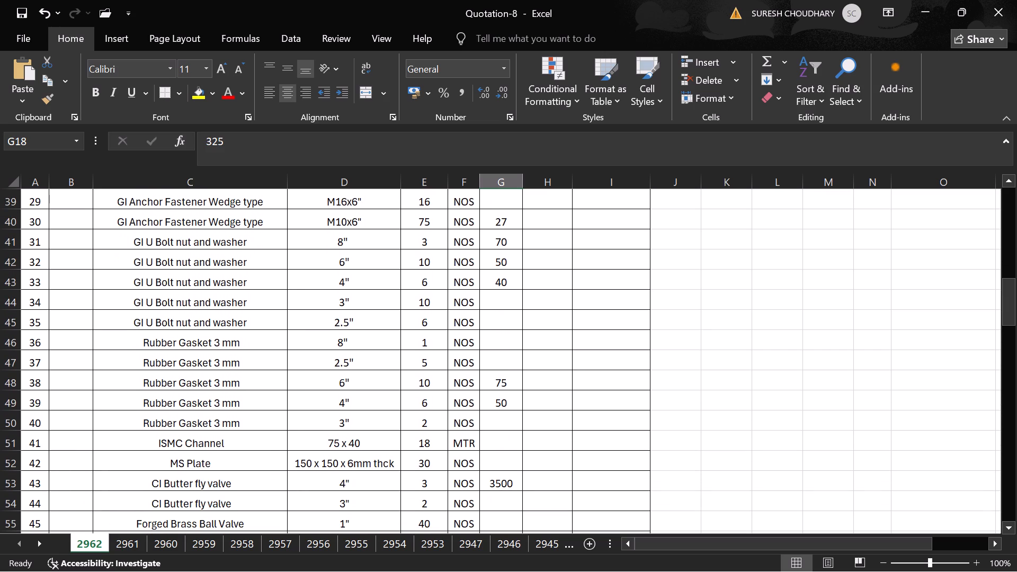
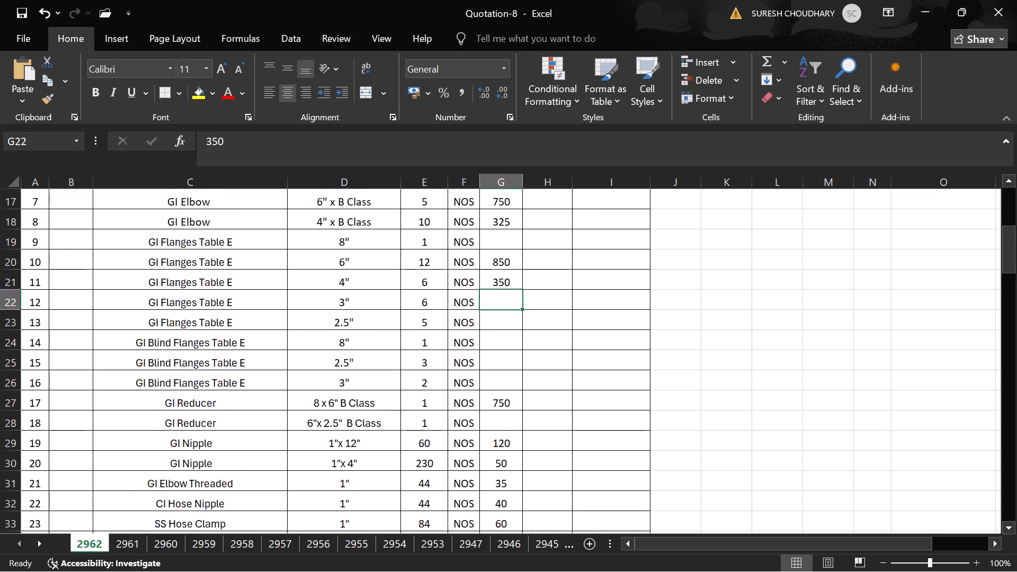
# Review the price column on sheet 2962 from the 3" GI flanges down to the rubber gaskets for missing prices.
pyautogui.press('Down')
pyautogui.press('Down')
pyautogui.press('Down')
pyautogui.press('Down')
pyautogui.press('Down')
pyautogui.press('Down')
pyautogui.press('Down')
pyautogui.press('Down')
pyautogui.press('Down')
pyautogui.press('Down')
pyautogui.press('Down')
pyautogui.press('Down')
pyautogui.press('Down')
pyautogui.press('Down')
pyautogui.press('Down')
pyautogui.press('Down')
pyautogui.press('Down')
pyautogui.press('Down')
pyautogui.press('Down')
pyautogui.press('Down')
pyautogui.press('Down')
pyautogui.press('Down')
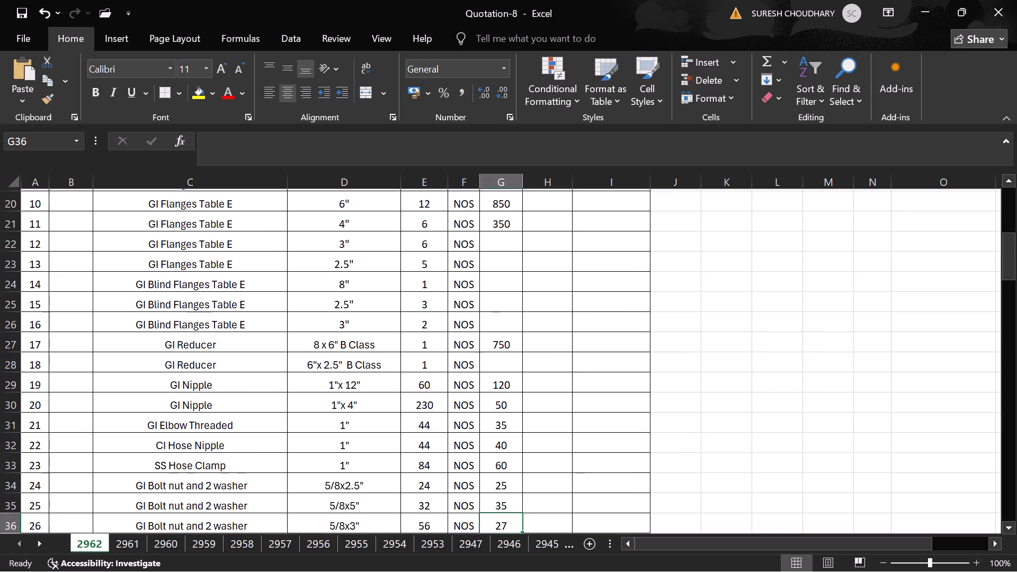
pyautogui.press('Down')
pyautogui.press('Down')
pyautogui.press('Down')
pyautogui.press('Down')
pyautogui.press('Down')
pyautogui.press('Down')
pyautogui.press('Down')
pyautogui.press('Down')
pyautogui.press('Down')
pyautogui.press('Down')
pyautogui.press('Down')
pyautogui.press('Down')
pyautogui.press('Down')
pyautogui.press('Down')
pyautogui.press('Down')
pyautogui.press('Down')
pyautogui.press('Down')
pyautogui.press('Down')
pyautogui.press('Down')
pyautogui.press('Down')
pyautogui.press('Down')
pyautogui.press('Down')
pyautogui.press('Down')
pyautogui.press('Down')
pyautogui.press('Down')
pyautogui.press('Down')
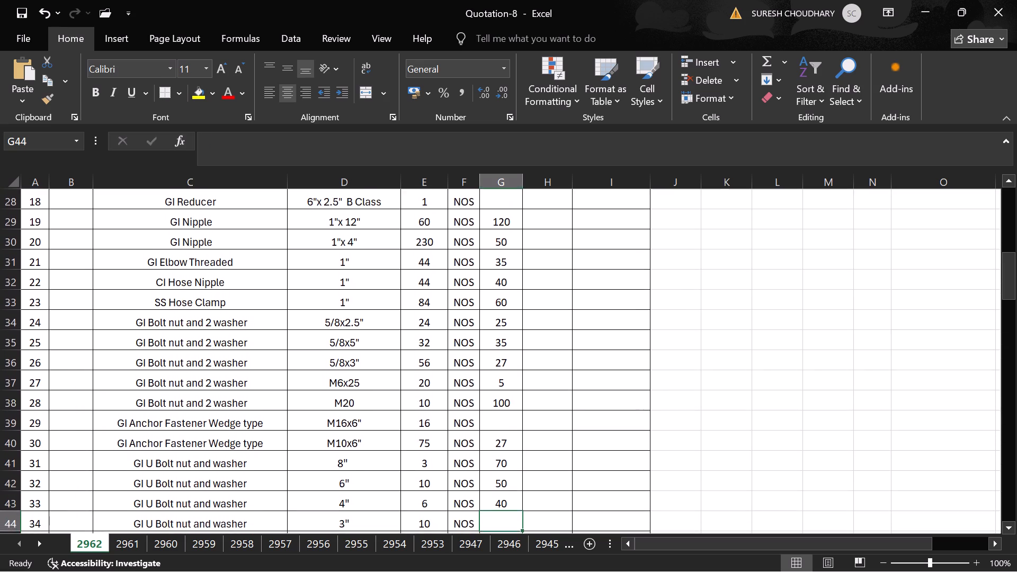
# Check the prices of the rubber gasket rows against the neighbouring GI U bolt rows on sheet 2962.
pyautogui.press('Down')
pyautogui.press('Down')
pyautogui.press('Up')
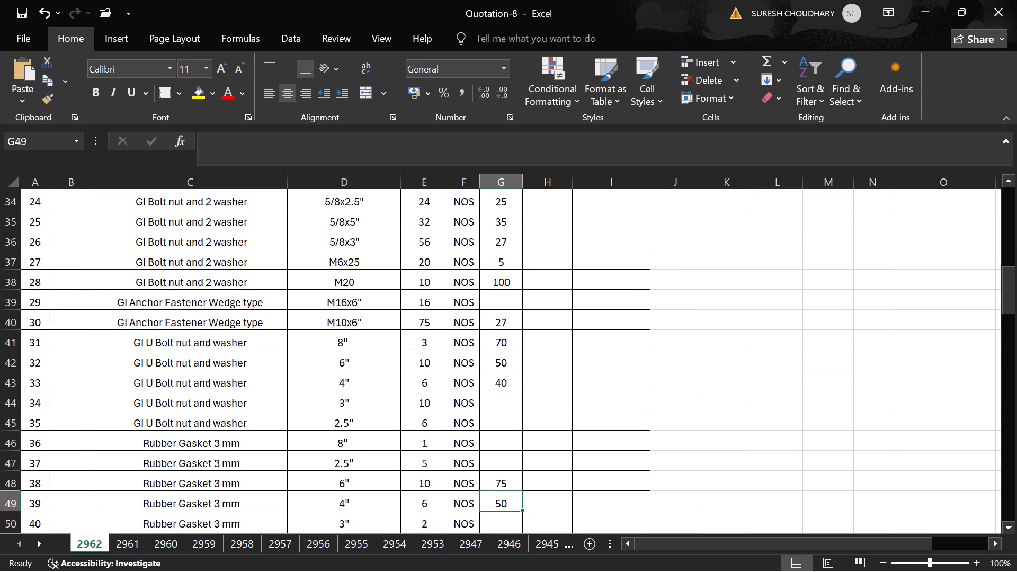
pyautogui.press('Up')
pyautogui.press('Up')
pyautogui.press('Up')
pyautogui.press('Up')
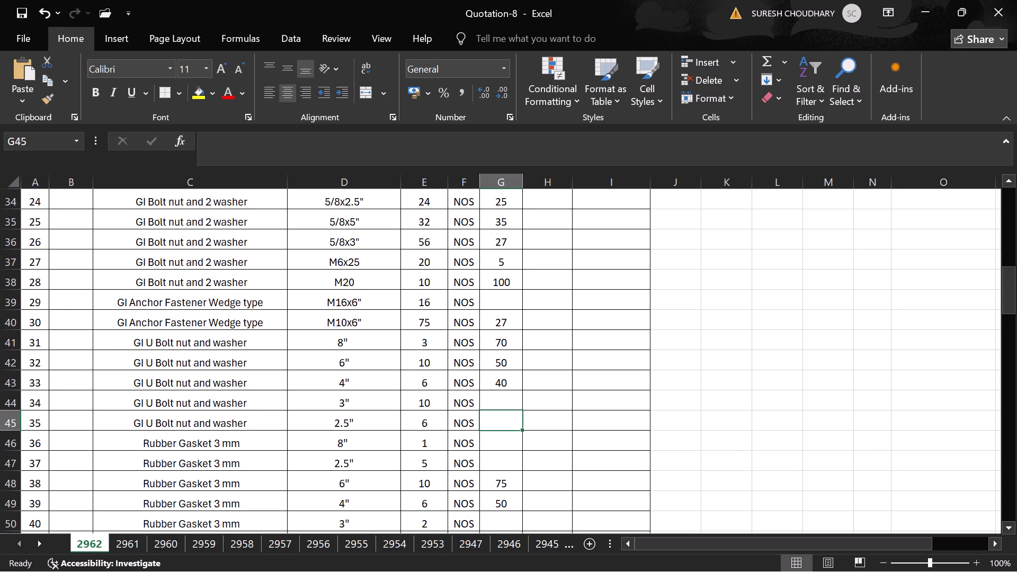
pyautogui.press('Down')
pyautogui.press('Down')
pyautogui.press('Down')
pyautogui.press('Down')
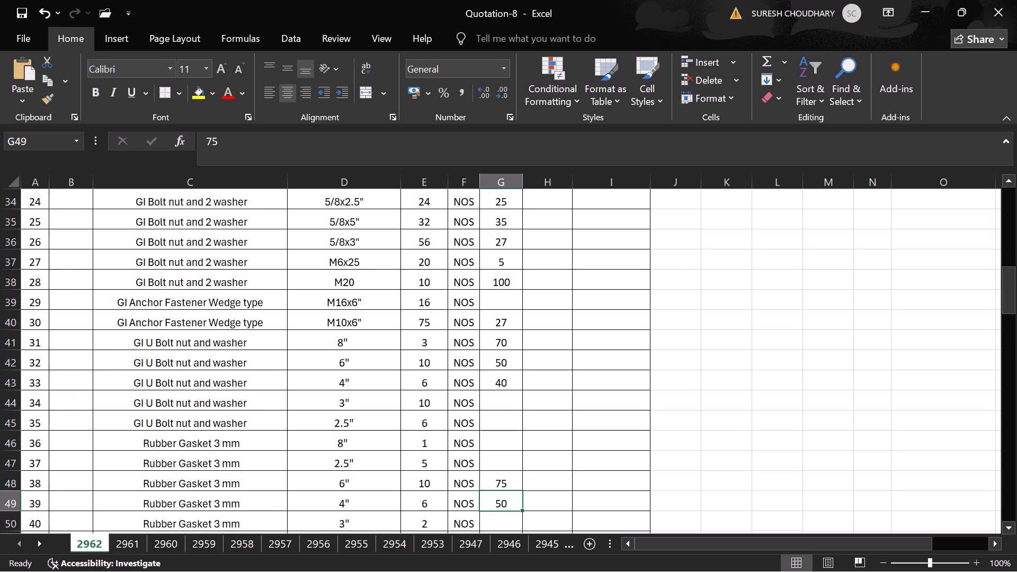
pyautogui.press('Down')
pyautogui.press('Down')
pyautogui.press('Up')
pyautogui.press('Up')
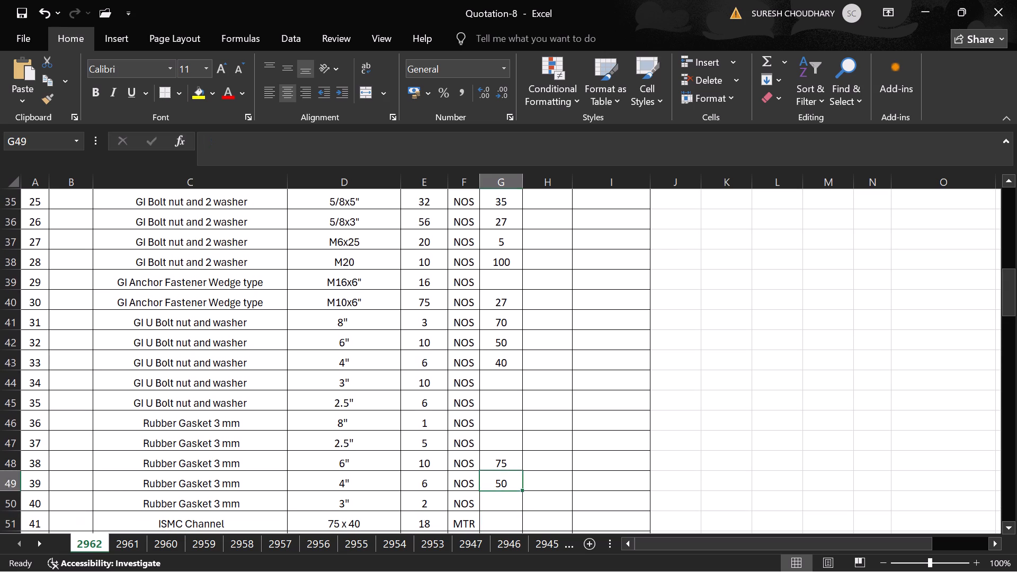
pyautogui.press('Up')
pyautogui.press('Up')
pyautogui.press('Up')
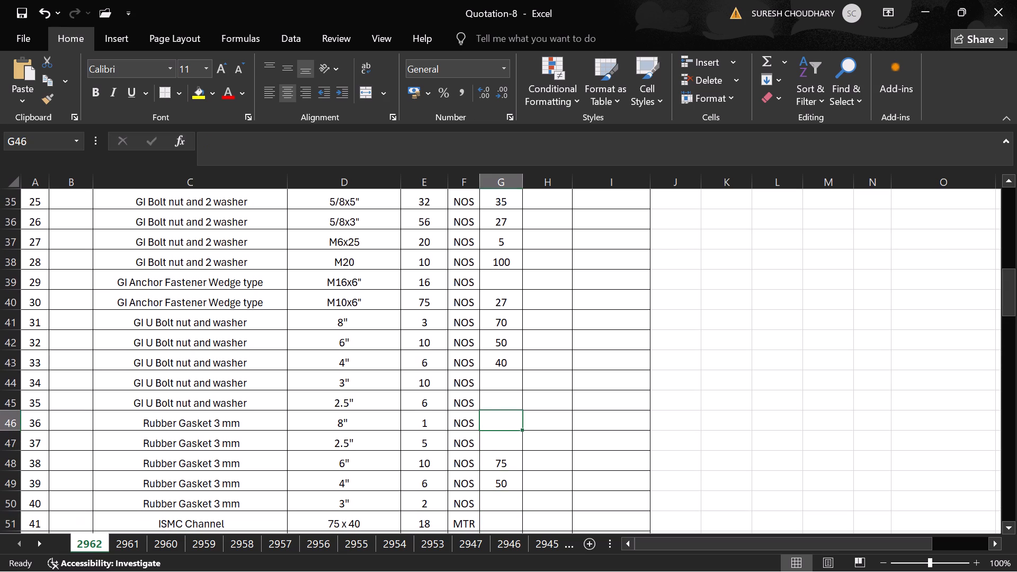
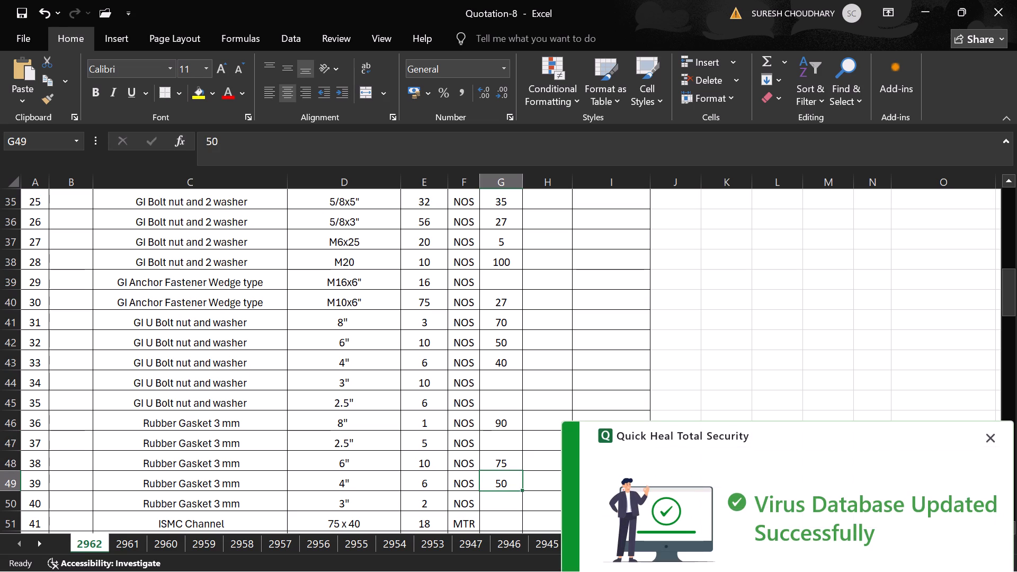
# Enter a price of 35 for the 3" Rubber Gasket 3 mm row on sheet 2962.
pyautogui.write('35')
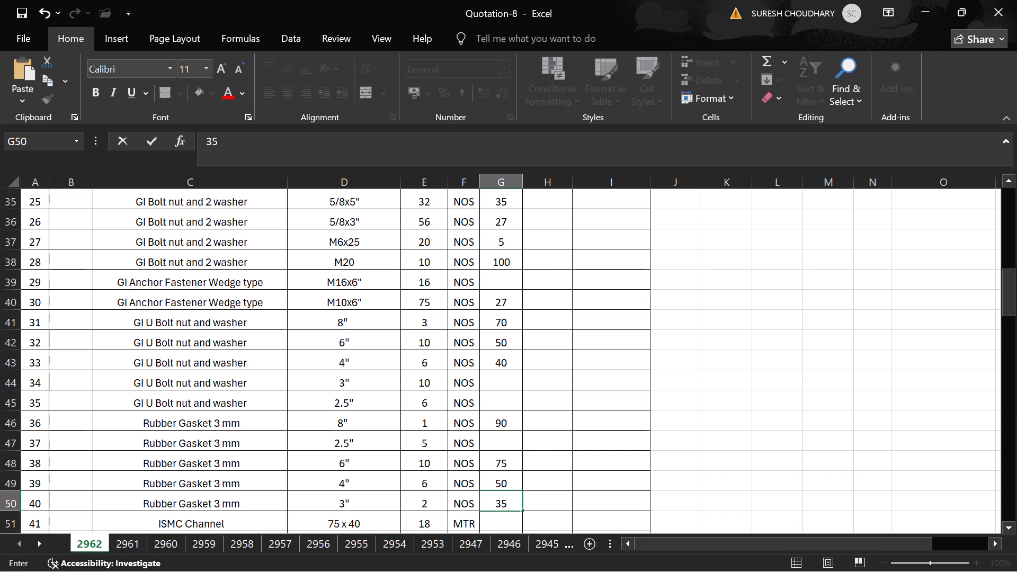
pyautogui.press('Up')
# Review the price column from the 2.5" rubber gasket down to the 4" CI butterfly valve for missing prices.
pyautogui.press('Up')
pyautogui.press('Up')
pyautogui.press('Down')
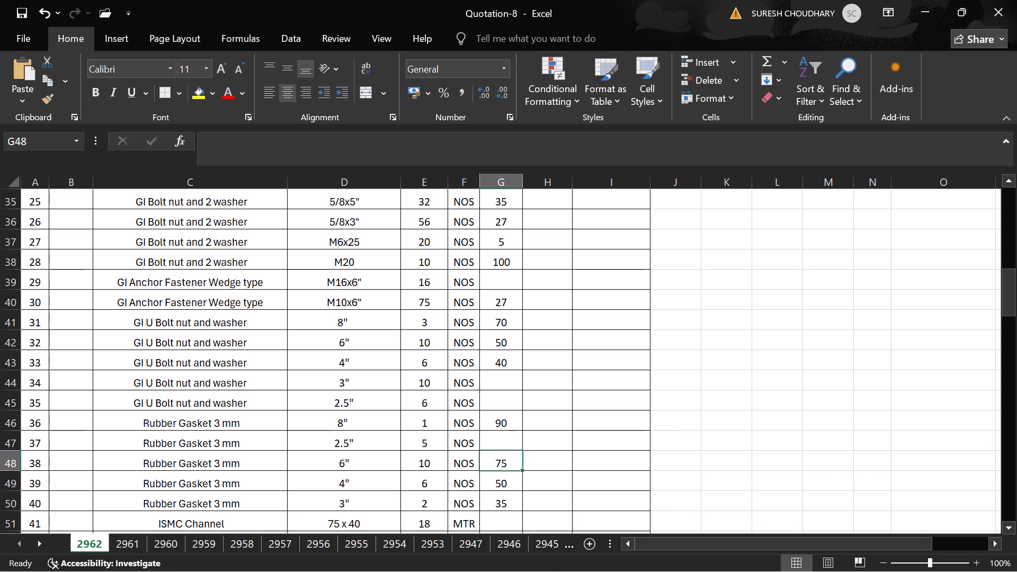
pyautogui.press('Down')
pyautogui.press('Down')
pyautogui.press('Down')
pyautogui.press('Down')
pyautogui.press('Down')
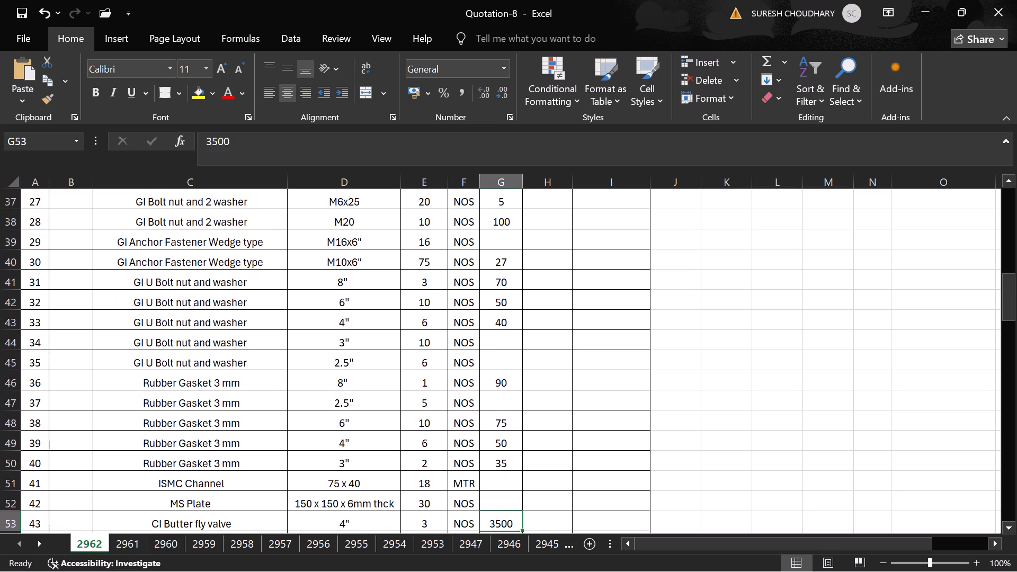
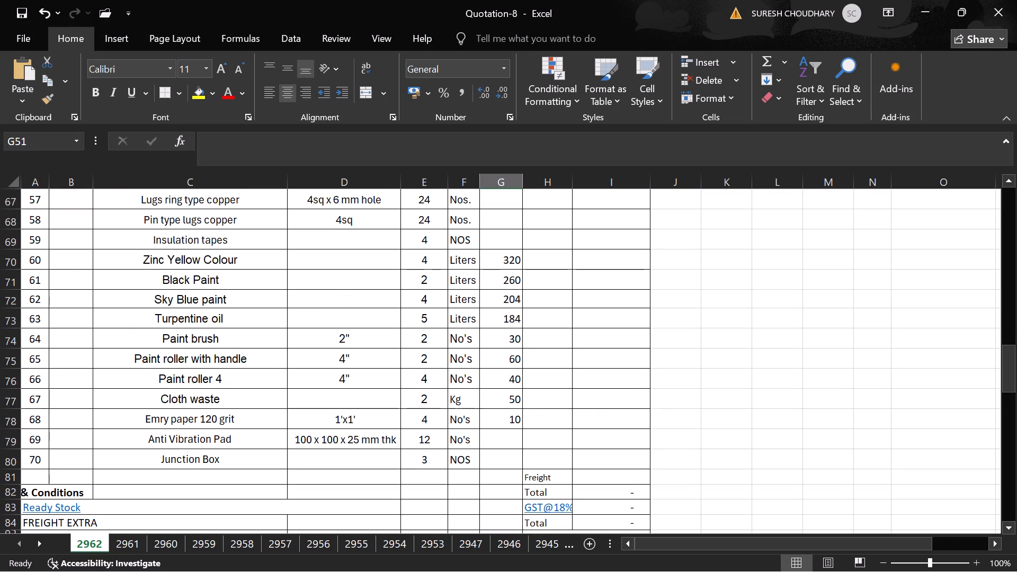
# Review the price column on sheet 2962 from the junction box row back up to the rubber gaskets for missing prices.
pyautogui.scroll(4, 532, 427)
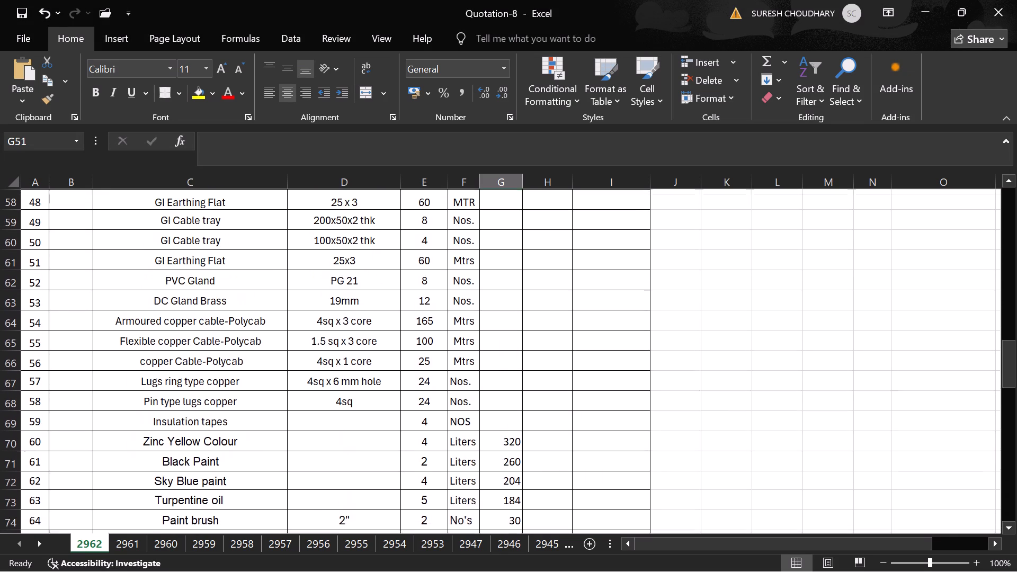
pyautogui.scroll(4, 532, 427)
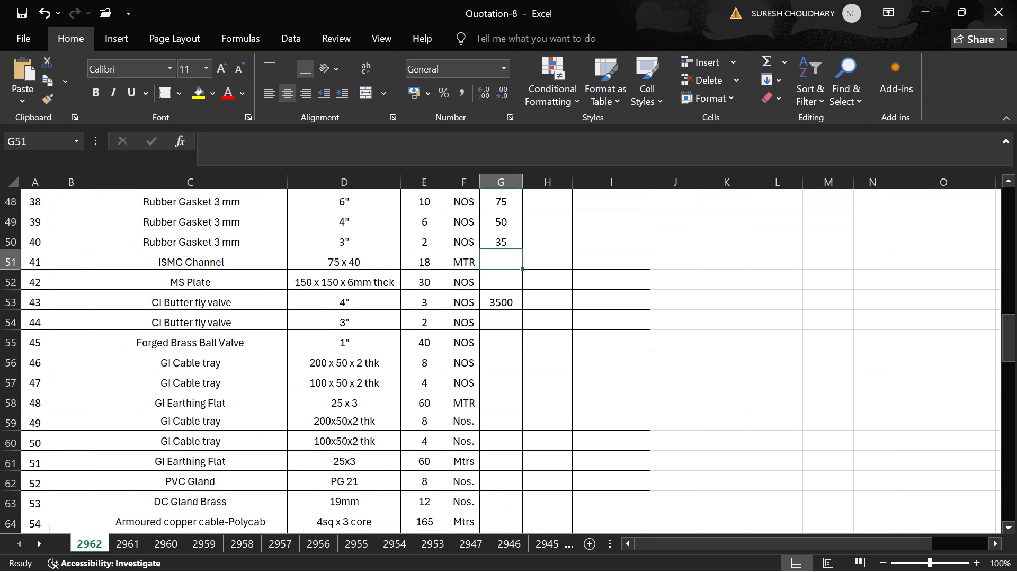
pyautogui.scroll(1, 532, 427)
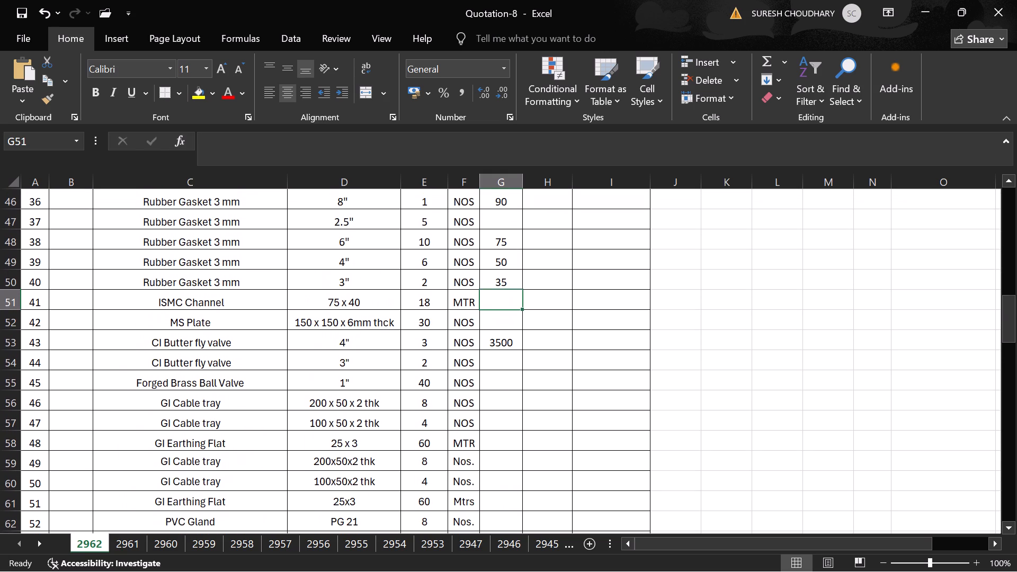
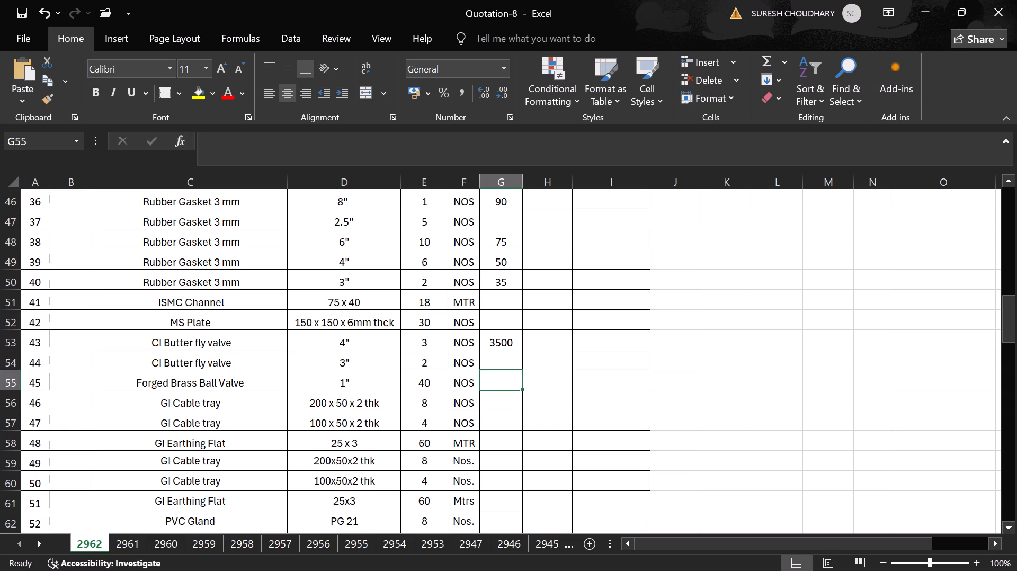
# Review the price column on sheet 2962 from the forged brass ball valve down to the copper cable rows for missing prices.
pyautogui.press('Return')
pyautogui.press('Return')
pyautogui.press('Return')
pyautogui.press('Return')
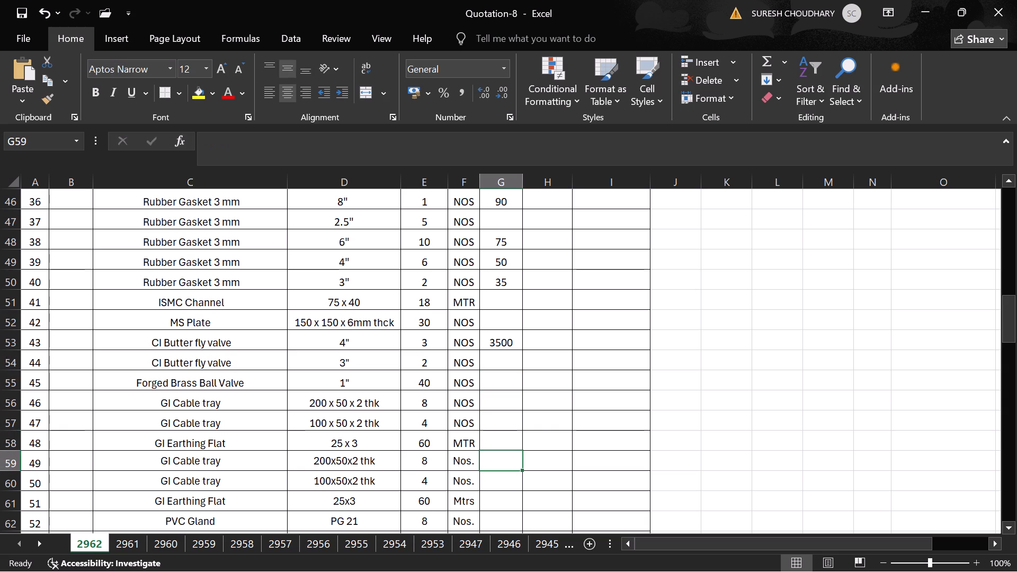
pyautogui.press('Return')
pyautogui.press('Return')
pyautogui.press('Return')
pyautogui.press('Return')
pyautogui.press('Return')
pyautogui.press('Return')
pyautogui.press('Return')
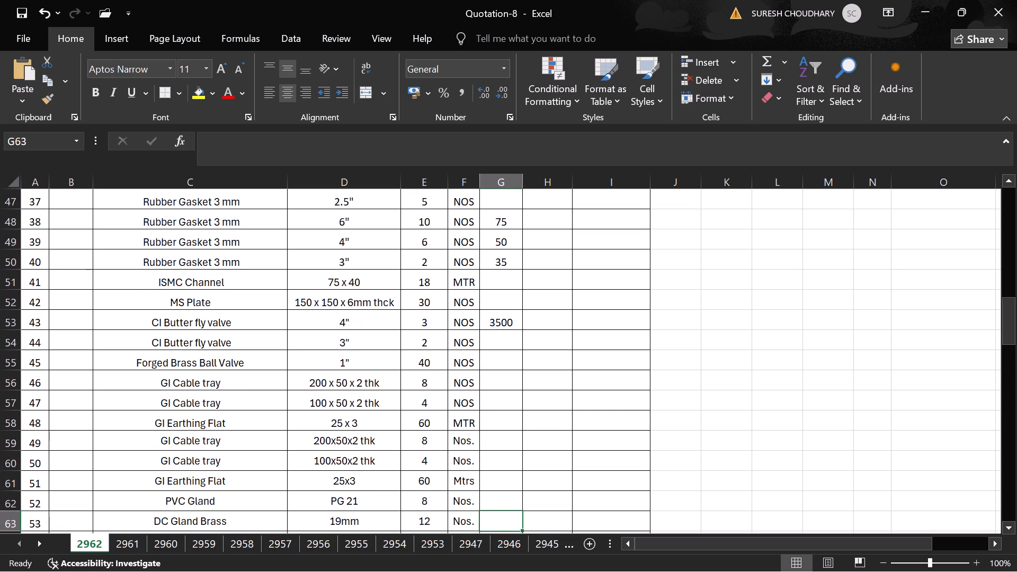
pyautogui.press('Up')
pyautogui.press('Down')
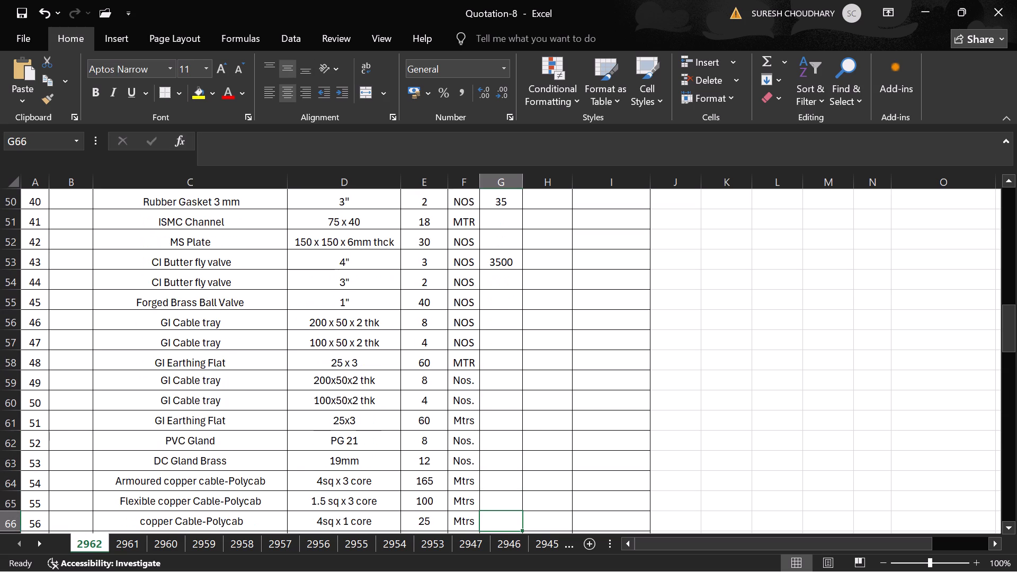
# Review the price column on sheet 2962 from the copper cable rows back up to the GI reducers and flanges.
pyautogui.press('Up')
pyautogui.press('Up')
pyautogui.press('Up')
pyautogui.press('Up')
pyautogui.press('Up')
pyautogui.press('Up')
pyautogui.press('Up')
pyautogui.press('Up')
pyautogui.press('Up')
pyautogui.press('Up')
pyautogui.press('Up')
pyautogui.press('Up')
pyautogui.press('Up')
pyautogui.press('Up')
pyautogui.press('Up')
pyautogui.press('Up')
pyautogui.press('Up')
pyautogui.press('Up')
pyautogui.press('Up')
pyautogui.press('Up')
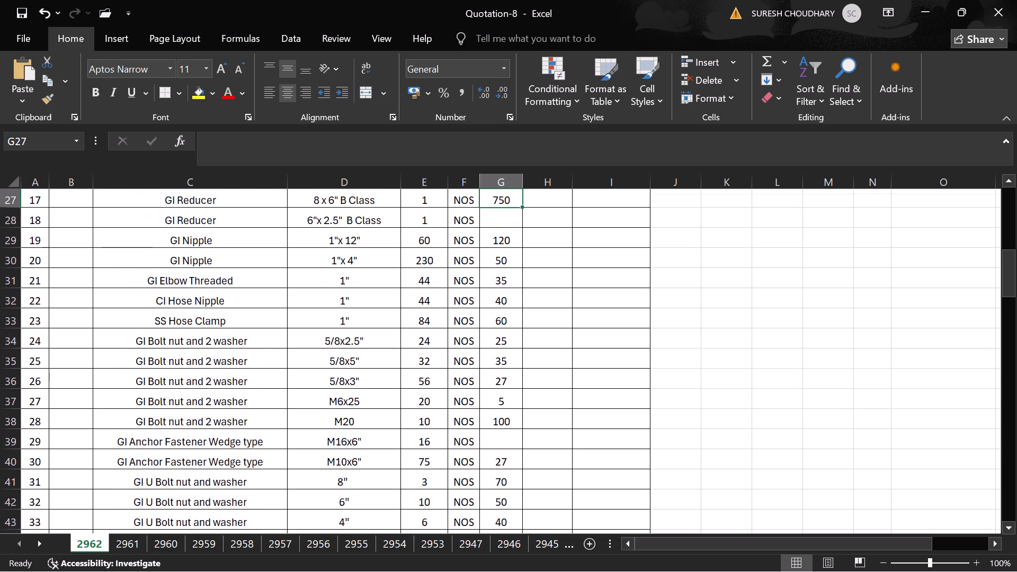
# Recheck the price column on sheet 2962 from the GI flanges down through the reducers, nipples and SS hose clamp.
pyautogui.press('Down')
pyautogui.press('Down')
pyautogui.press('Down')
pyautogui.press('Down')
pyautogui.press('Down')
pyautogui.press('Down')
pyautogui.press('Down')
pyautogui.press('Down')
pyautogui.press('Down')
pyautogui.press('Down')
pyautogui.press('Down')
pyautogui.press('Down')
pyautogui.press('Down')
pyautogui.press('Down')
pyautogui.press('Down')
pyautogui.press('Down')
pyautogui.press('Down')
pyautogui.press('Down')
pyautogui.press('Down')
pyautogui.press('Down')
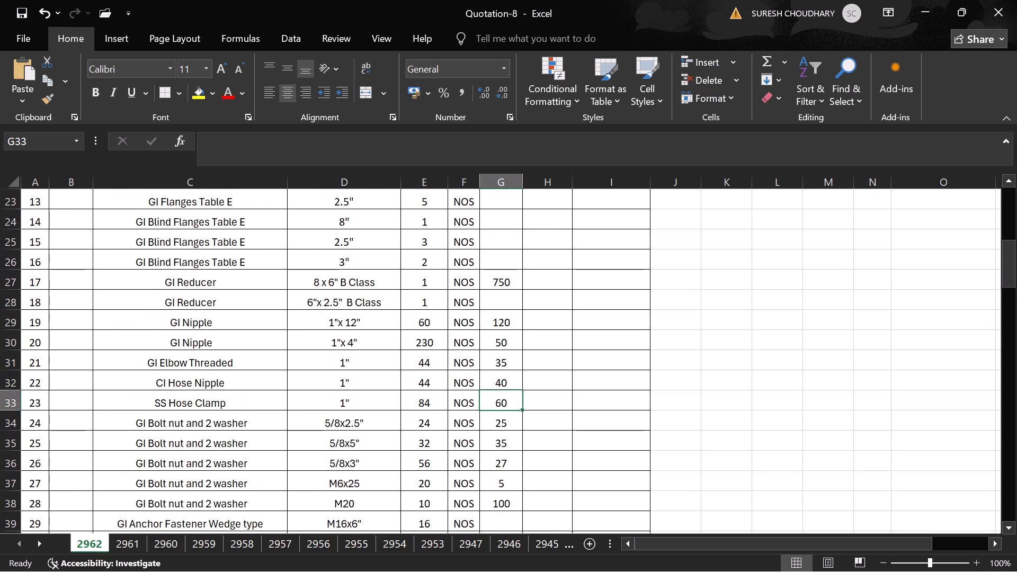
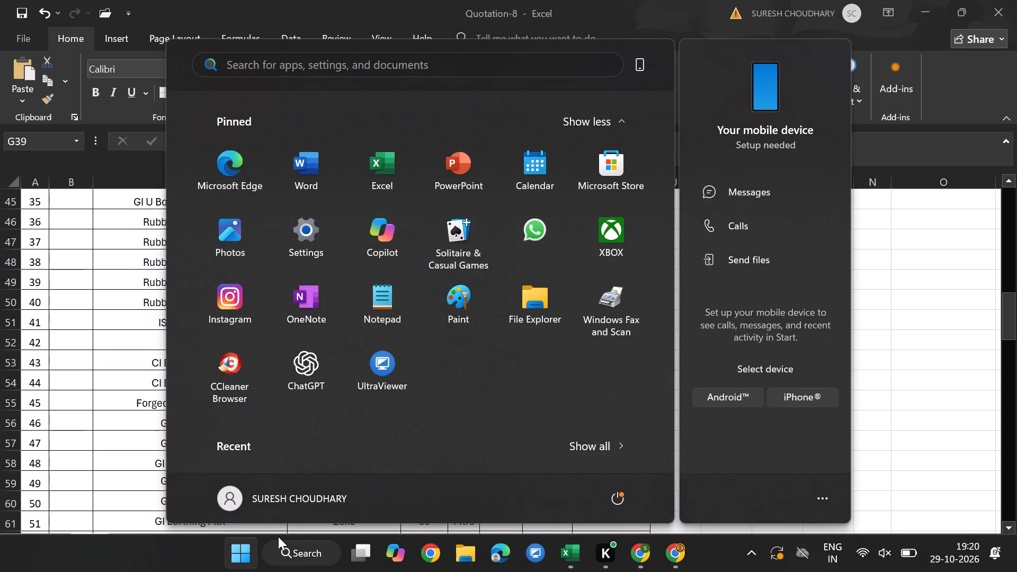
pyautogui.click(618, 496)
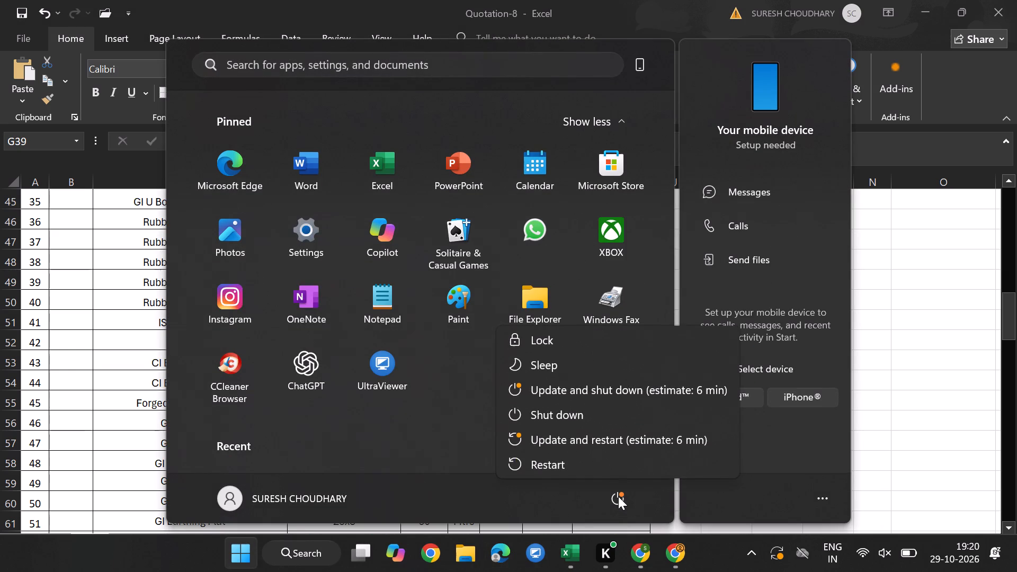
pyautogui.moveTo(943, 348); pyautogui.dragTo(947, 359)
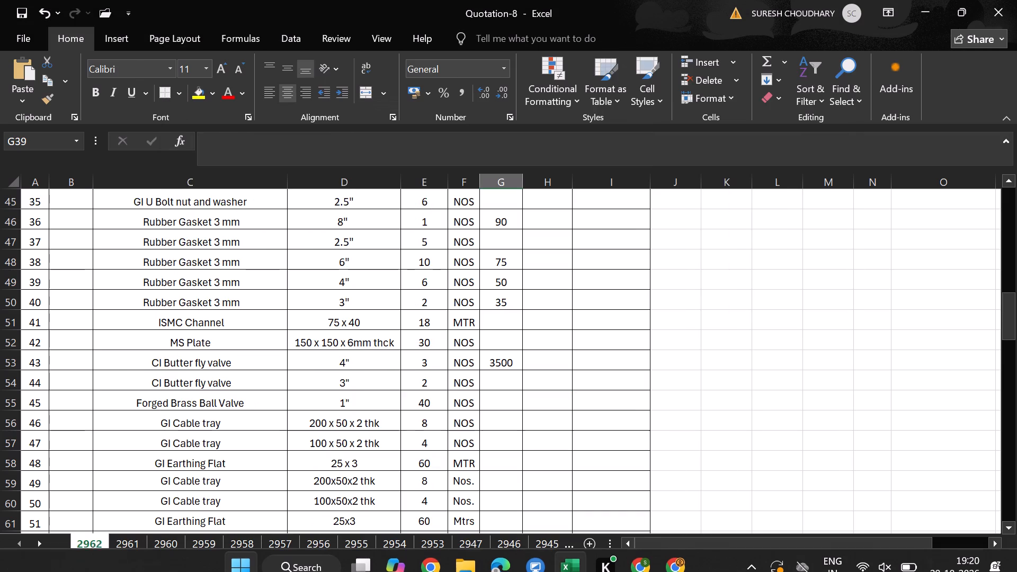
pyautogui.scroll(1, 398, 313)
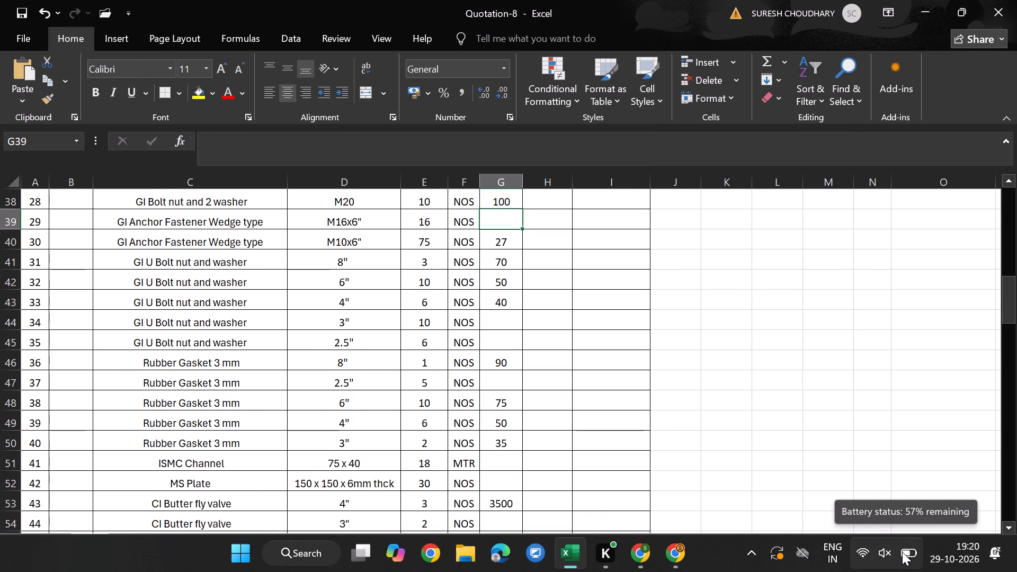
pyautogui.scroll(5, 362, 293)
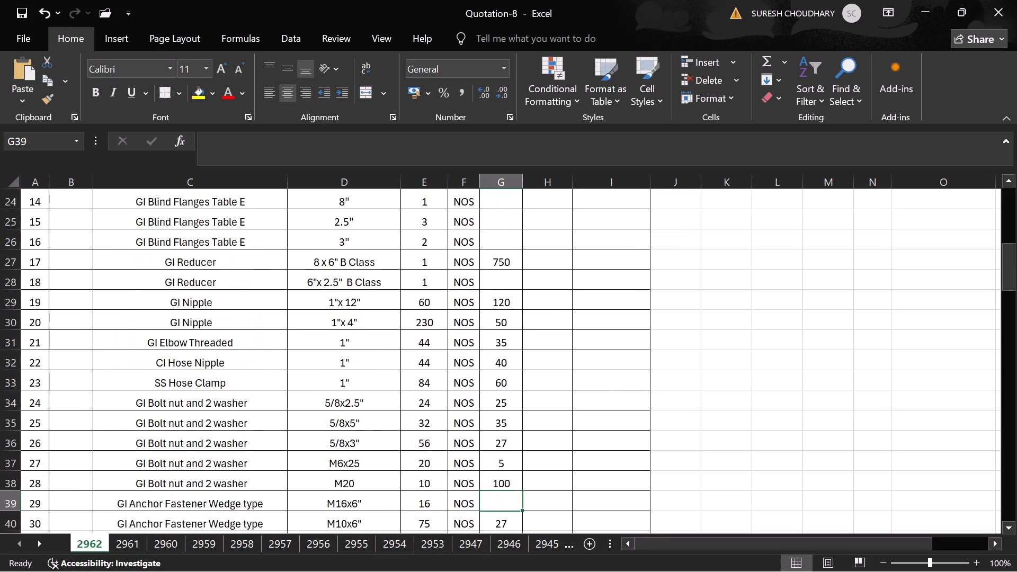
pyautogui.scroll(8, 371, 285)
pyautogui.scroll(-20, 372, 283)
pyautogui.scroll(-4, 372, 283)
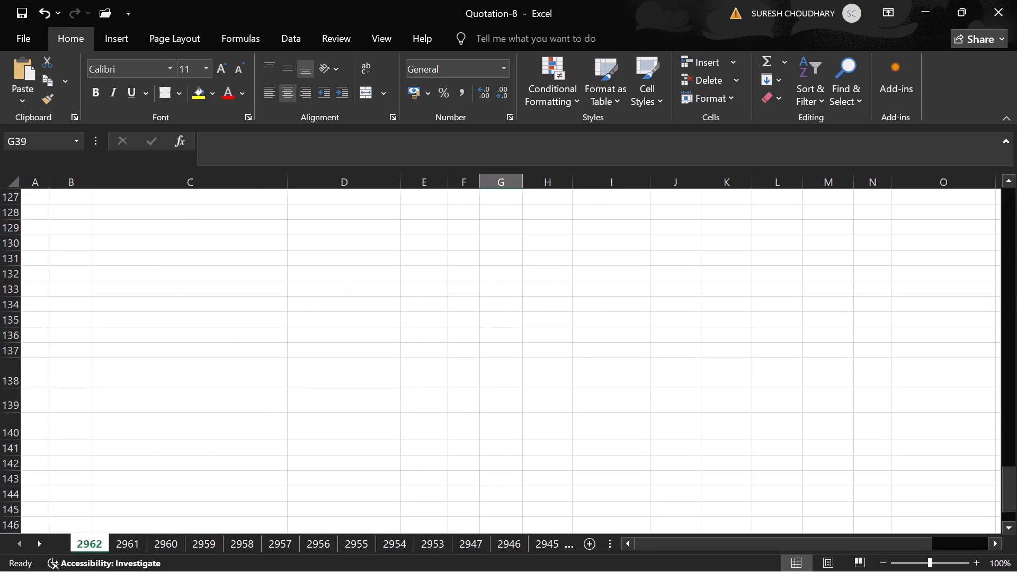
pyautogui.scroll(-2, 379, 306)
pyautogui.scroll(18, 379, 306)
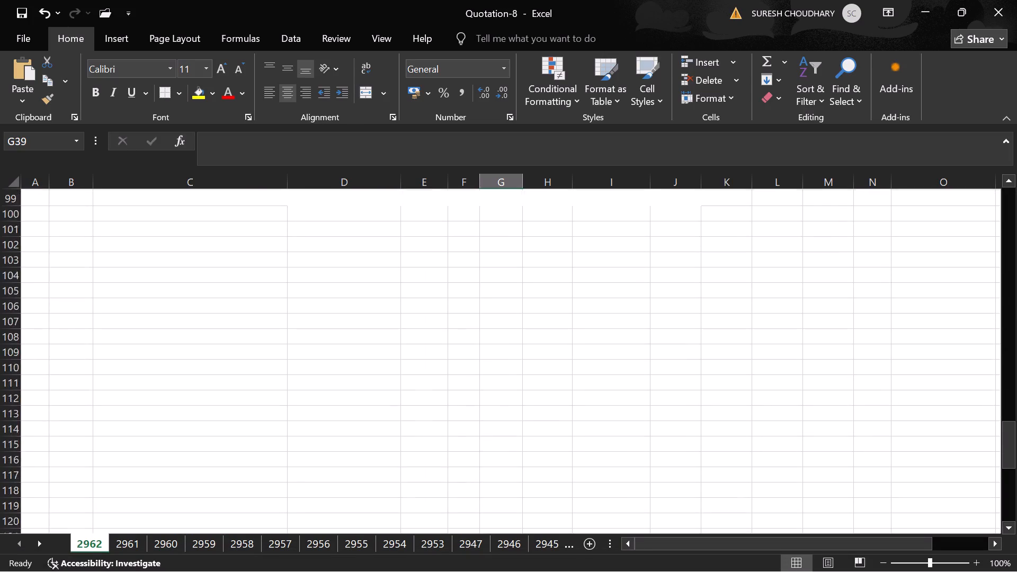
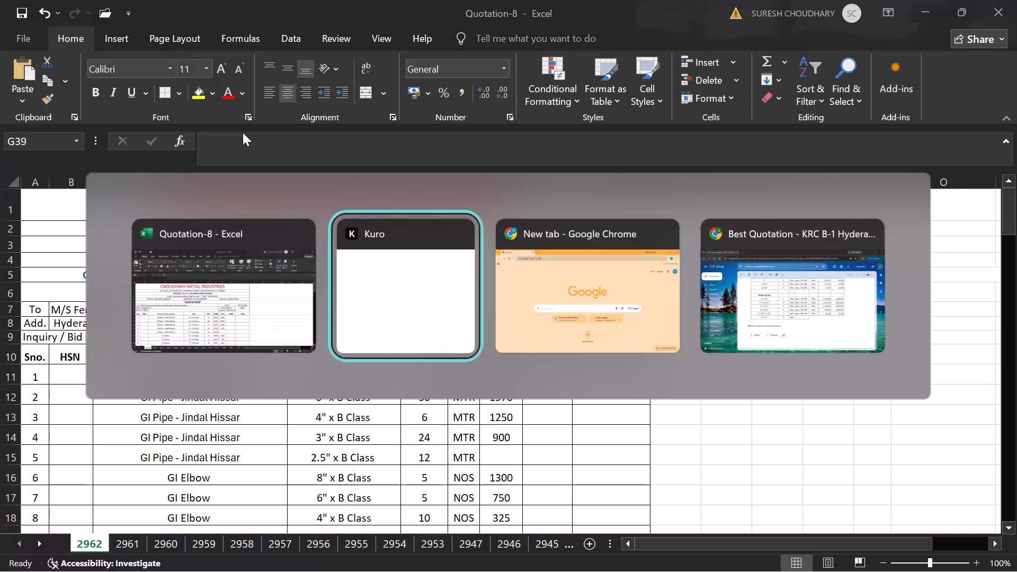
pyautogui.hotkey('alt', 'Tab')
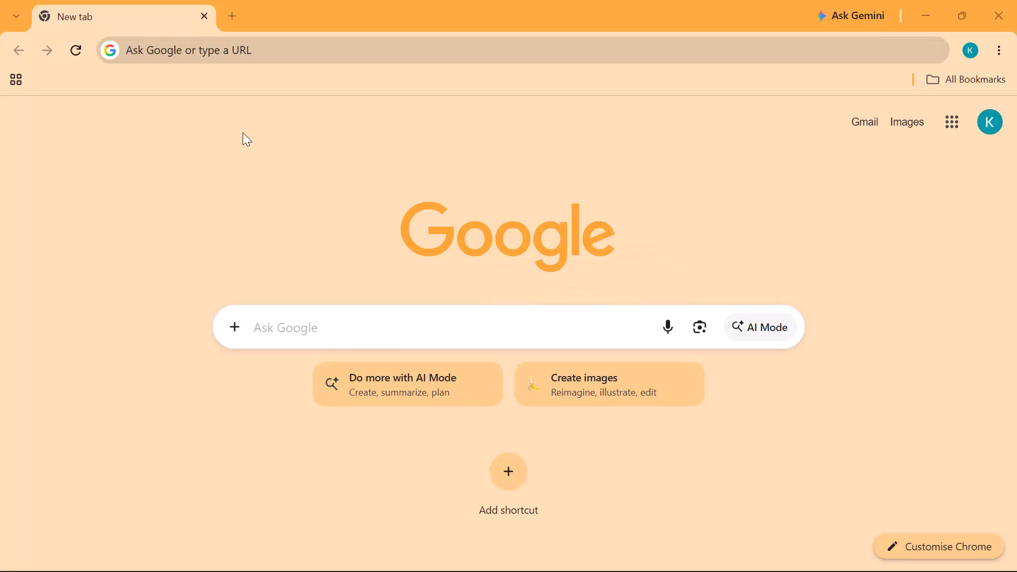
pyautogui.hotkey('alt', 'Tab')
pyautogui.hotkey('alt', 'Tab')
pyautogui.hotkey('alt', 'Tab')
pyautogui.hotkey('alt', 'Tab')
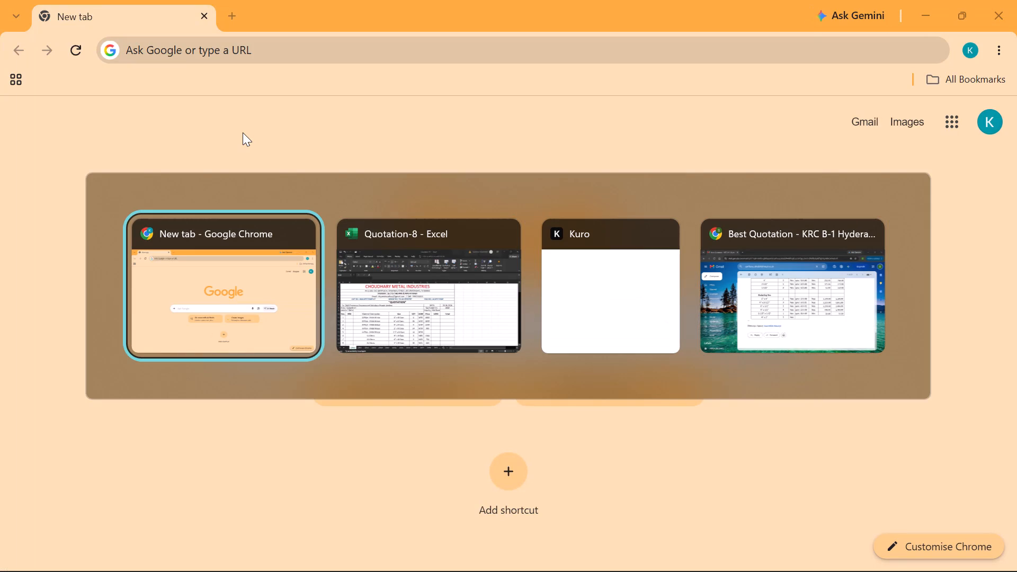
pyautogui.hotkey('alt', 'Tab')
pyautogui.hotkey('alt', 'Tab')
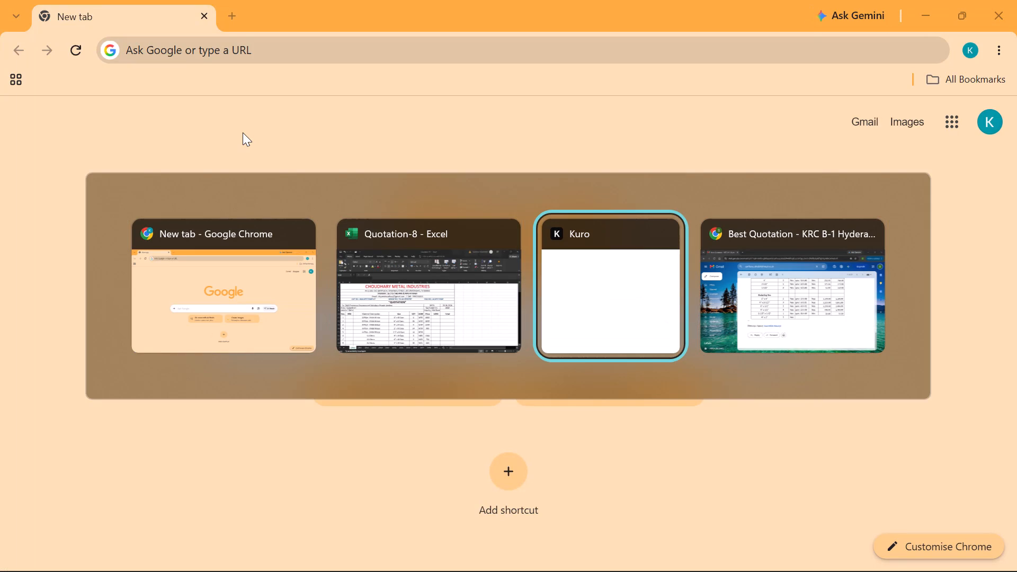
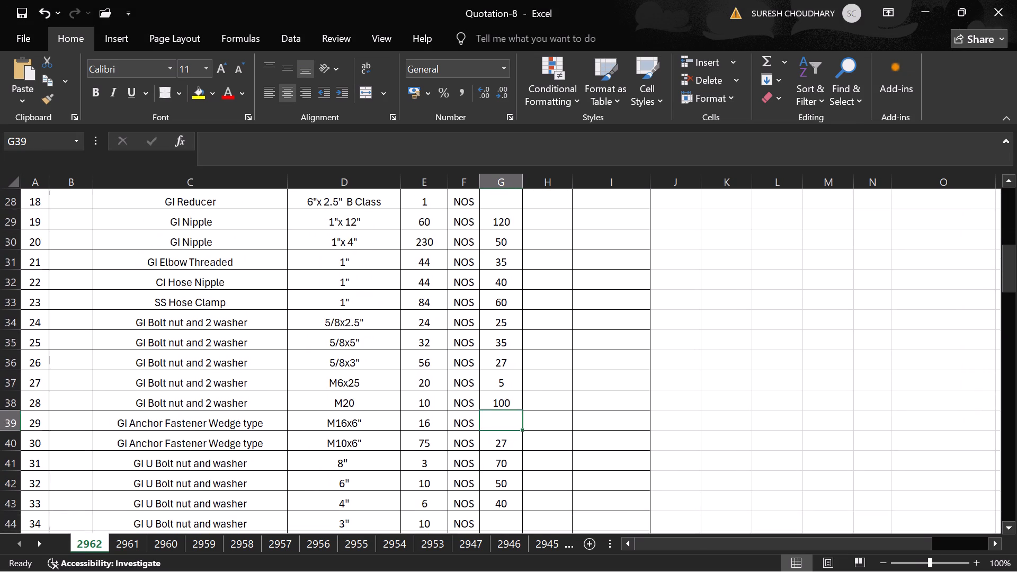
# Review the price column on sheet 2962 from the GI anchor fasteners down to the GI cable tray and earthing flat rows for missing prices.
pyautogui.scroll(-5, 502, 426)
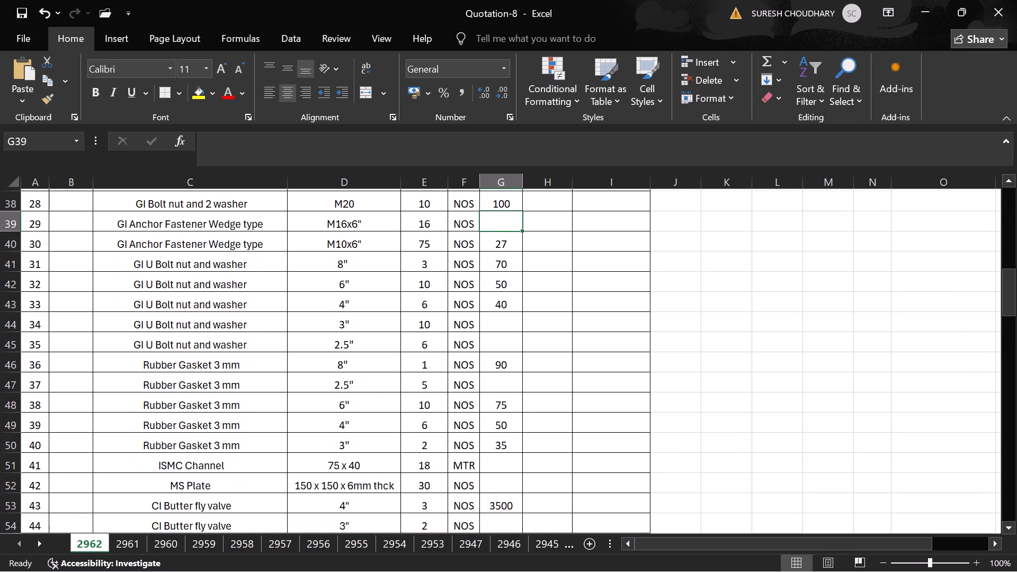
pyautogui.scroll(-4, 502, 426)
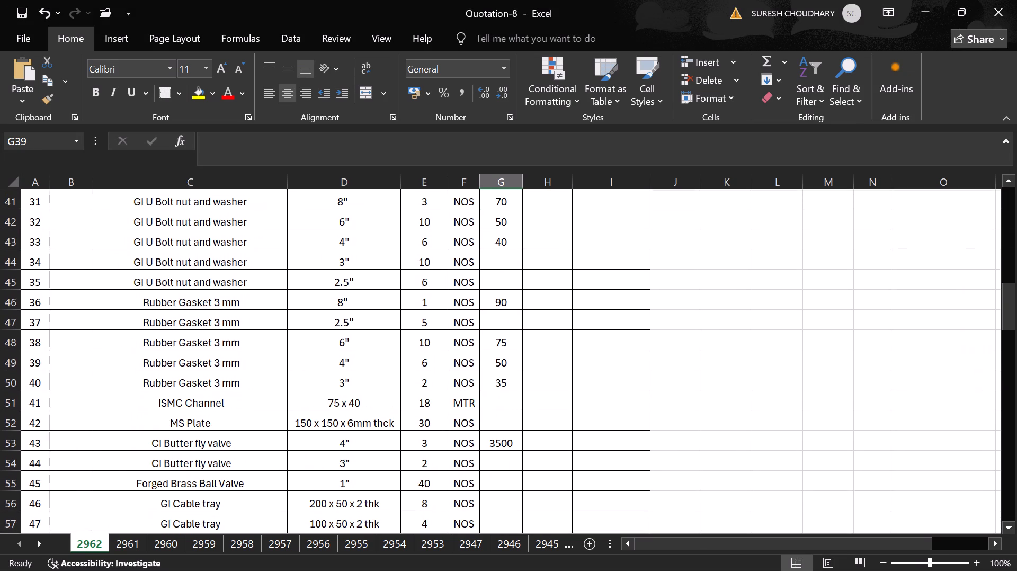
pyautogui.scroll(-2, 502, 426)
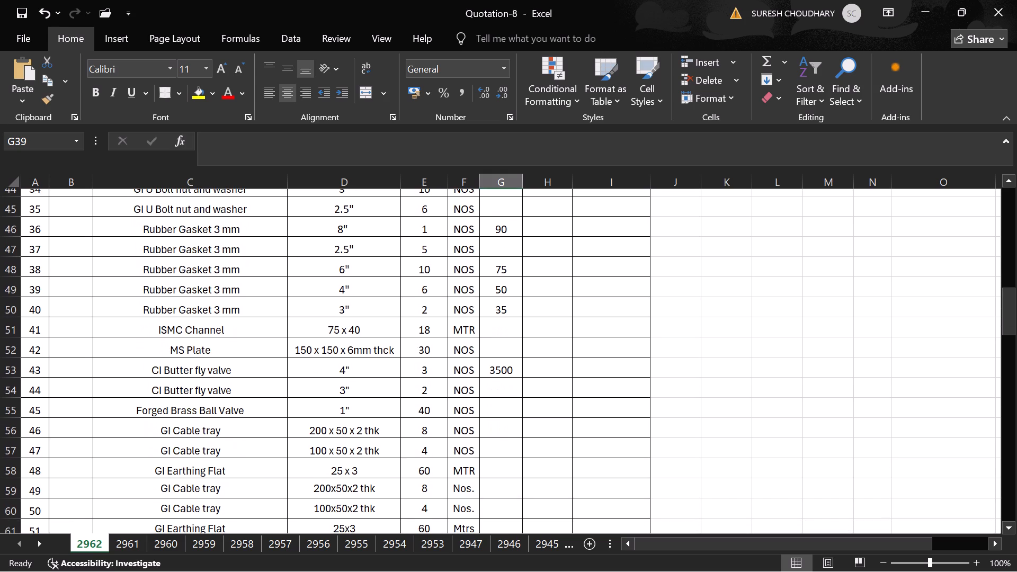
pyautogui.scroll(-1, 502, 426)
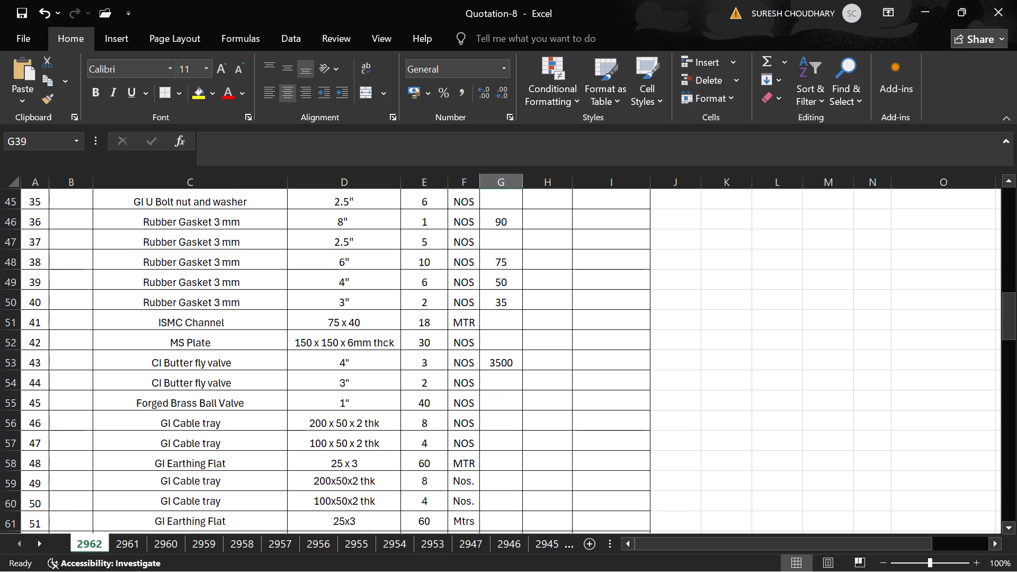
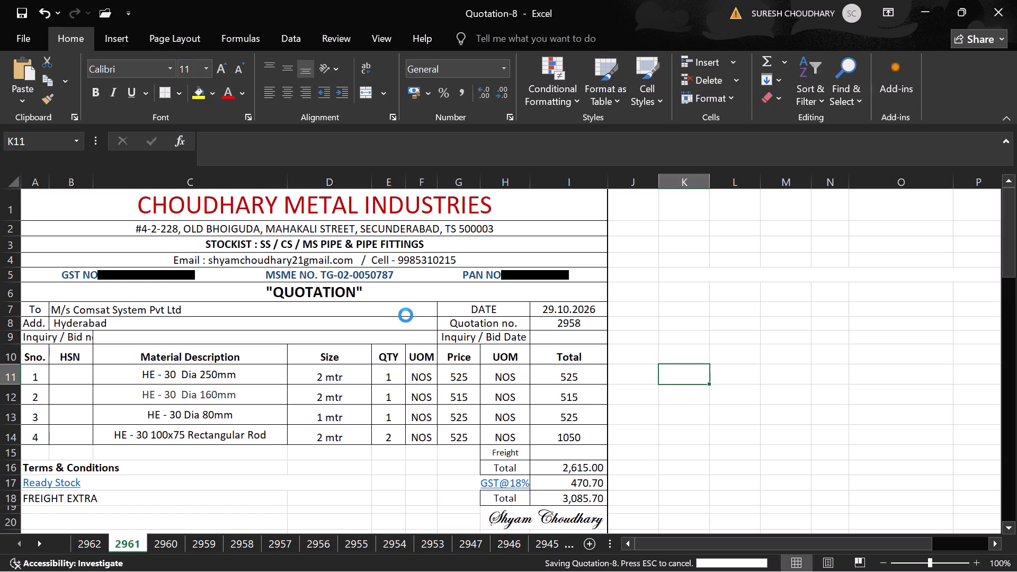
# Set the quotation number in the header of sheet 2962 to 2962.
pyautogui.click(90, 545)
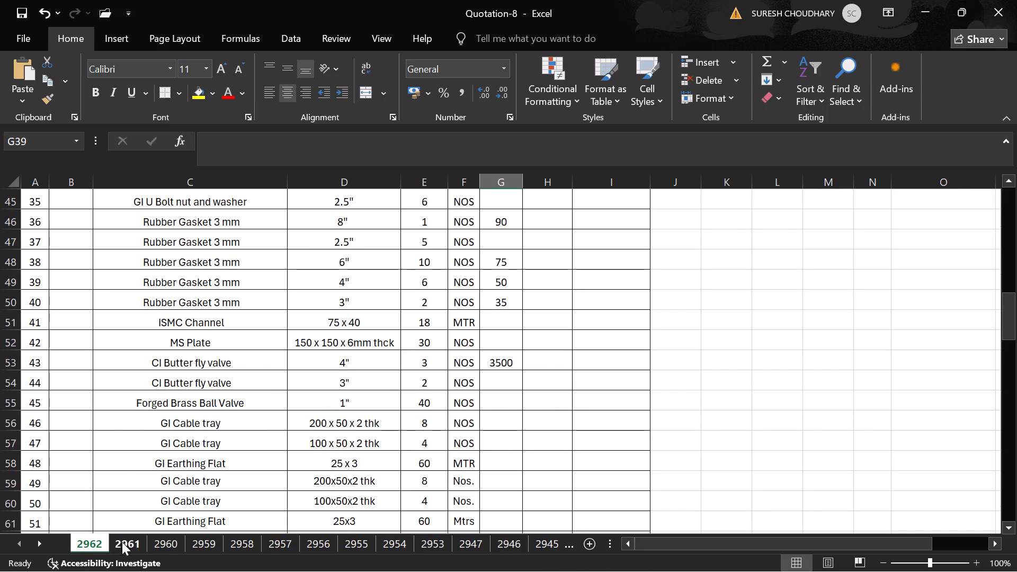
pyautogui.scroll(10, 160, 482)
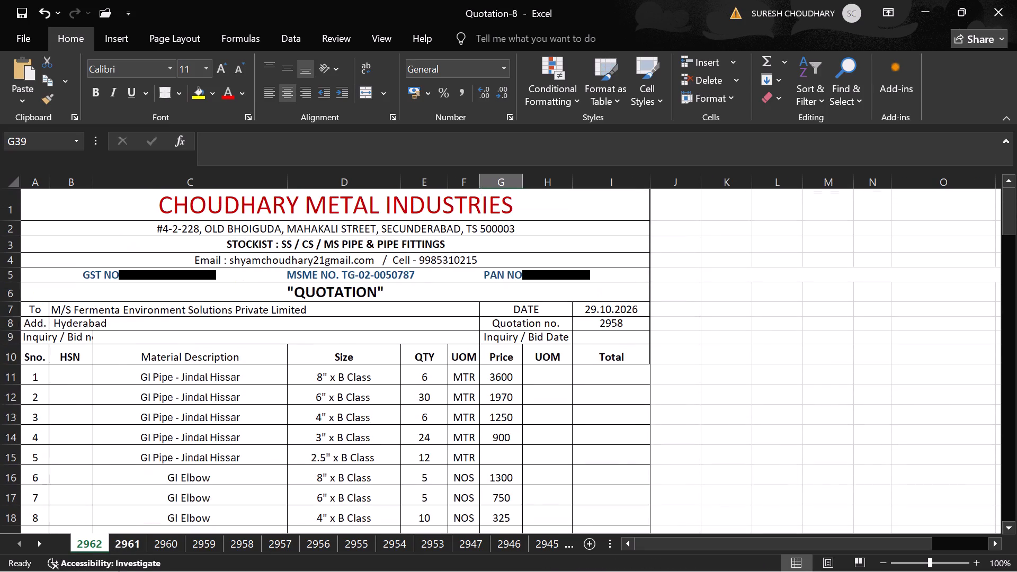
pyautogui.tripleClick(626, 326)
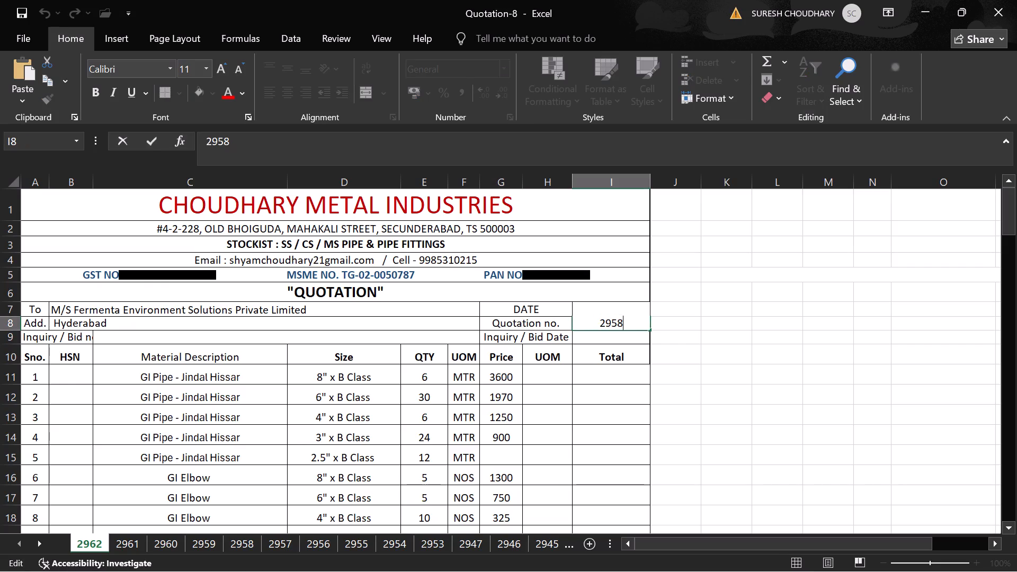
pyautogui.press('BackSpace')
pyautogui.press('BackSpace')
pyautogui.press('BackSpace')
pyautogui.press('BackSpace')
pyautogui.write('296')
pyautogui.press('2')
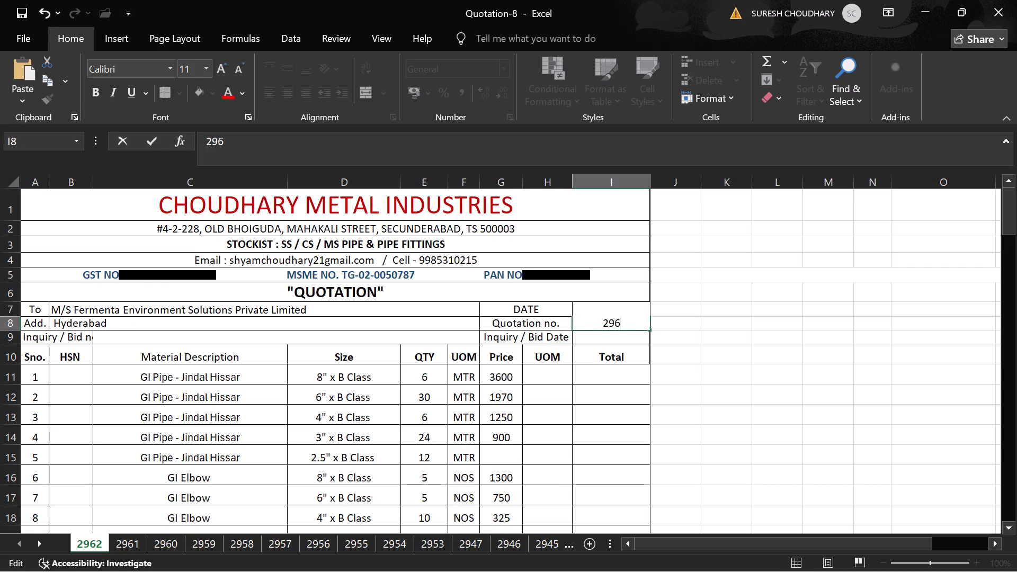
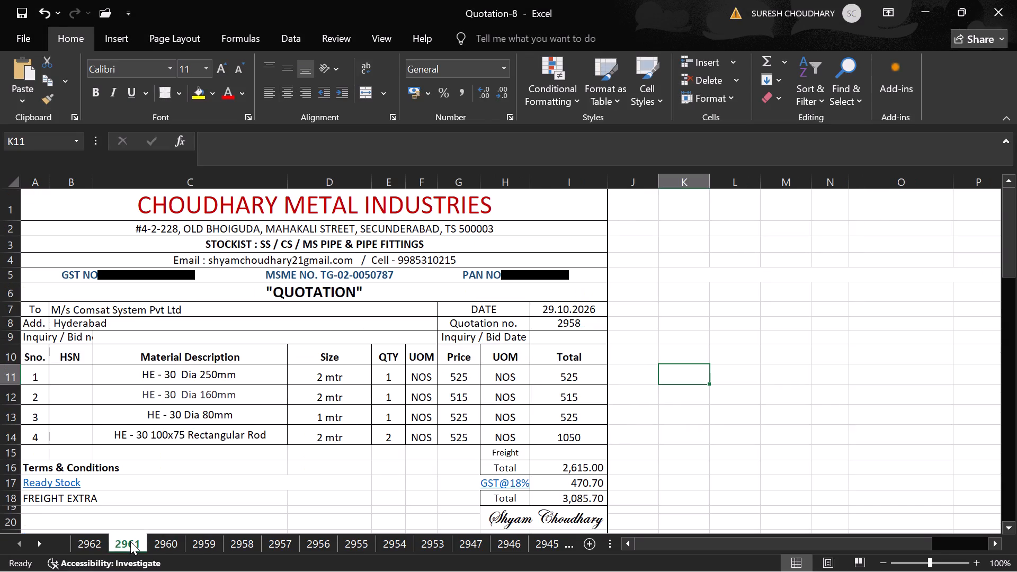
# Compare quotation sheets 2961 and 2958, and check the neighbouring sheet 2957 for its customer, quotation number and item rows.
pyautogui.click(235, 541)
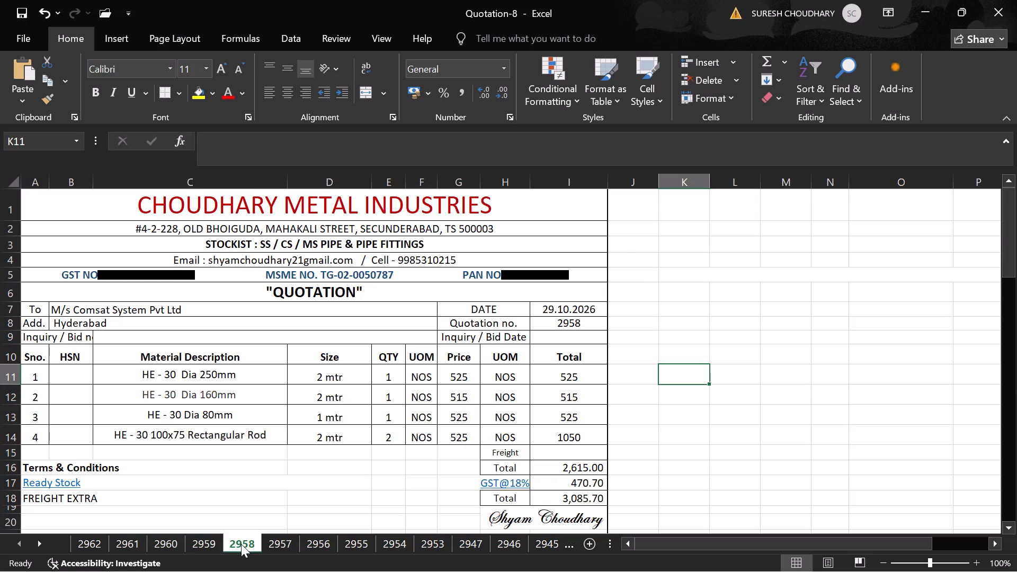
pyautogui.click(125, 543)
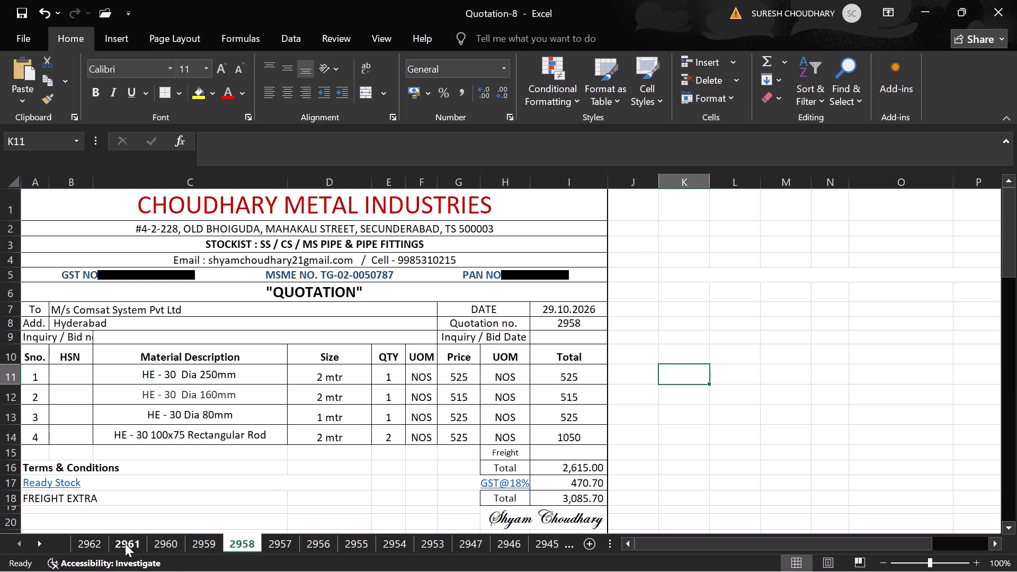
pyautogui.doubleClick(125, 543)
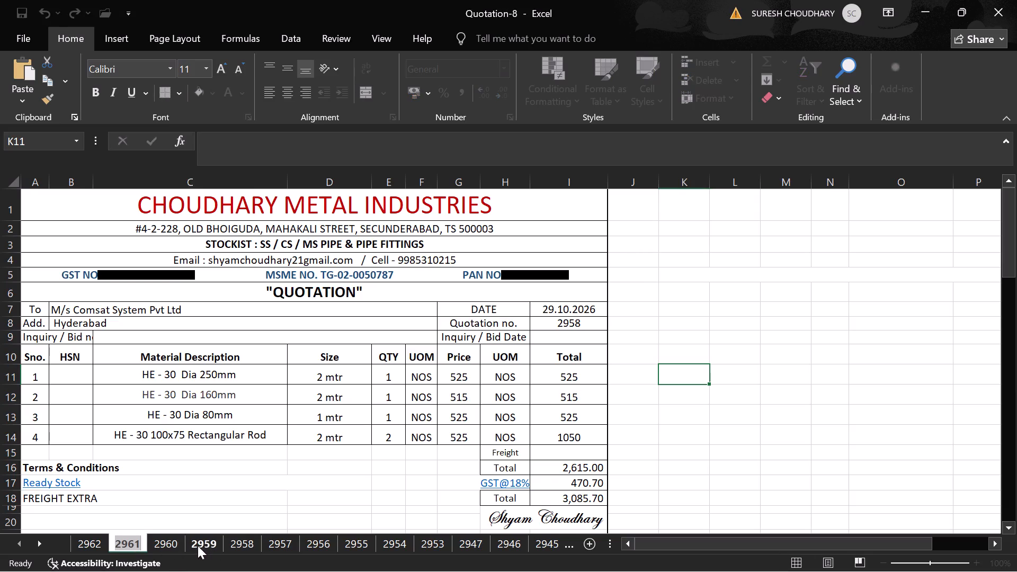
pyautogui.click(242, 547)
pyautogui.doubleClick(240, 547)
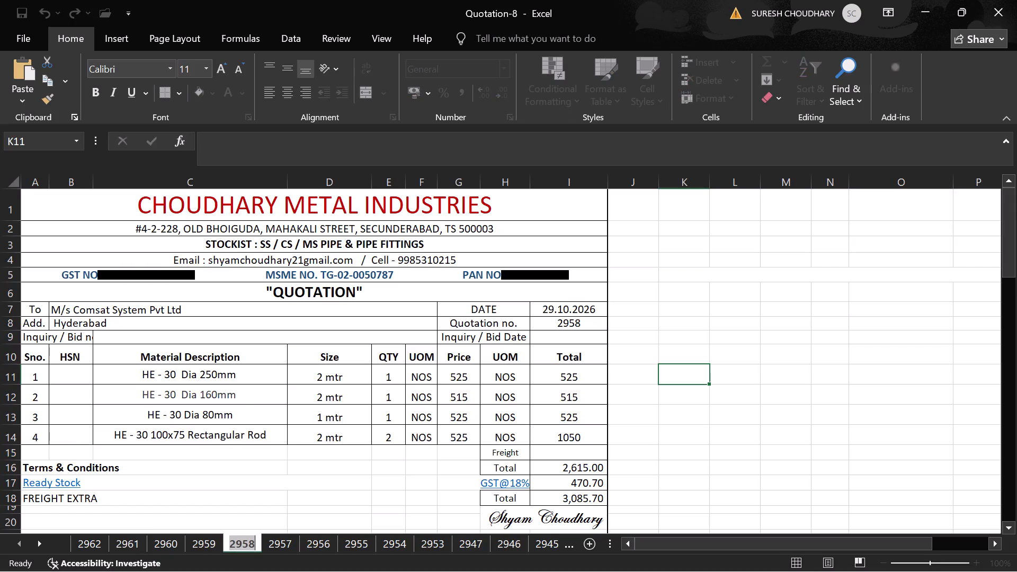
pyautogui.click(278, 541)
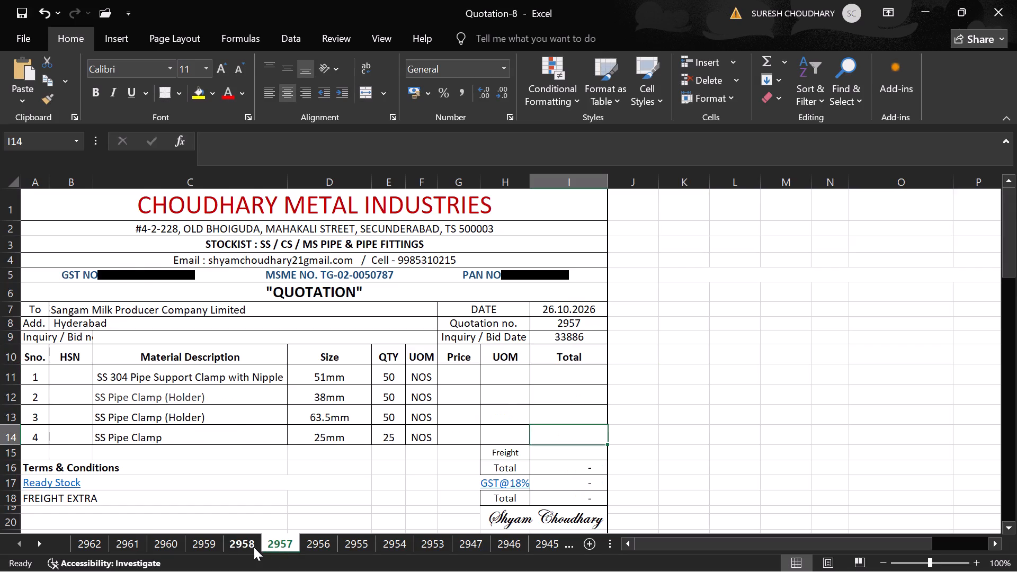
# Check sheet 2961 against sheets 2958 and 2962, and delete the duplicate quotation sheet 2961 from the workbook.
pyautogui.click(236, 544)
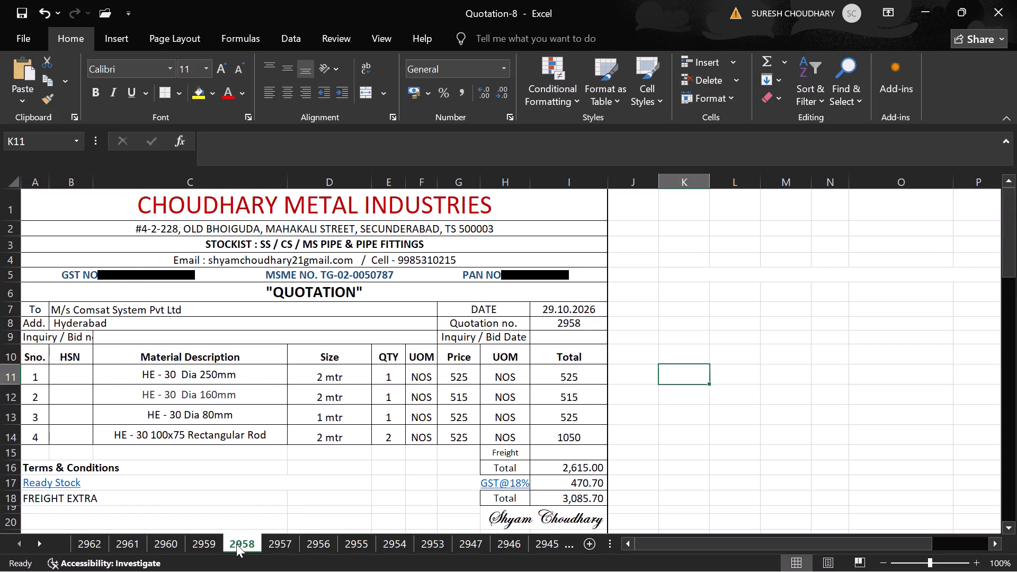
pyautogui.click(128, 544)
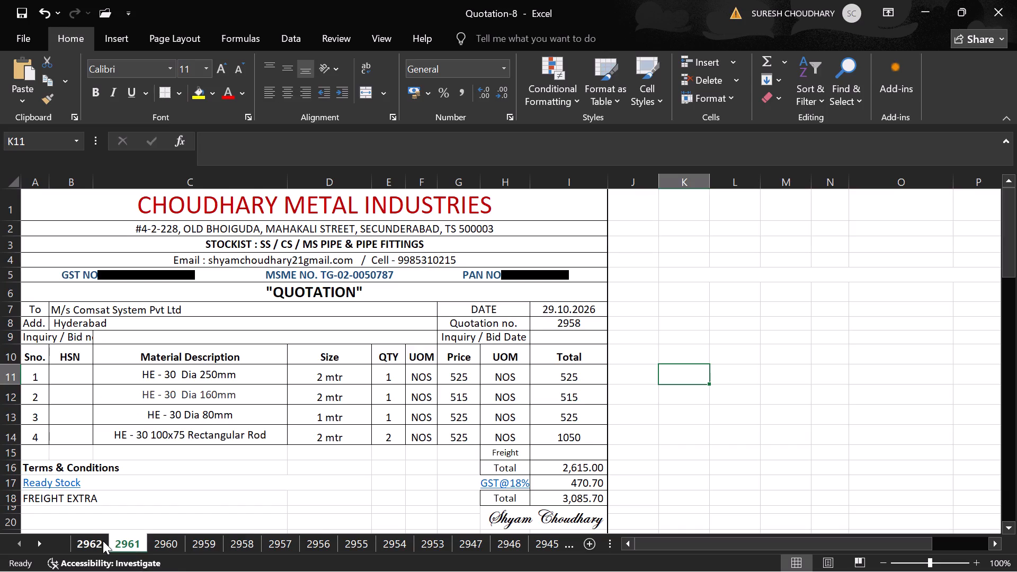
pyautogui.doubleClick(94, 540)
pyautogui.click(117, 541)
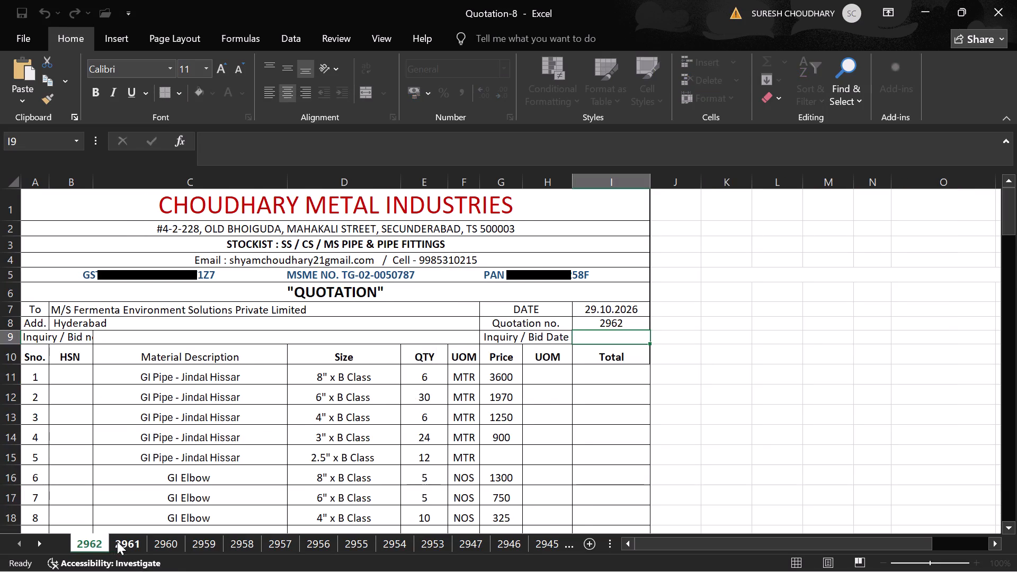
pyautogui.rightClick(121, 542)
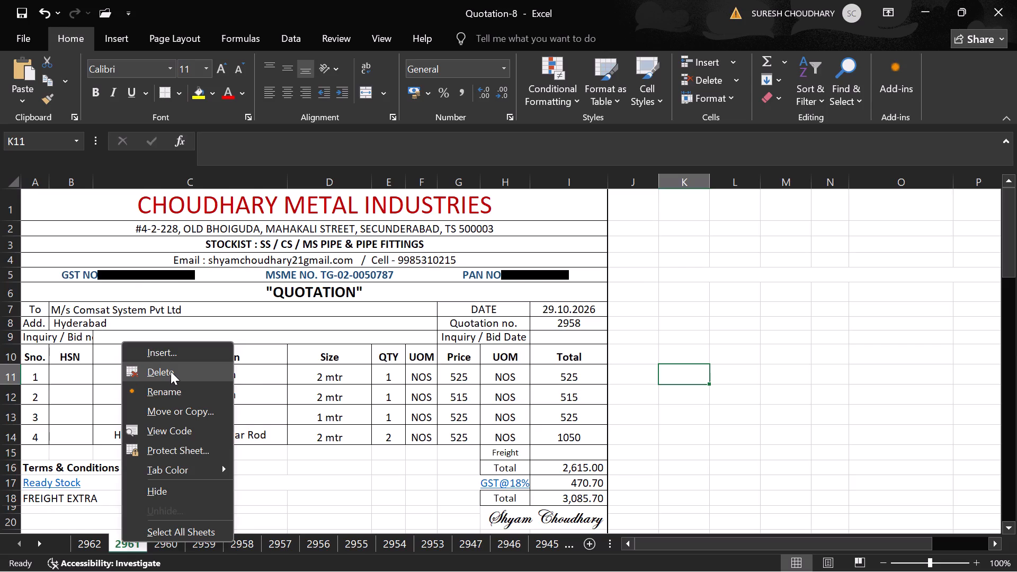
pyautogui.click(171, 371)
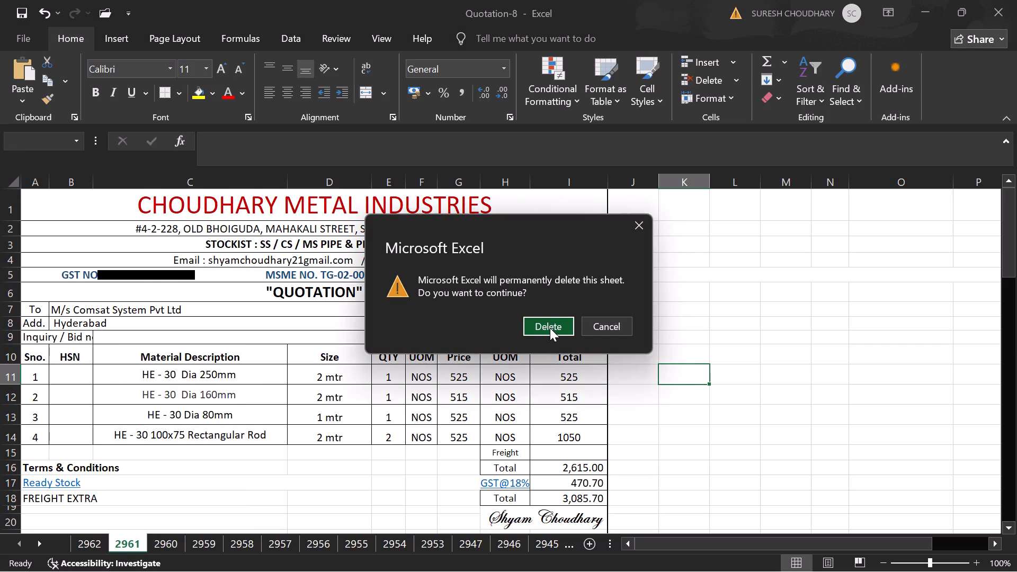
# Complete the permanent deletion of the duplicate quotation sheet 2961 from the workbook.
pyautogui.click(550, 328)
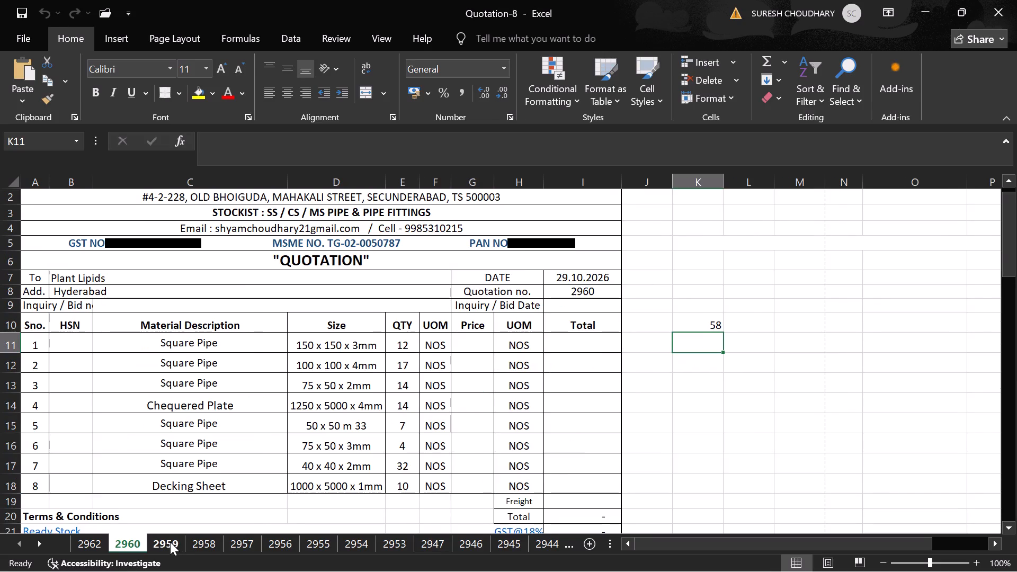
# Check the remaining M/s Comsat System Pvt Ltd quotation on sheet 2958, from its header down to the totals.
pyautogui.click(201, 544)
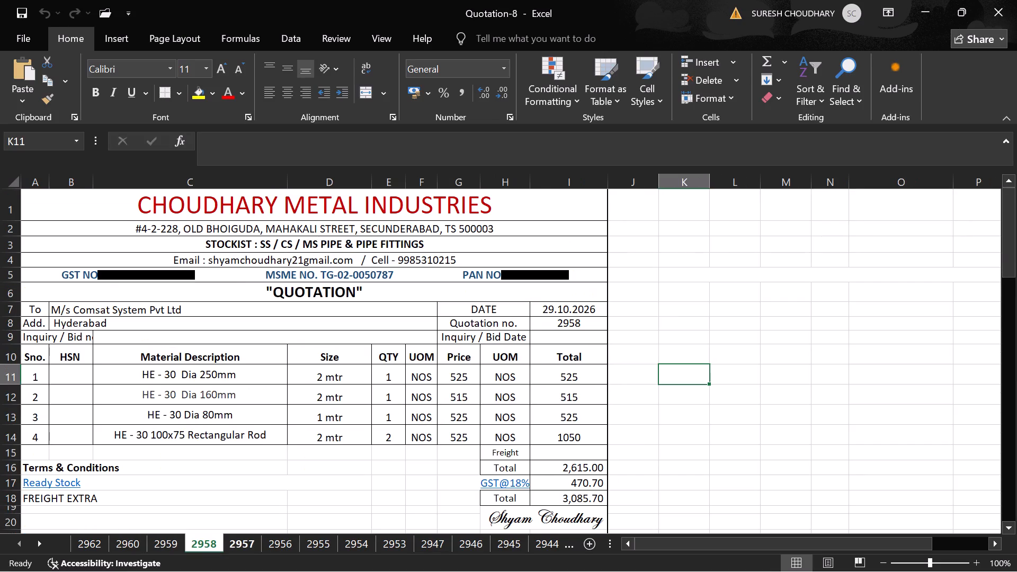
pyautogui.scroll(-1, 387, 426)
pyautogui.scroll(2, 388, 426)
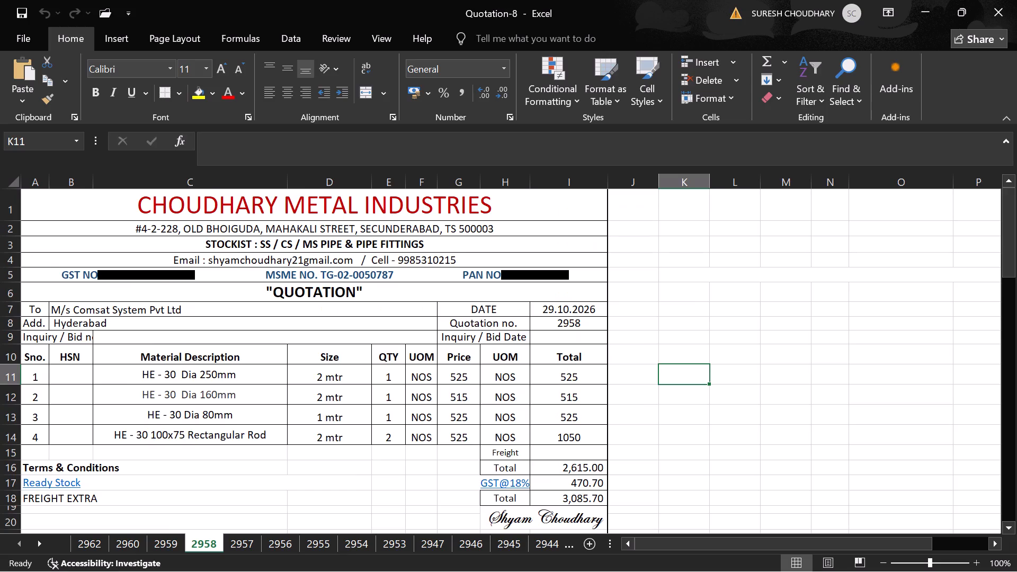
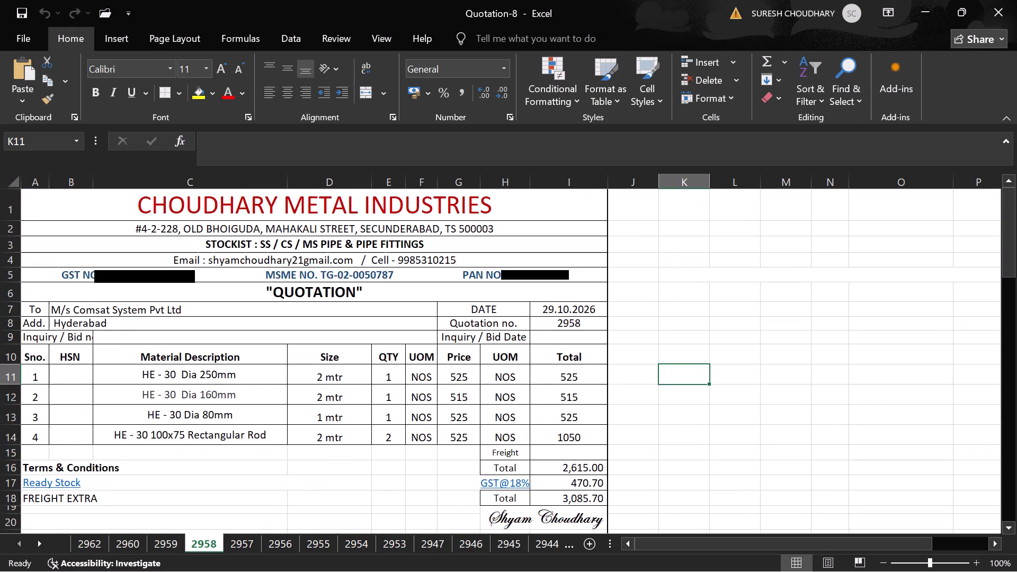
# Open the print preview for quotation sheet 2958, addressed to M/s Comsat System Pvt Ltd.
pyautogui.scroll(1, 370, 431)
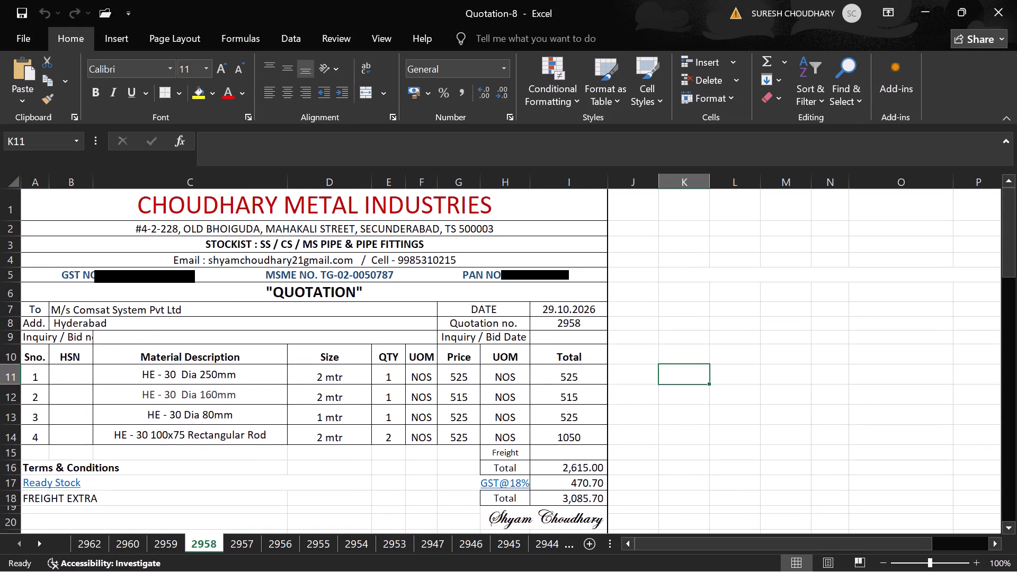
pyautogui.hotkey('ctrl', 'p')
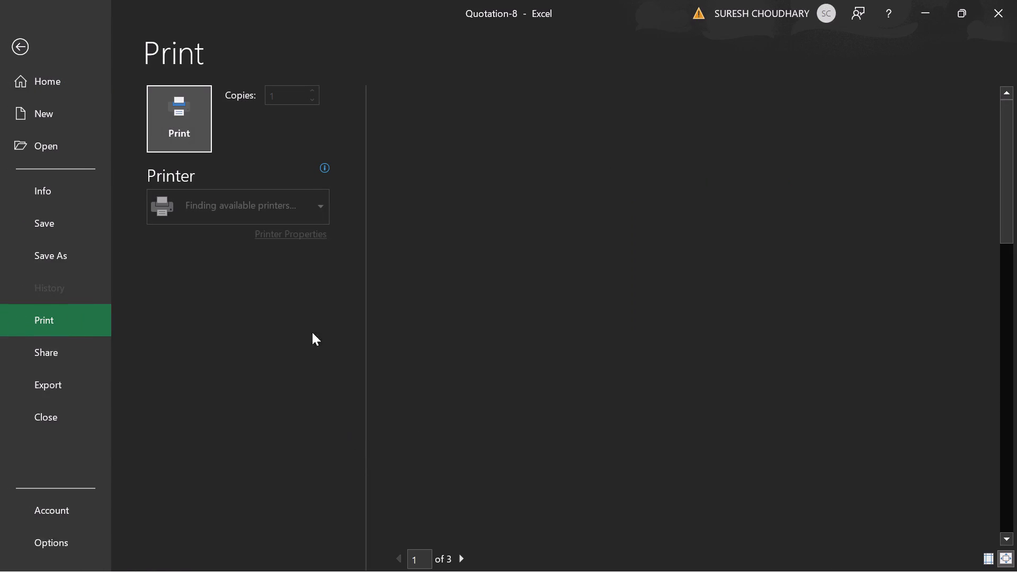
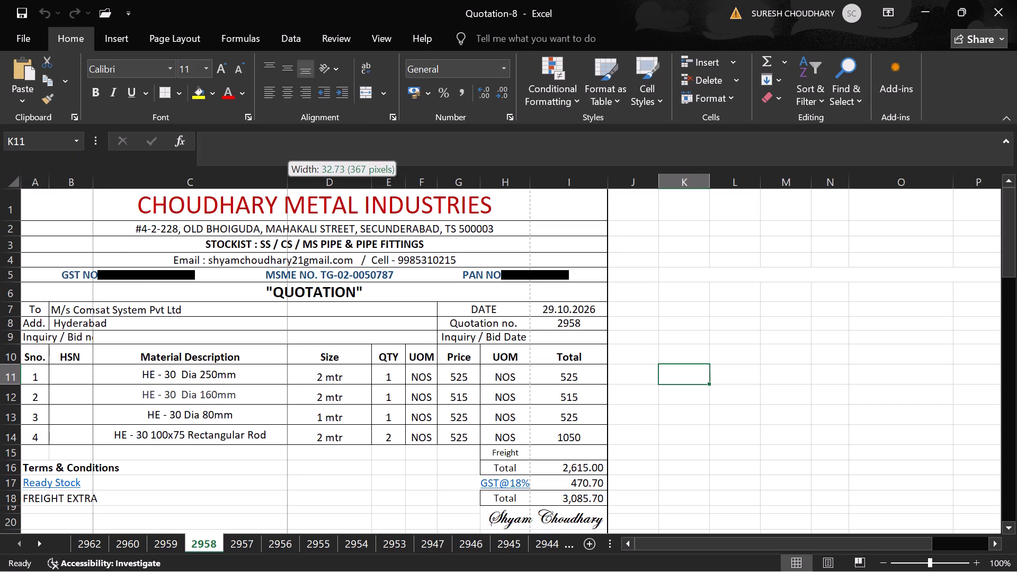
# Slightly narrow the Material Description, QTY and Size columns on sheet 2958 to fit the quotation within one printed page width.
pyautogui.moveTo(288, 187); pyautogui.dragTo(278, 190)
pyautogui.click(276, 189)
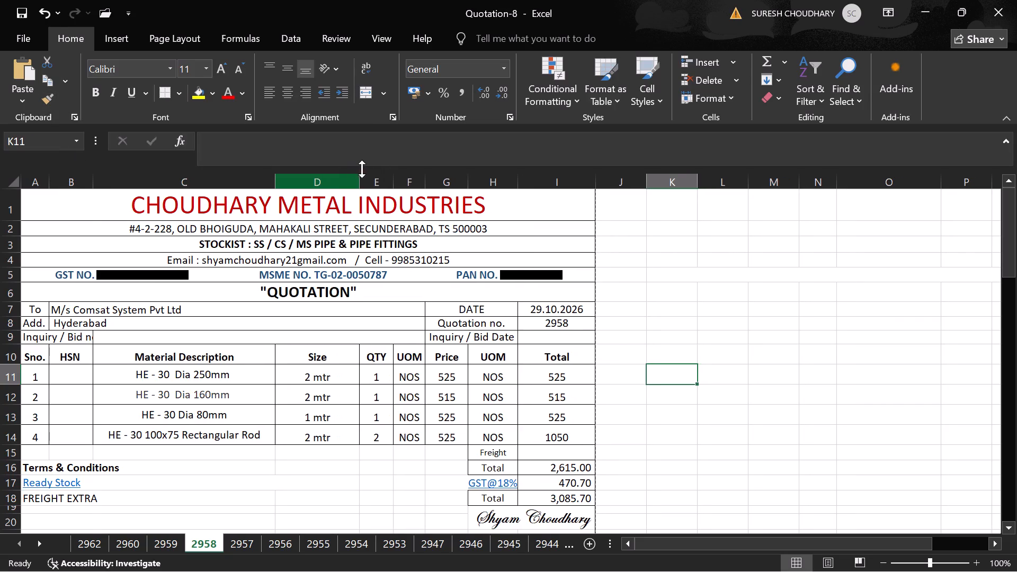
pyautogui.moveTo(392, 178); pyautogui.dragTo(389, 181)
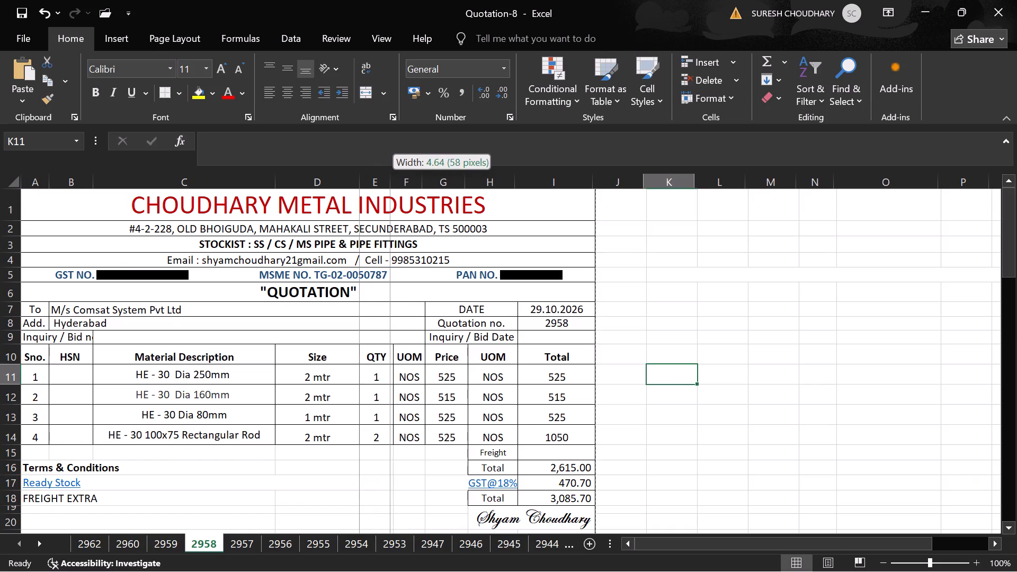
pyautogui.moveTo(389, 181); pyautogui.dragTo(387, 182)
pyautogui.click(384, 181)
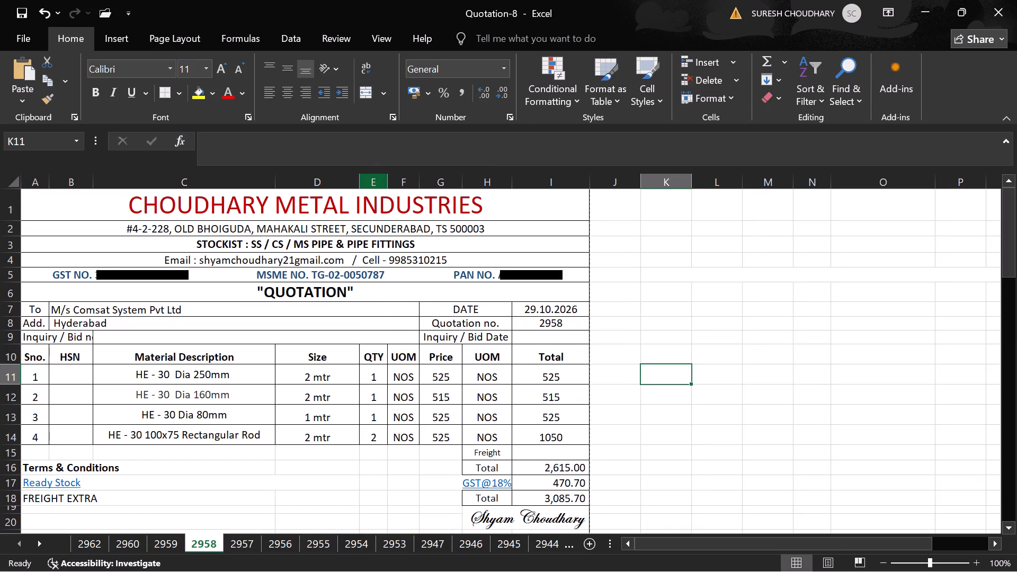
pyautogui.moveTo(359, 181); pyautogui.dragTo(356, 185)
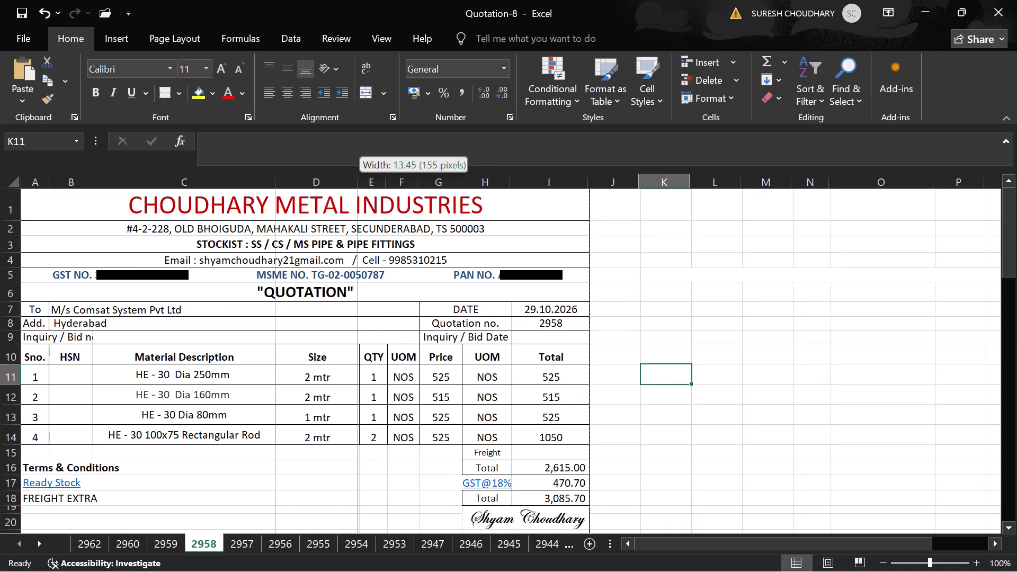
pyautogui.moveTo(356, 185); pyautogui.dragTo(351, 191)
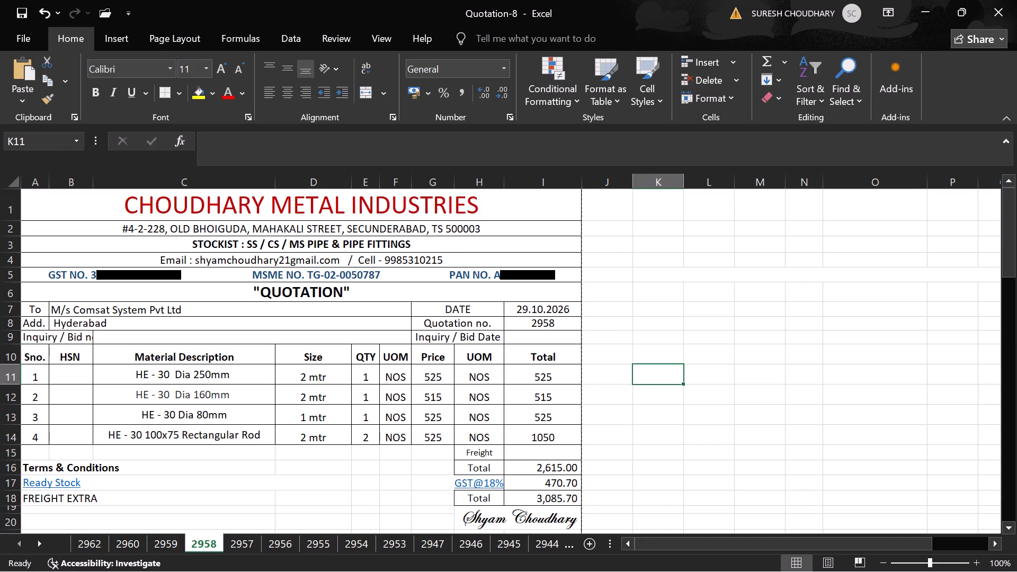
# Save the Quotation-8 workbook.
pyautogui.hotkey('ctrl', 's')
# Print one copy of quotation sheet 2958 with Microsoft Print to PDF as the printer.
pyautogui.hotkey('ctrl', 'p')
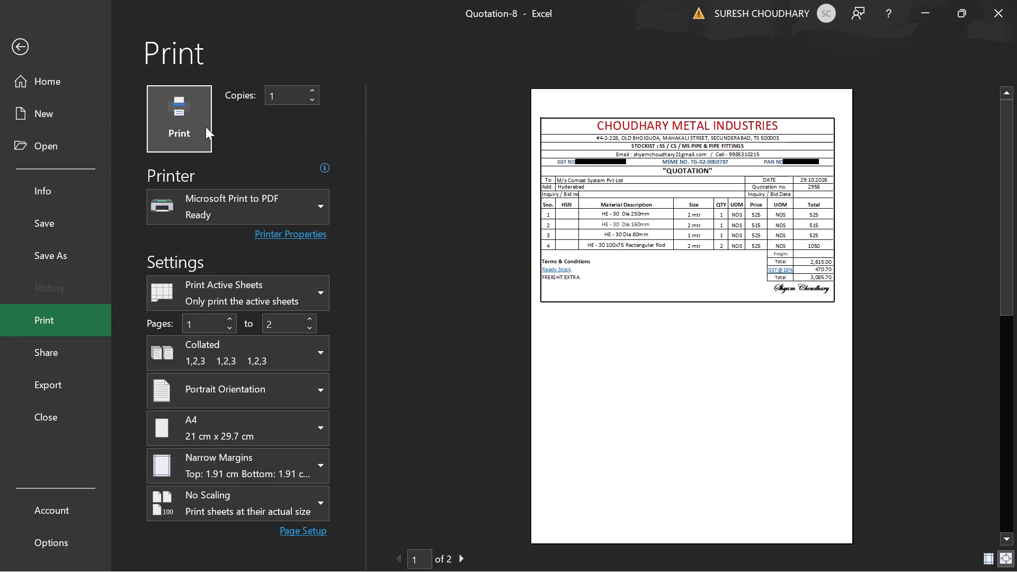
pyautogui.click(284, 202)
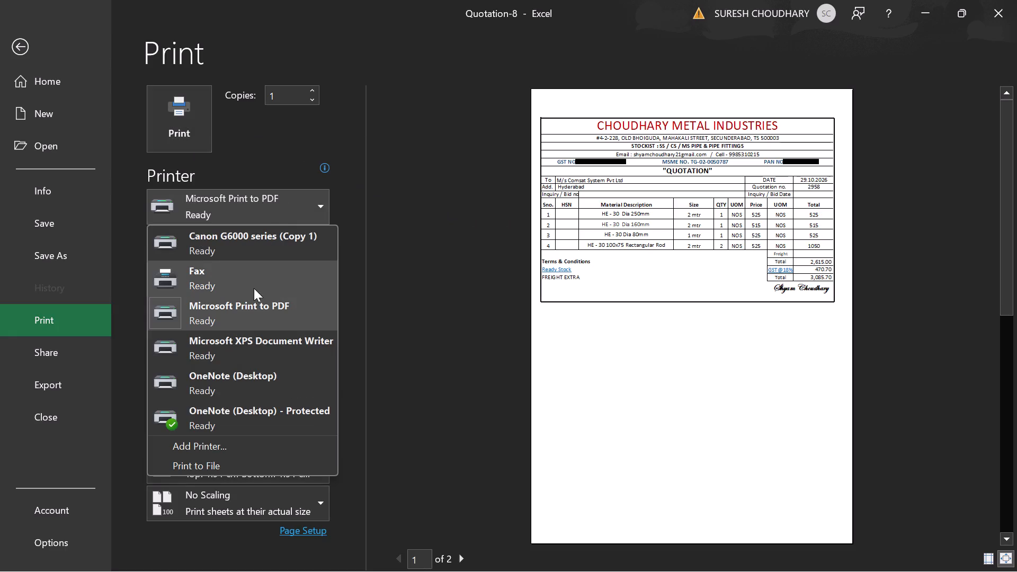
pyautogui.click(245, 307)
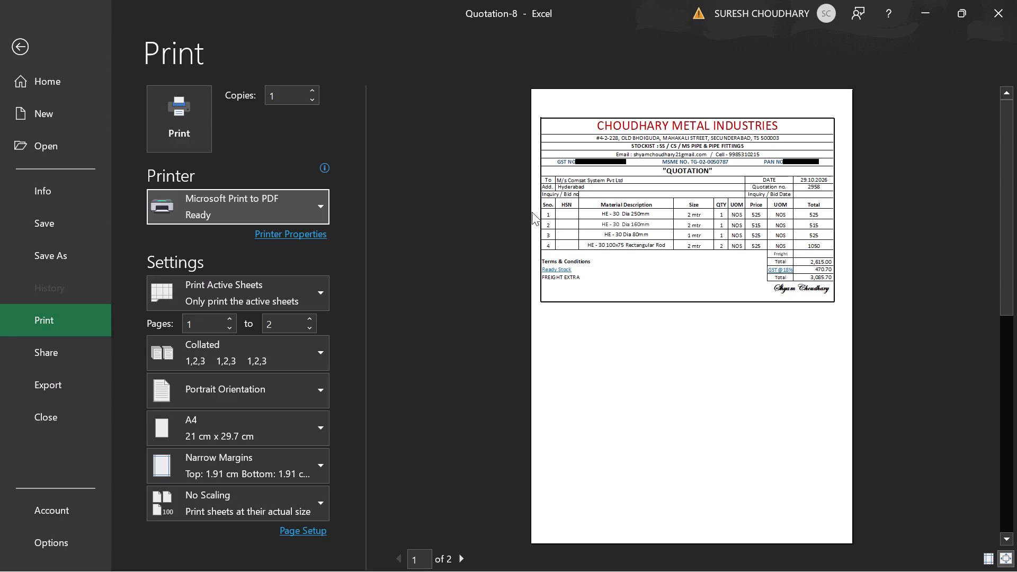
pyautogui.click(182, 119)
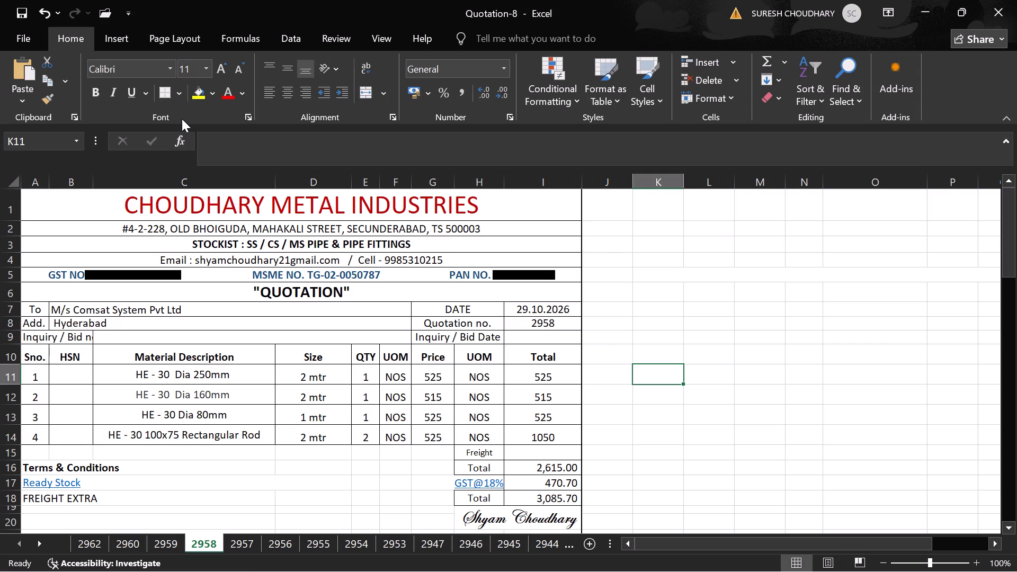
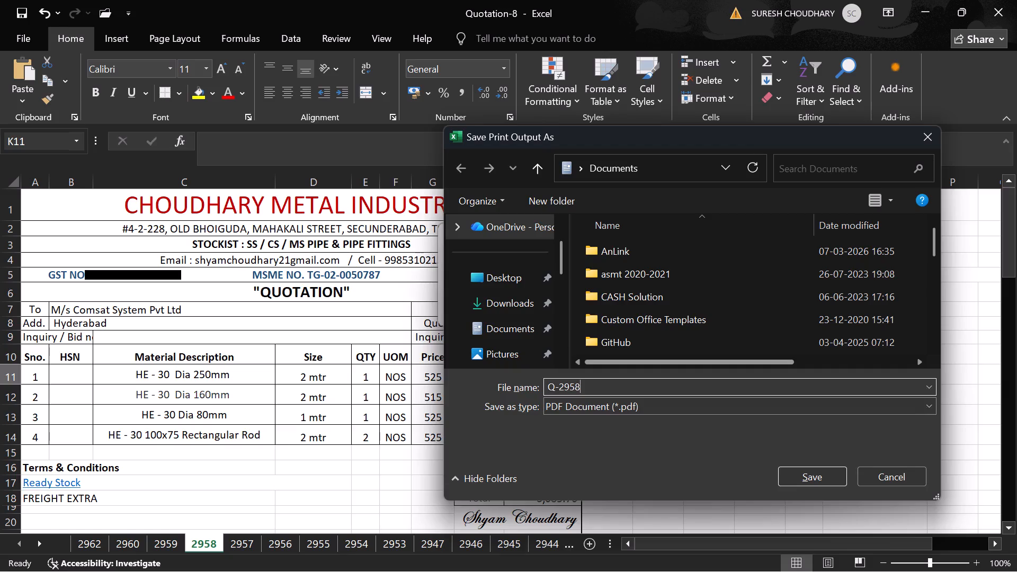
# Save the print output of quotation sheet 2958 as the PDF document Q-2958 in the Documents folder.
pyautogui.press('Return')
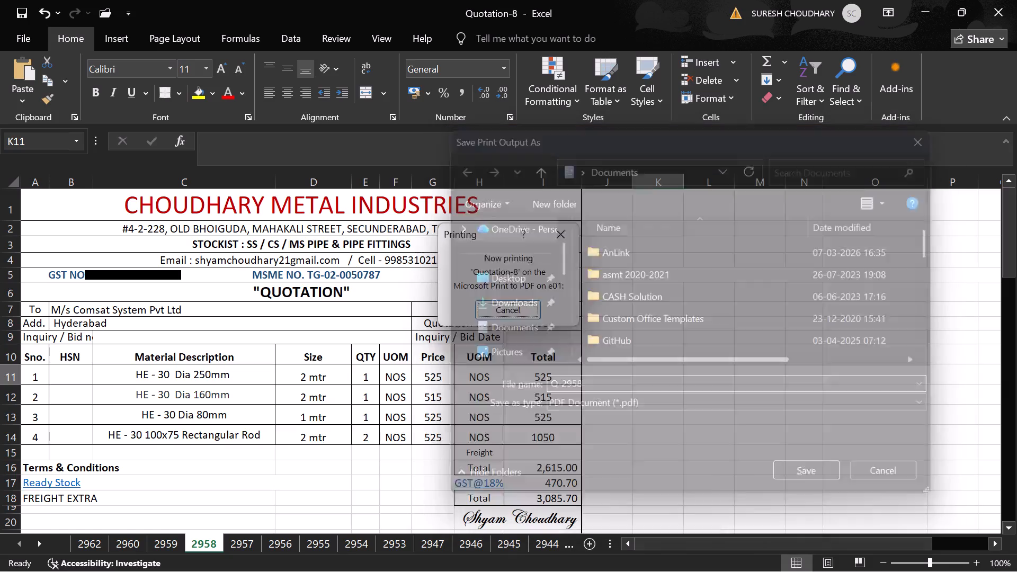
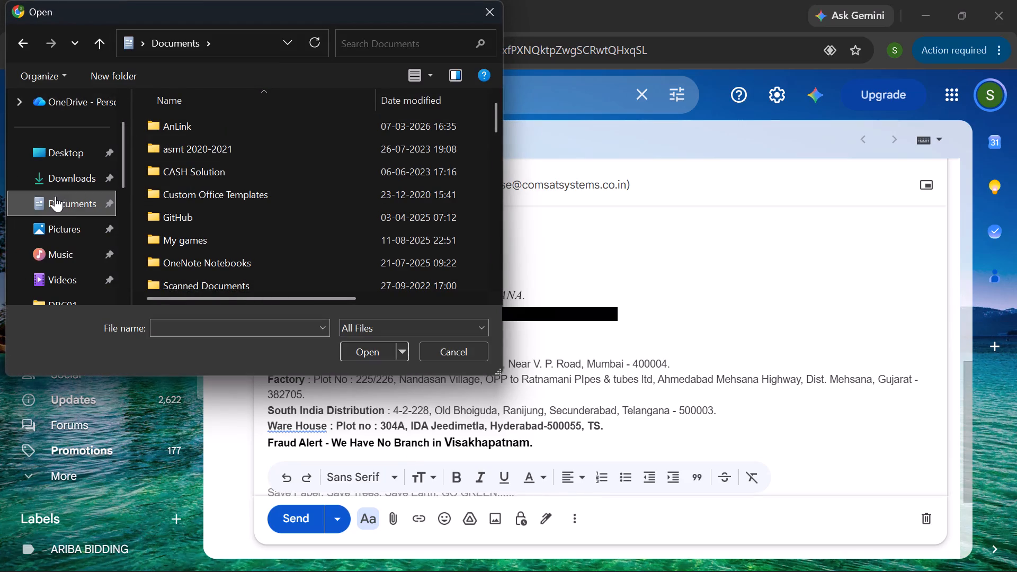
# Open the Documents folder for choosing the email attachment and sort its files by size, largest first.
pyautogui.click(63, 202)
pyautogui.doubleClick(69, 202)
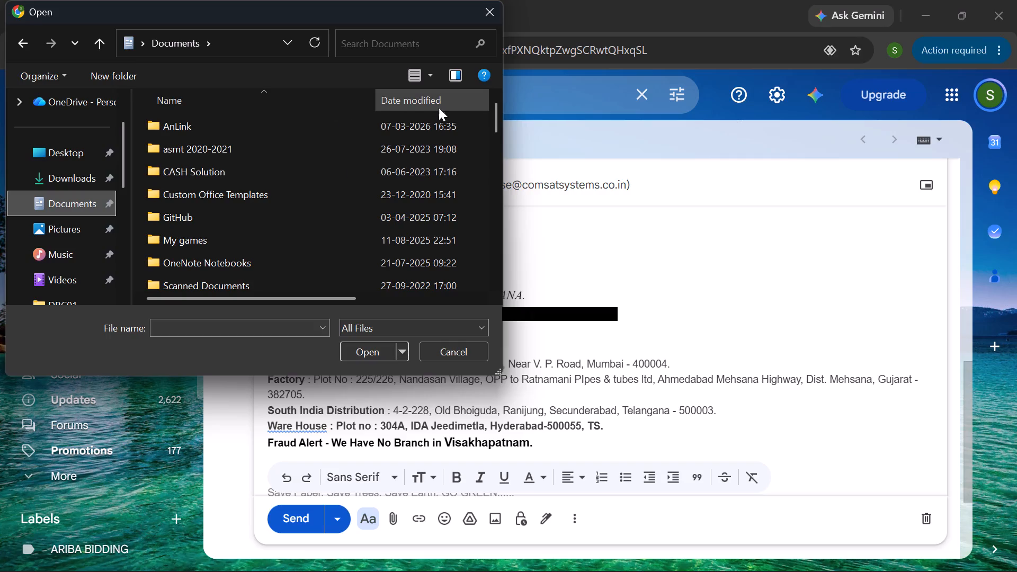
pyautogui.scroll(-2, 204, 179)
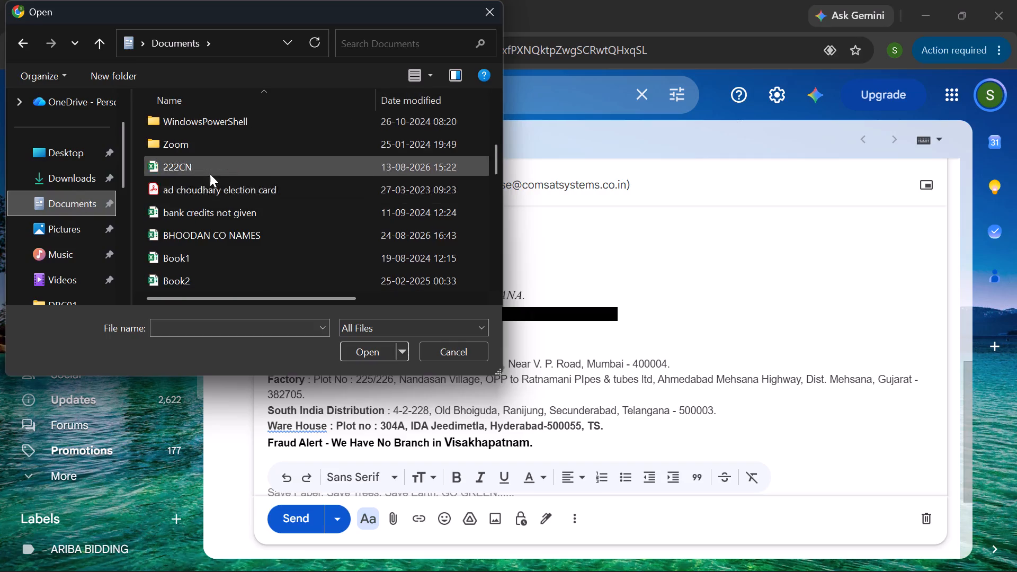
pyautogui.scroll(2, 210, 174)
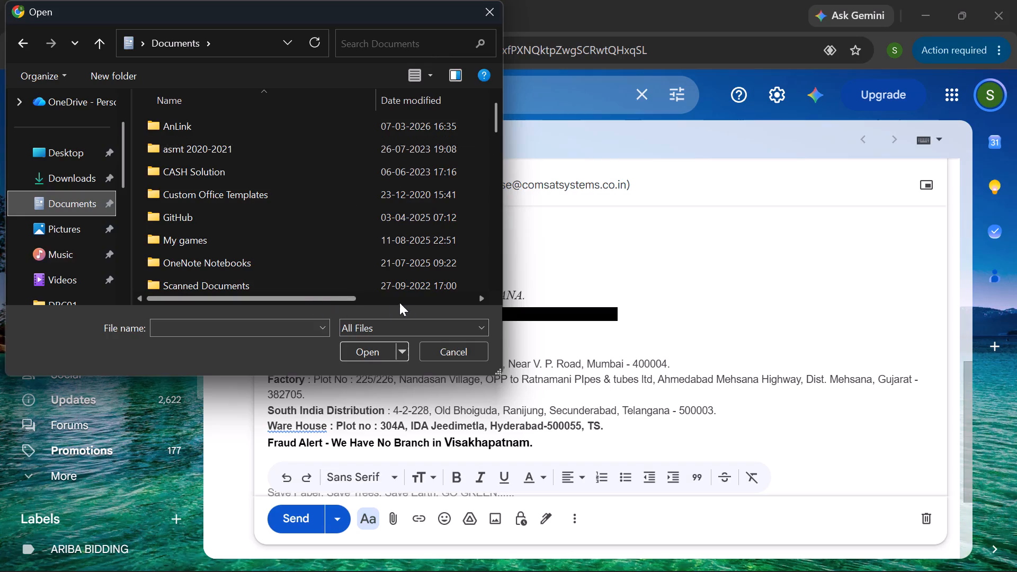
pyautogui.moveTo(313, 297); pyautogui.dragTo(491, 304)
pyautogui.click(437, 99)
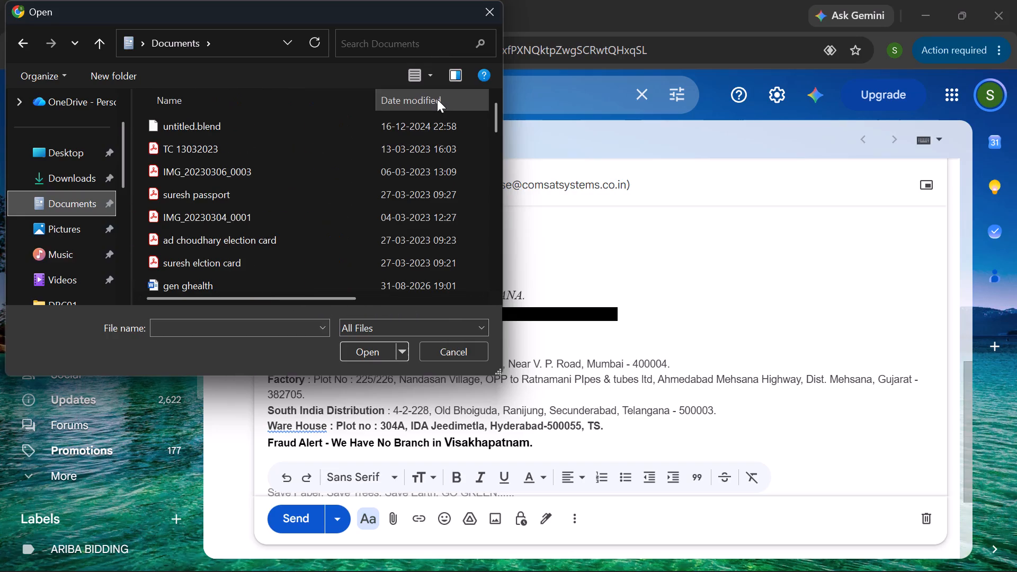
pyautogui.moveTo(326, 296); pyautogui.dragTo(459, 306)
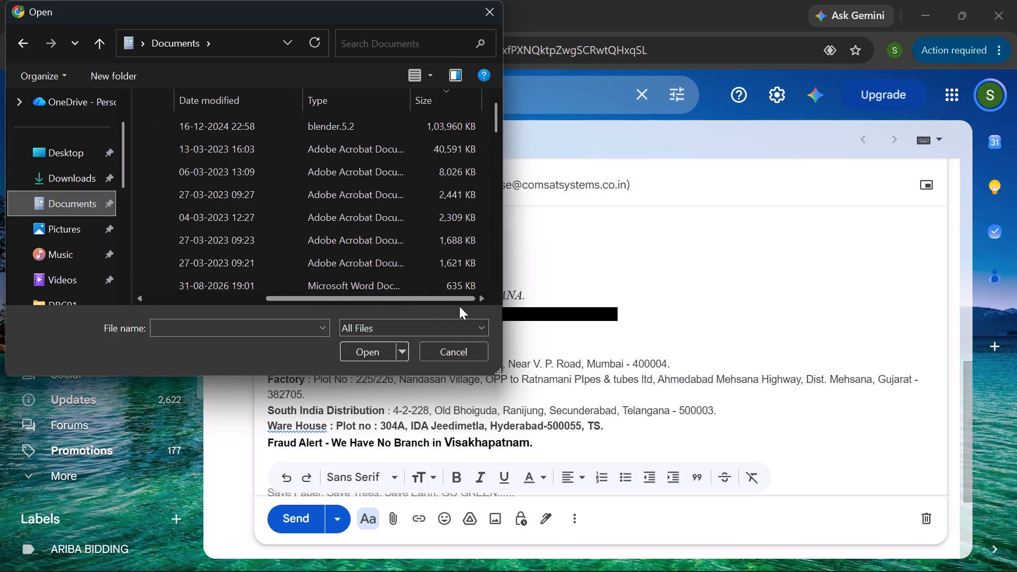
pyautogui.moveTo(459, 306); pyautogui.dragTo(461, 306)
pyautogui.rightClick(436, 102)
pyautogui.rightClick(436, 102)
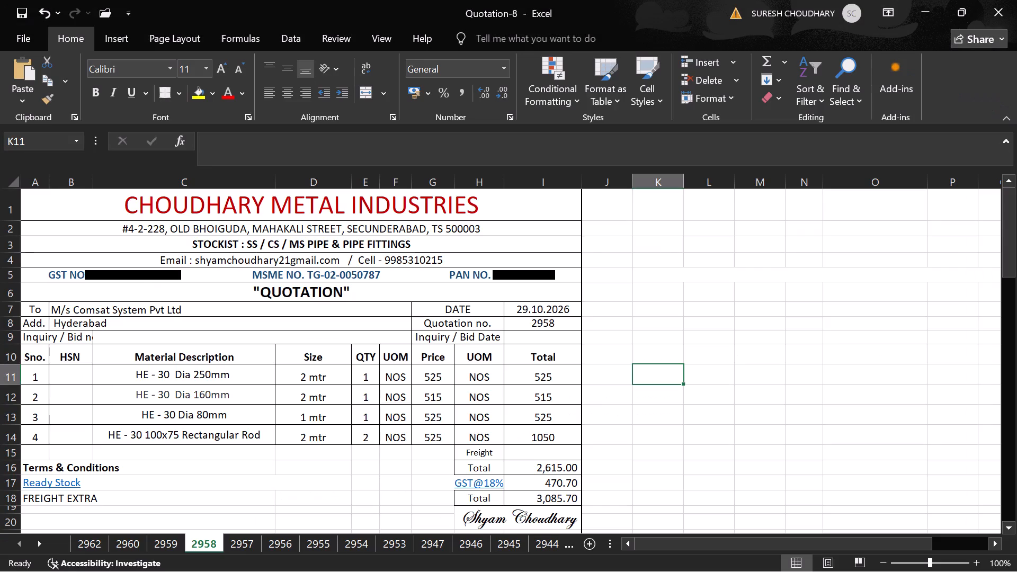
pyautogui.hotkey('alt', 'Tab')
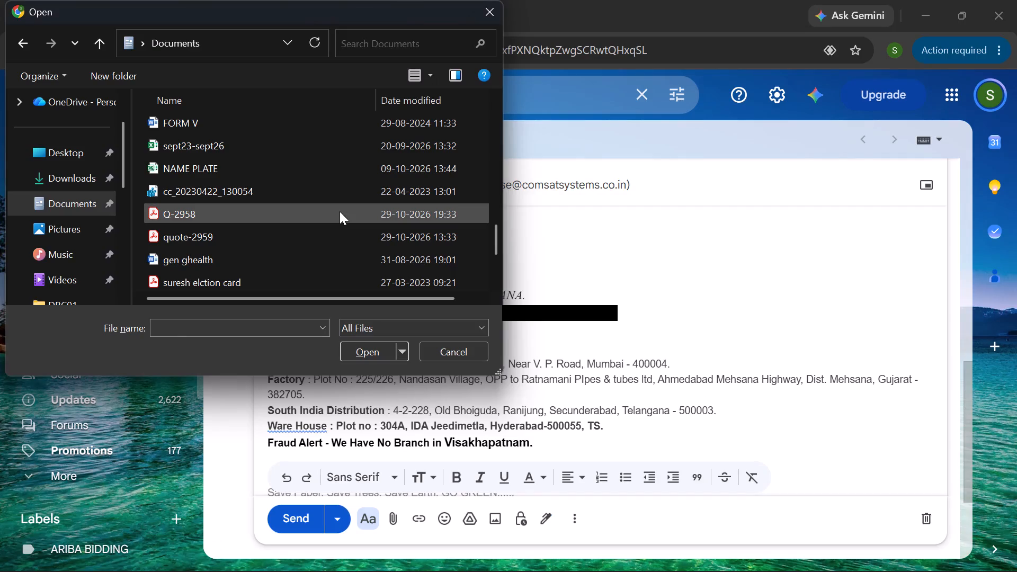
pyautogui.click(340, 211)
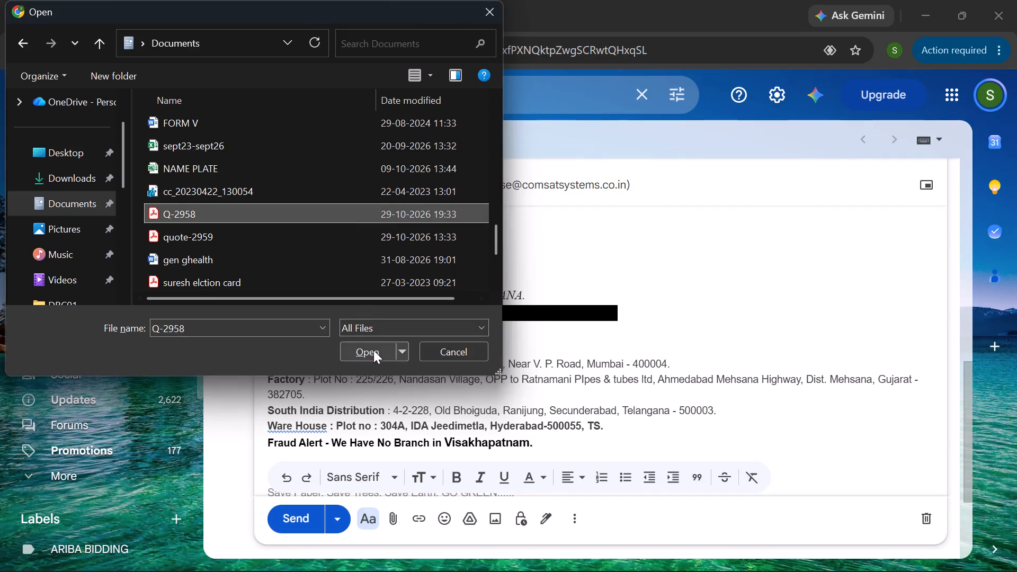
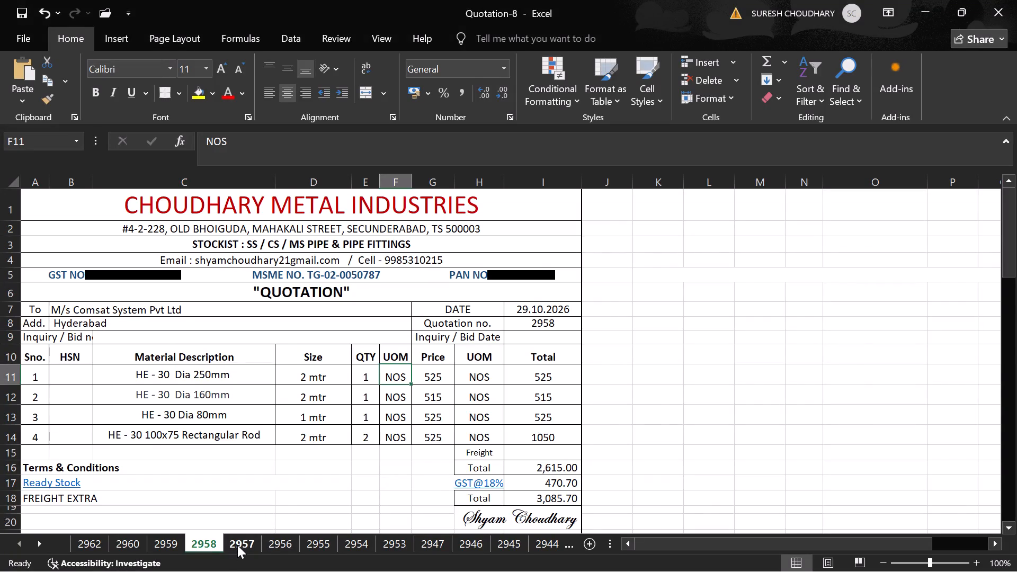
# Switch to quotation sheet 2956 and open its sheet name for editing.
pyautogui.doubleClick(277, 545)
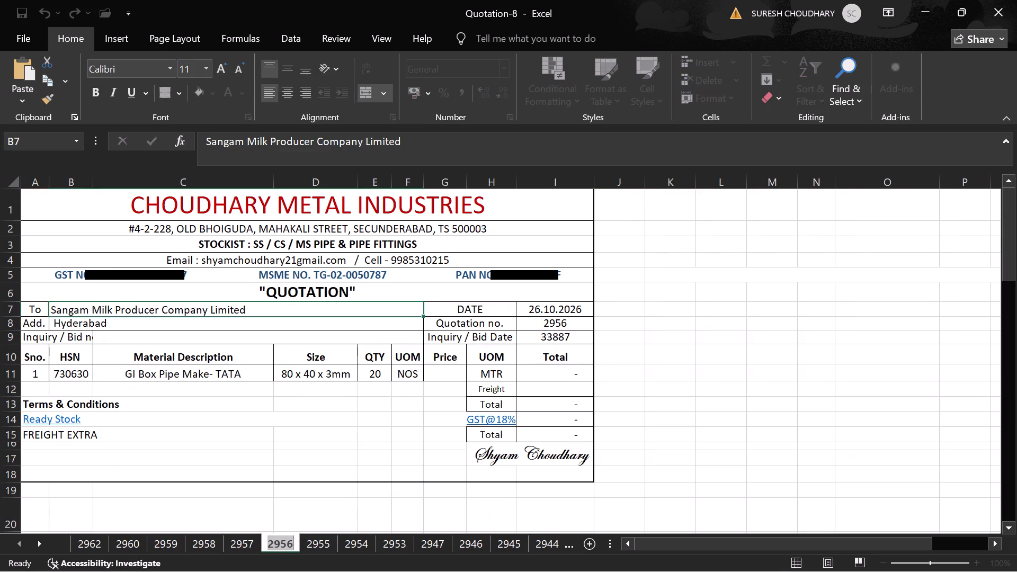
# On quotation sheet 2958, set the quantity UOM of all four items to KGS.
pyautogui.click(209, 542)
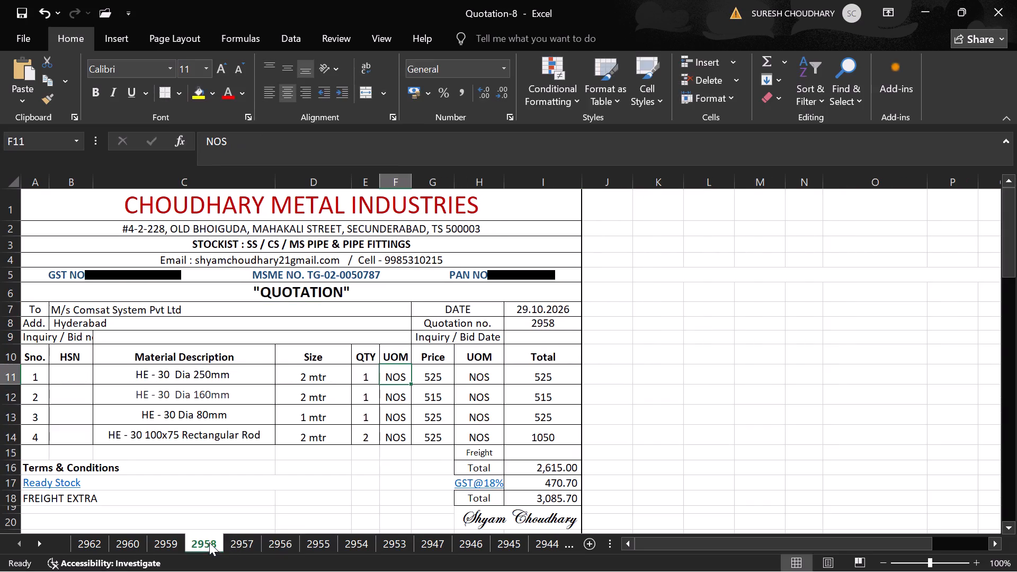
pyautogui.click(402, 374)
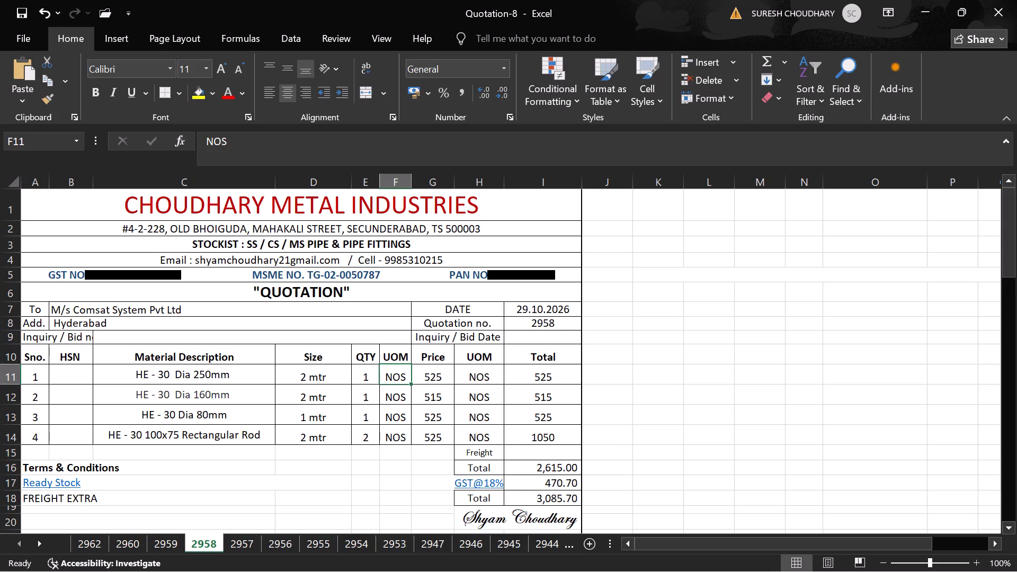
pyautogui.write('KGS')
pyautogui.press('Return')
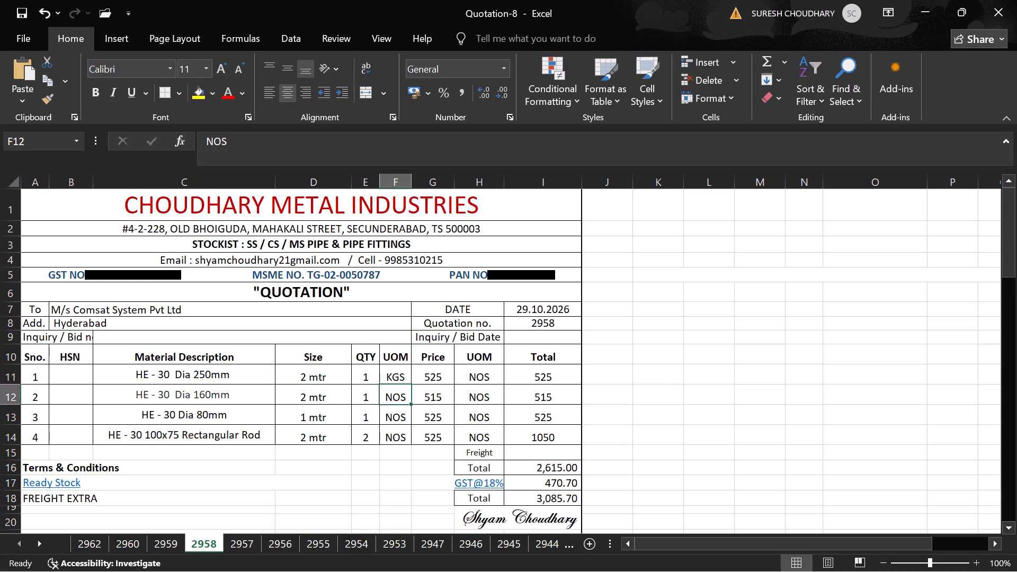
pyautogui.write('KGS')
pyautogui.press('Return')
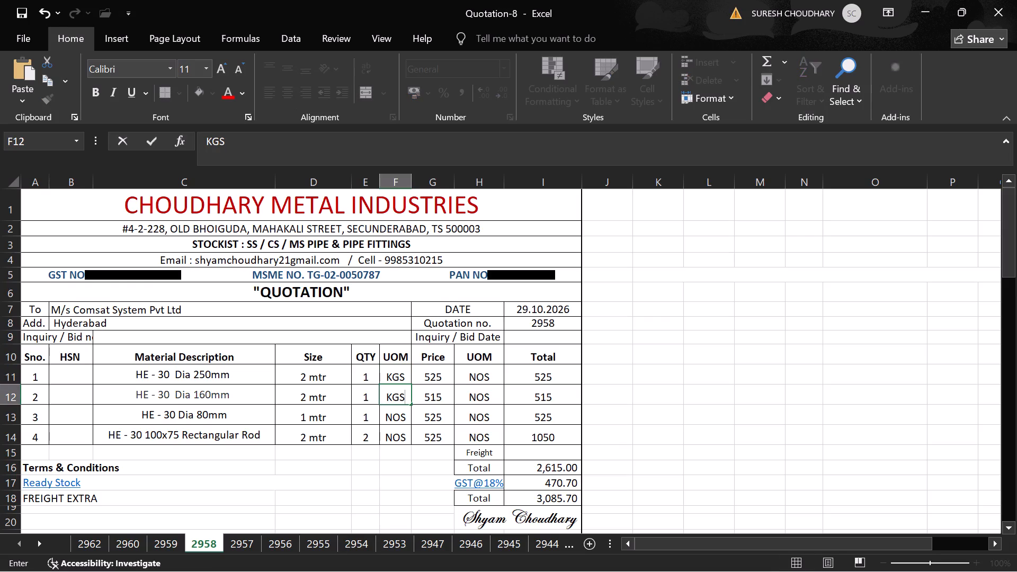
pyautogui.hotkey('shift', 'k')
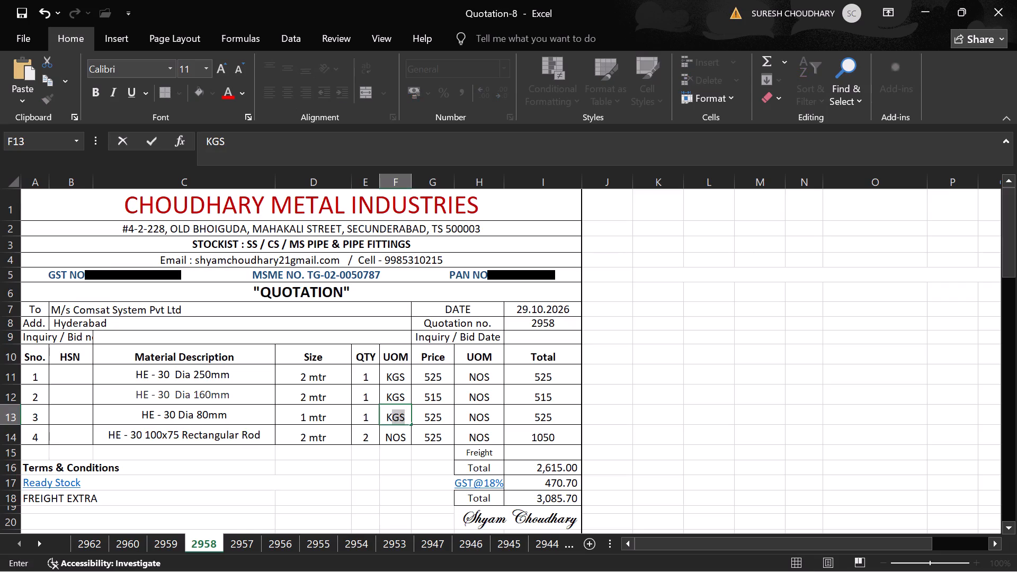
pyautogui.press('Down')
pyautogui.hotkey('shift', 'k')
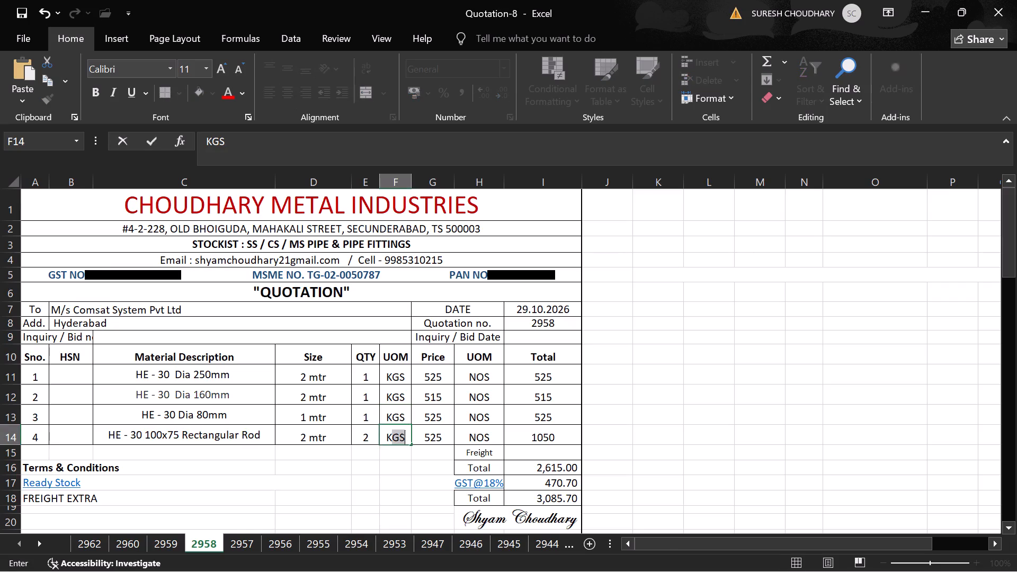
pyautogui.press('Down')
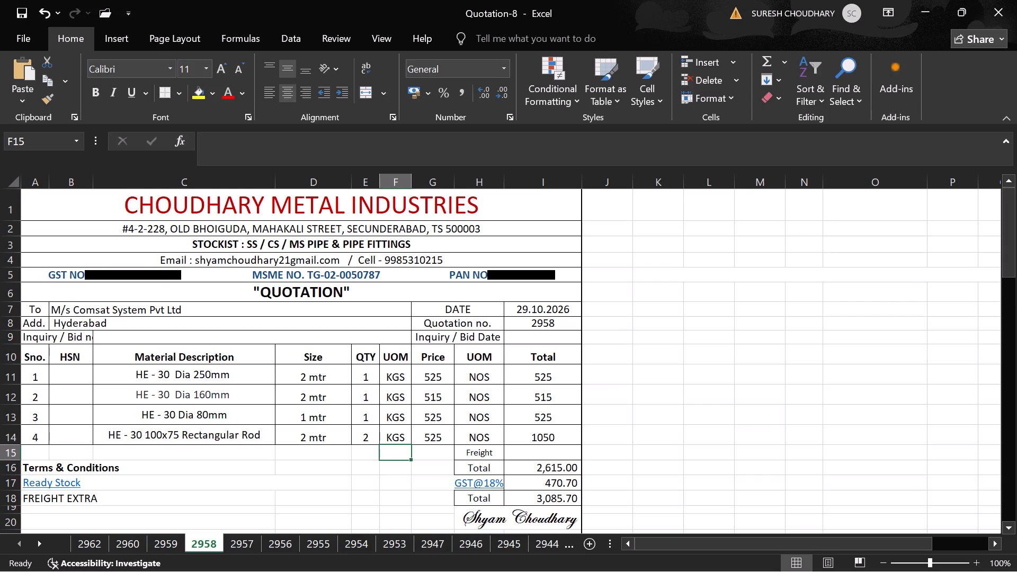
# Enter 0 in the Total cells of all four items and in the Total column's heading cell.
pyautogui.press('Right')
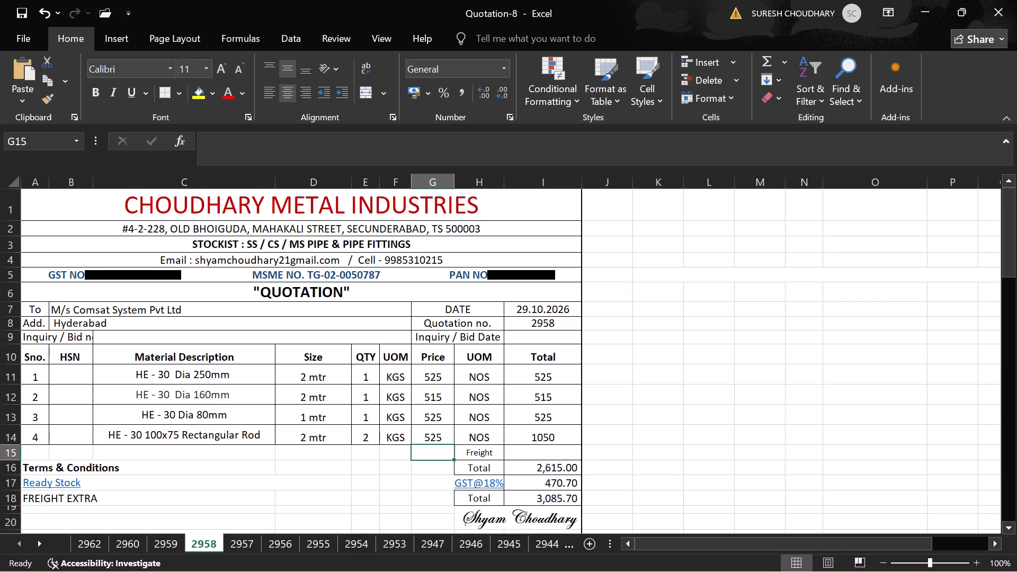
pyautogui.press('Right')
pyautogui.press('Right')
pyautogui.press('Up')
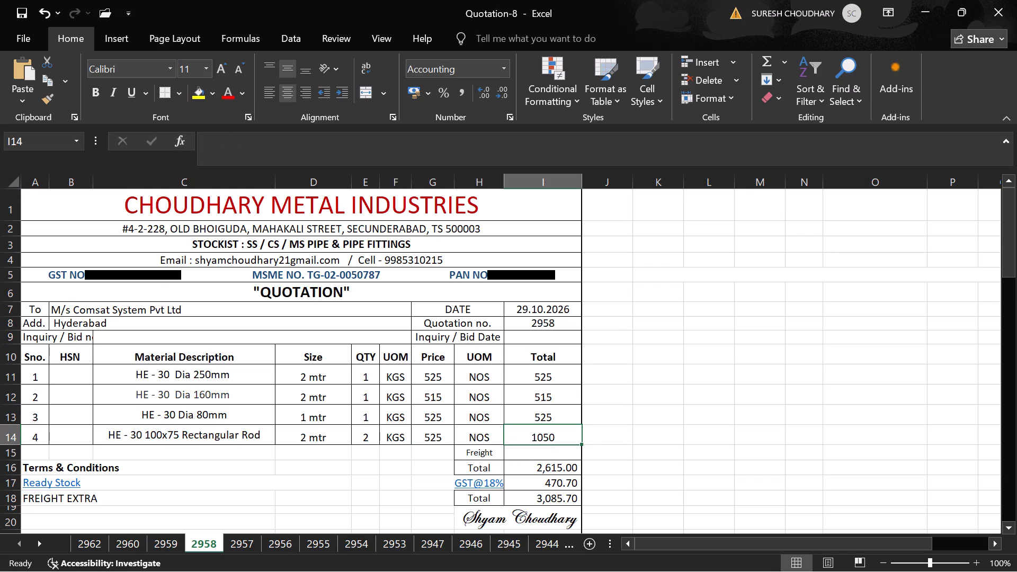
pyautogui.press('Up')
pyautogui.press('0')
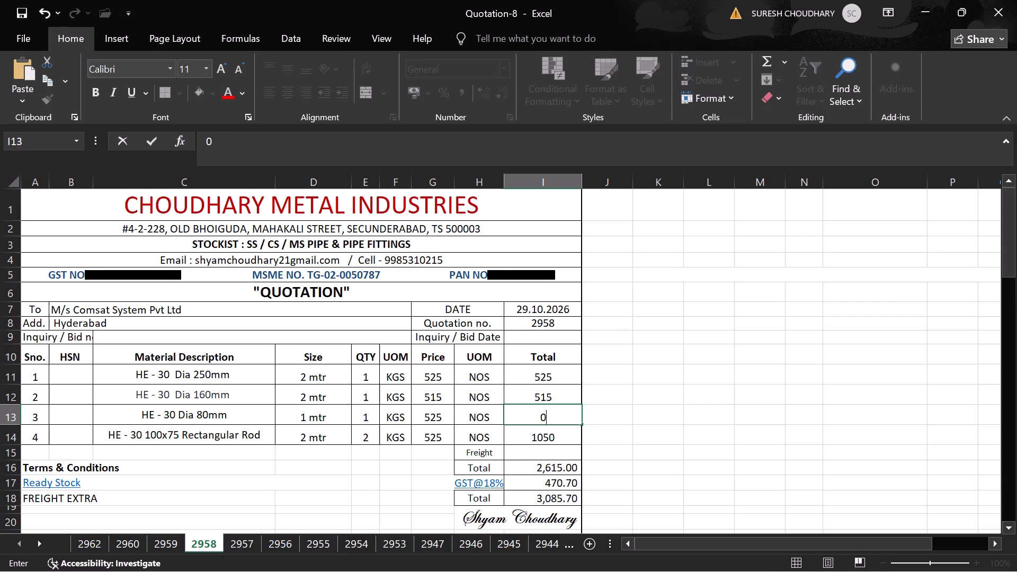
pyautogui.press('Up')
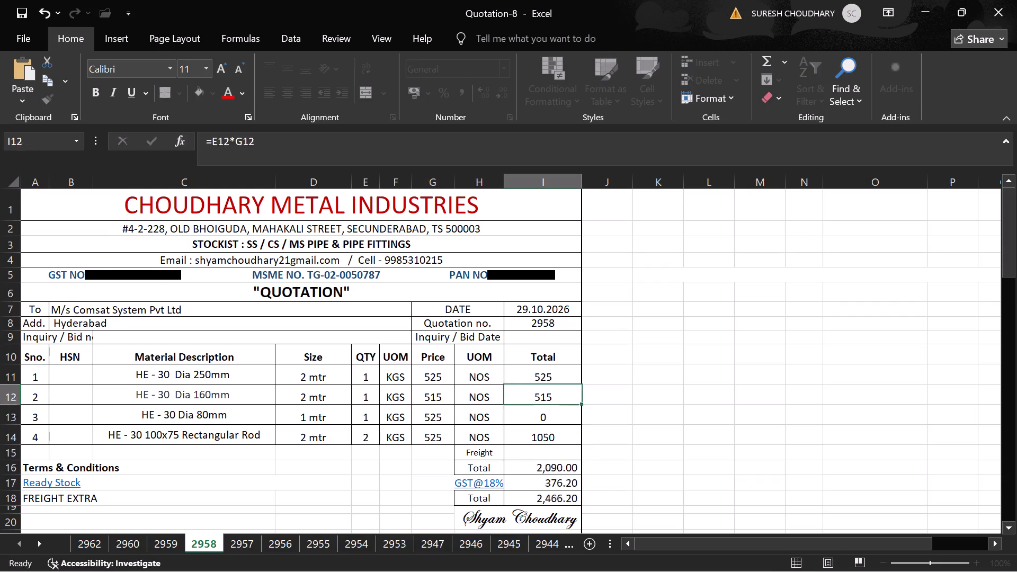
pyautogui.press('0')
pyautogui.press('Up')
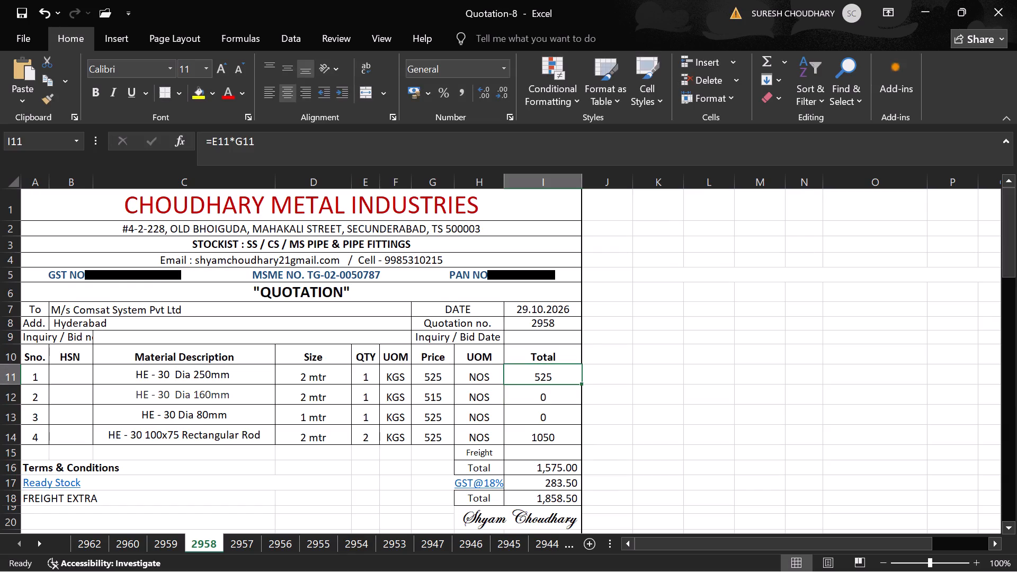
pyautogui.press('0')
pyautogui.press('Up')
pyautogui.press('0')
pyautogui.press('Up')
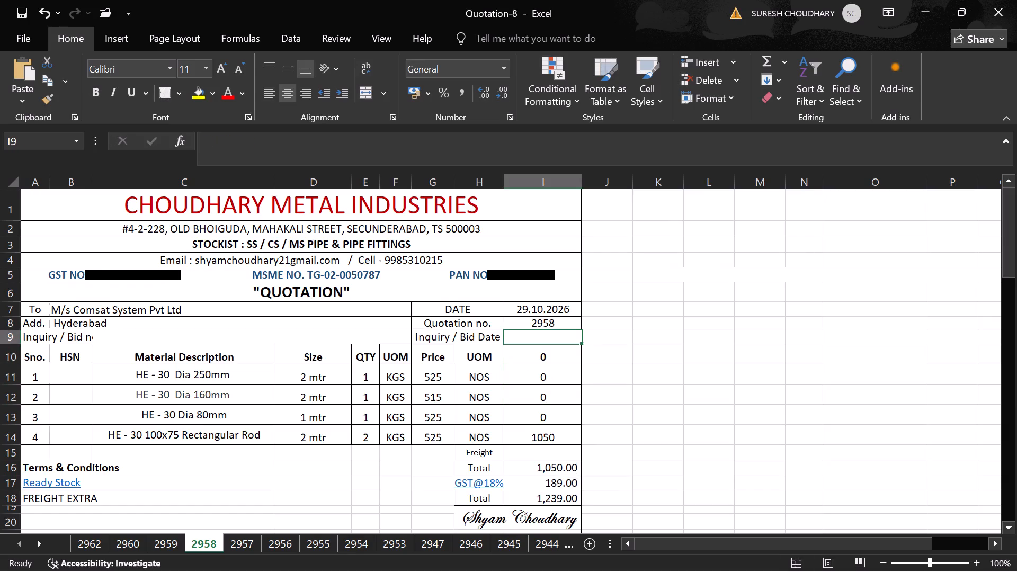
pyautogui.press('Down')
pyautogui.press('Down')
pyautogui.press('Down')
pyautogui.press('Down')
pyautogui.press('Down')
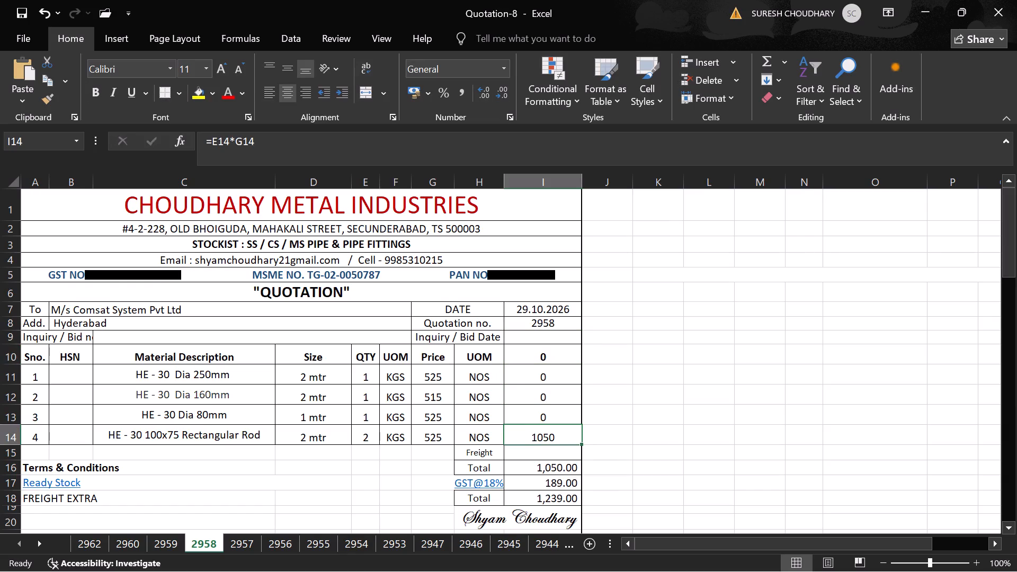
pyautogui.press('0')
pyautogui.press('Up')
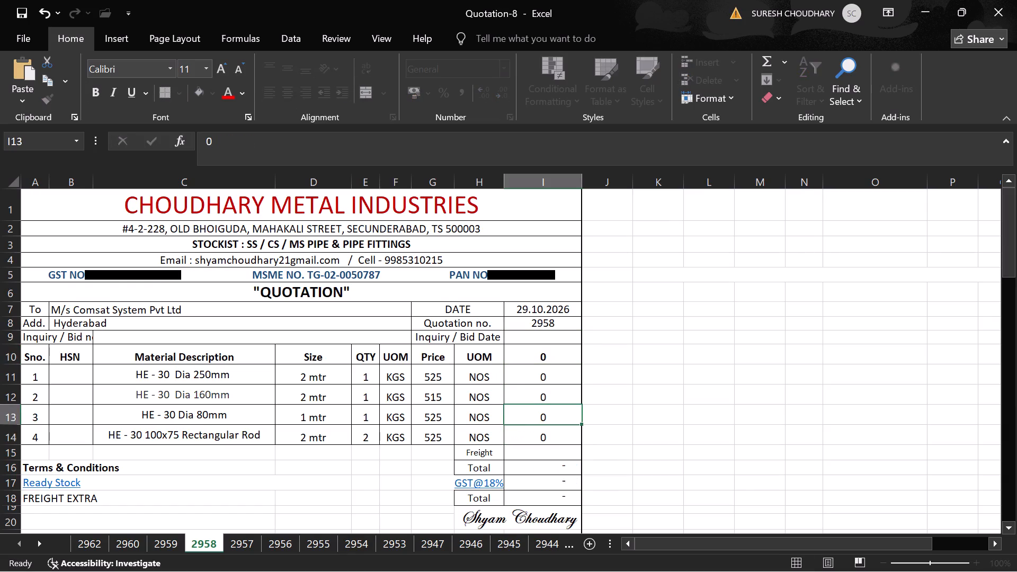
# Blank out the Total column's four item cells and its heading cell by replacing each entry with a space.
pyautogui.press('space')
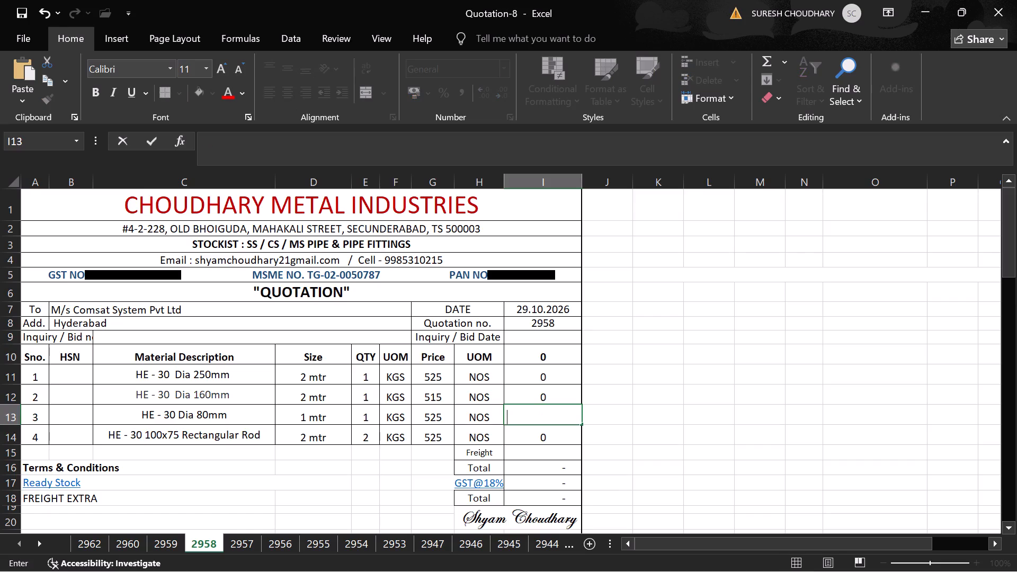
pyautogui.press('Down')
pyautogui.press('space')
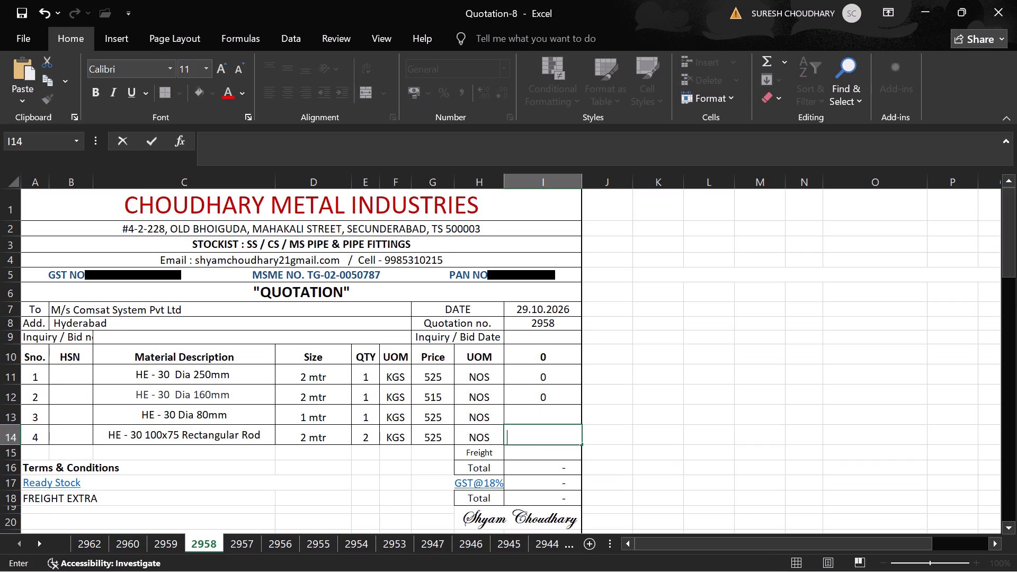
pyautogui.press('Up')
pyautogui.press('Up')
pyautogui.press('space')
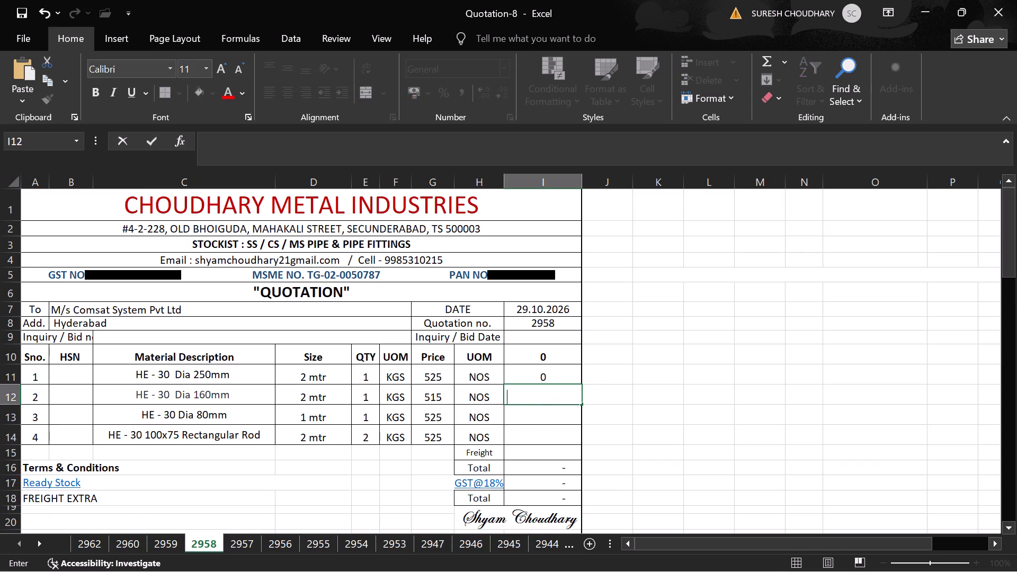
pyautogui.press('Up')
pyautogui.press('space')
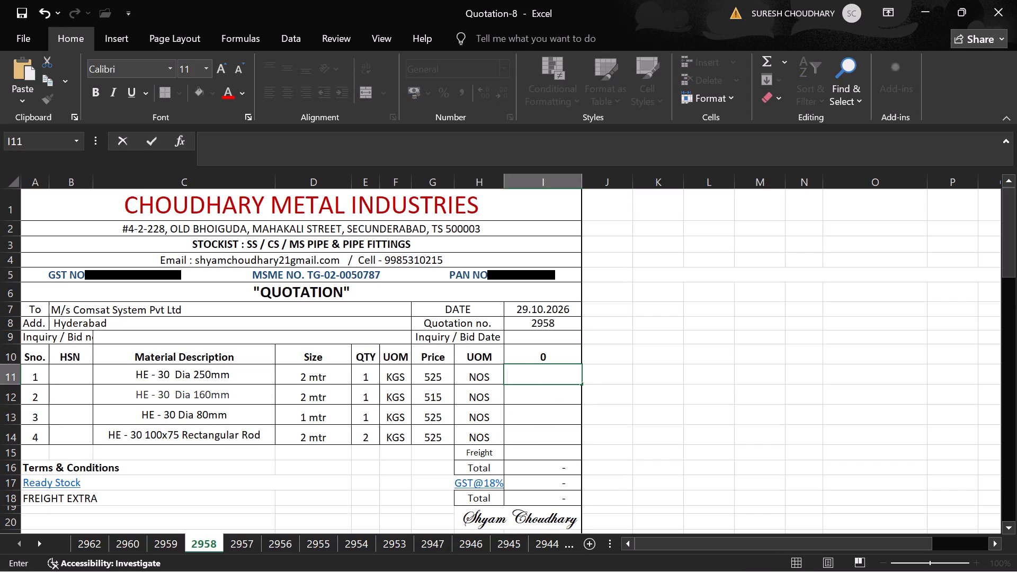
pyautogui.press('Up')
pyautogui.press('space')
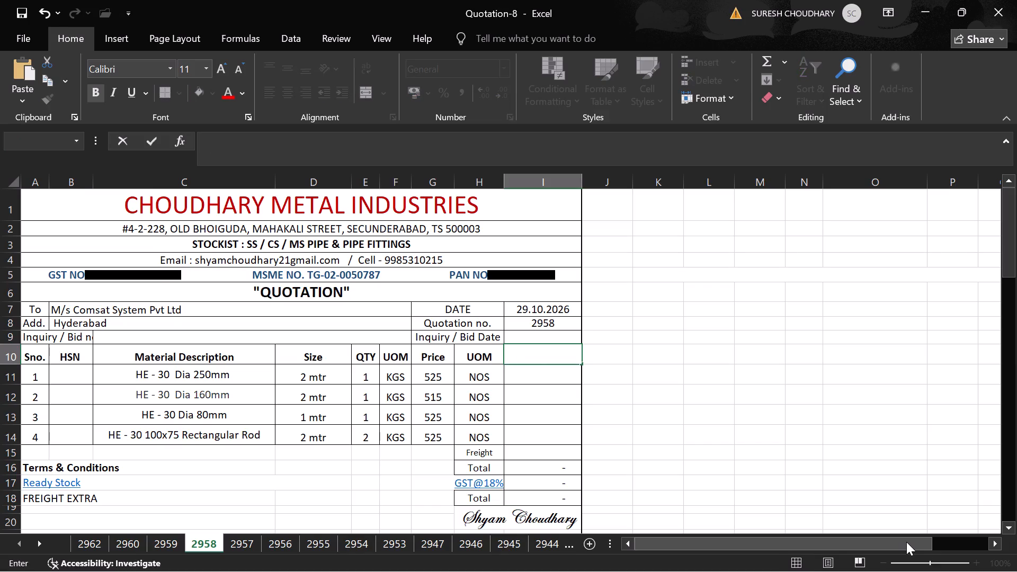
# Set the price UOM of all four items to KGS.
pyautogui.press('Left')
pyautogui.press('Down')
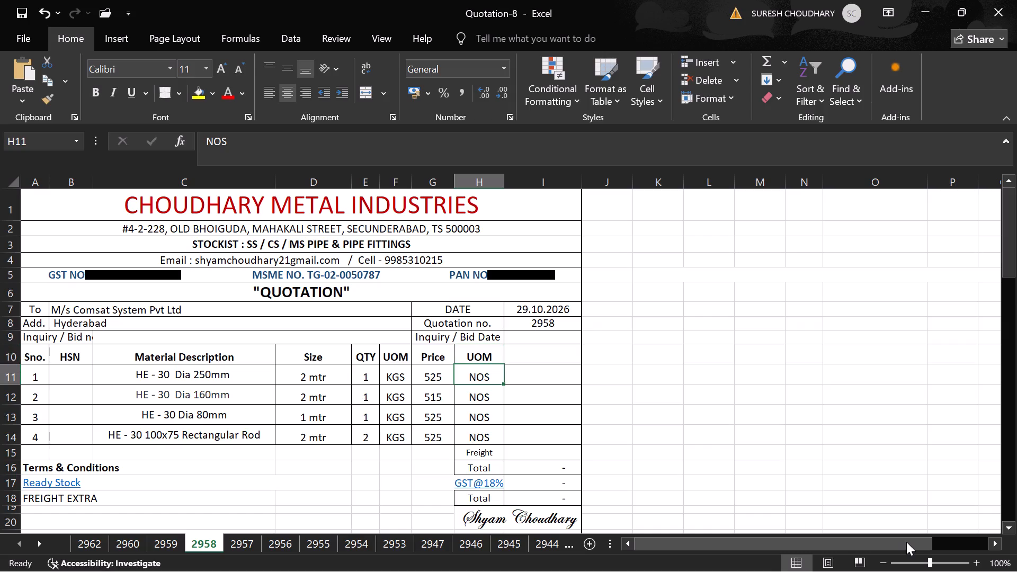
pyautogui.write('KG')
pyautogui.hotkey('shift', 's')
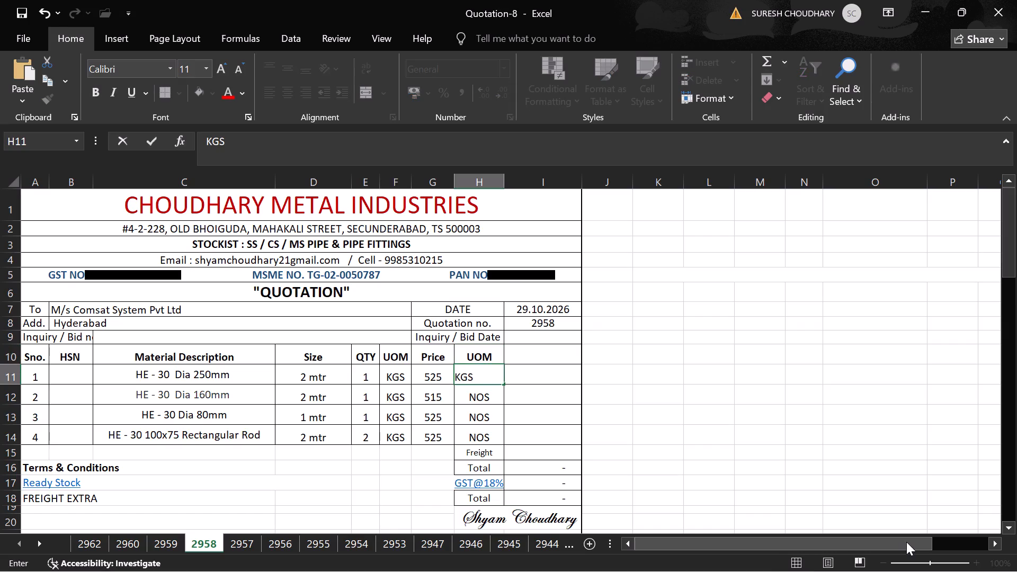
pyautogui.press('Return')
pyautogui.hotkey('shift', 'k')
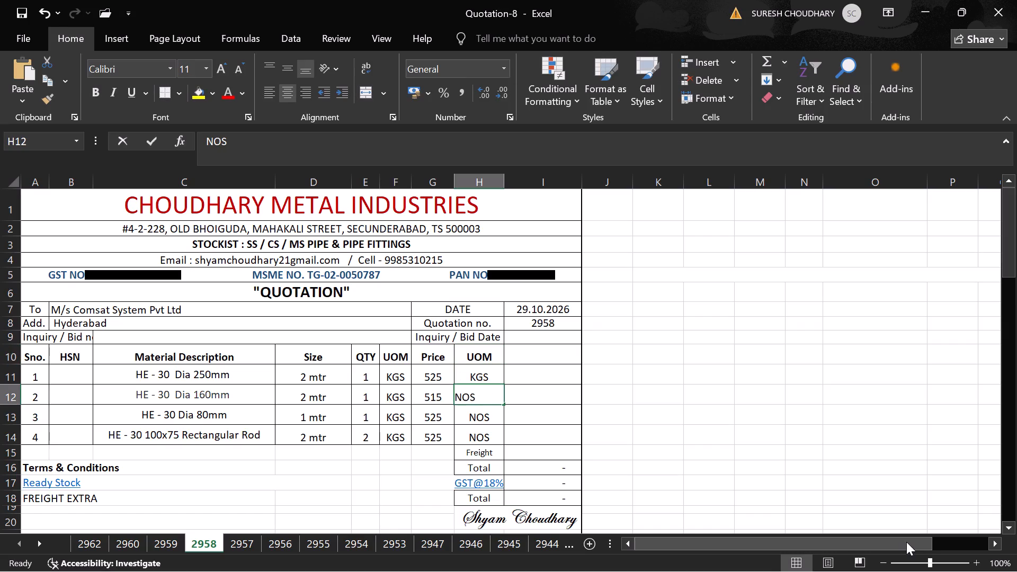
pyautogui.press('Down')
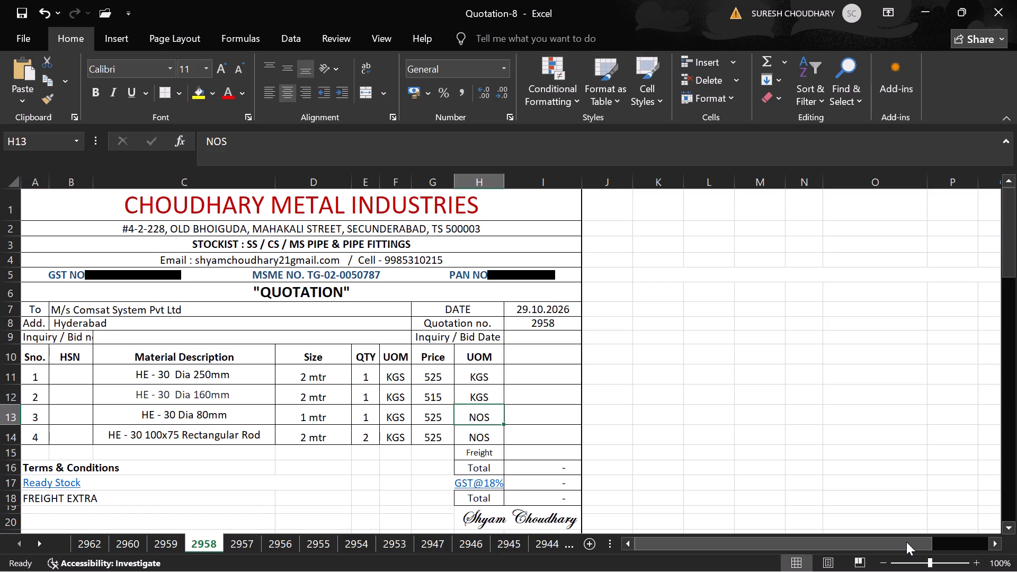
pyautogui.hotkey('shift', 'k')
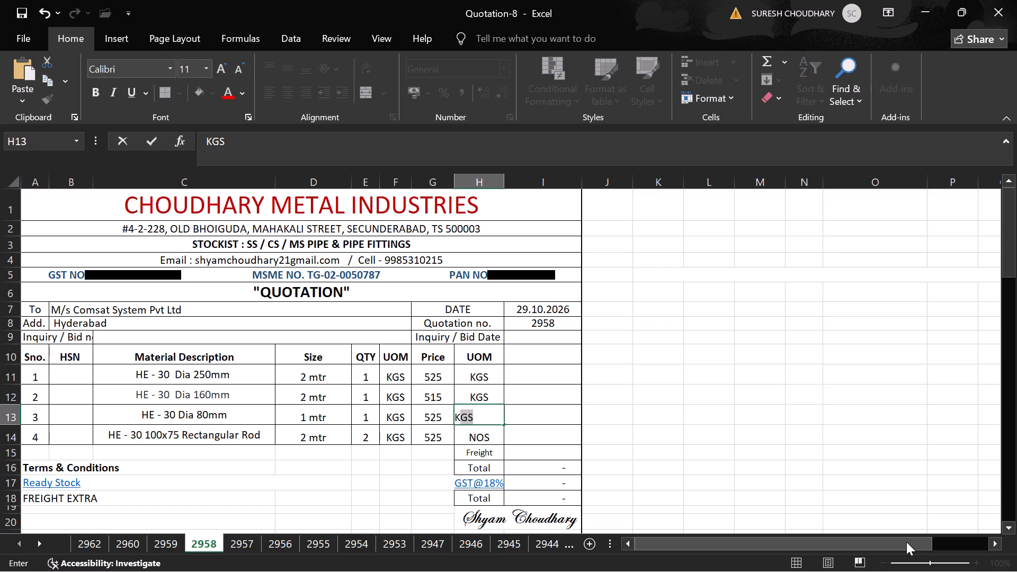
pyautogui.press('Down')
pyautogui.hotkey('shift', 'k')
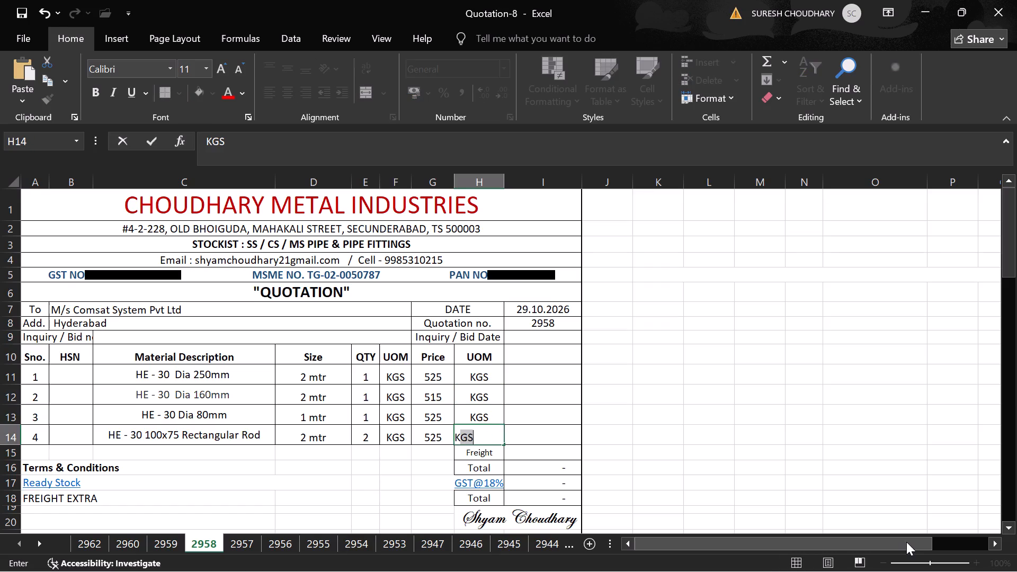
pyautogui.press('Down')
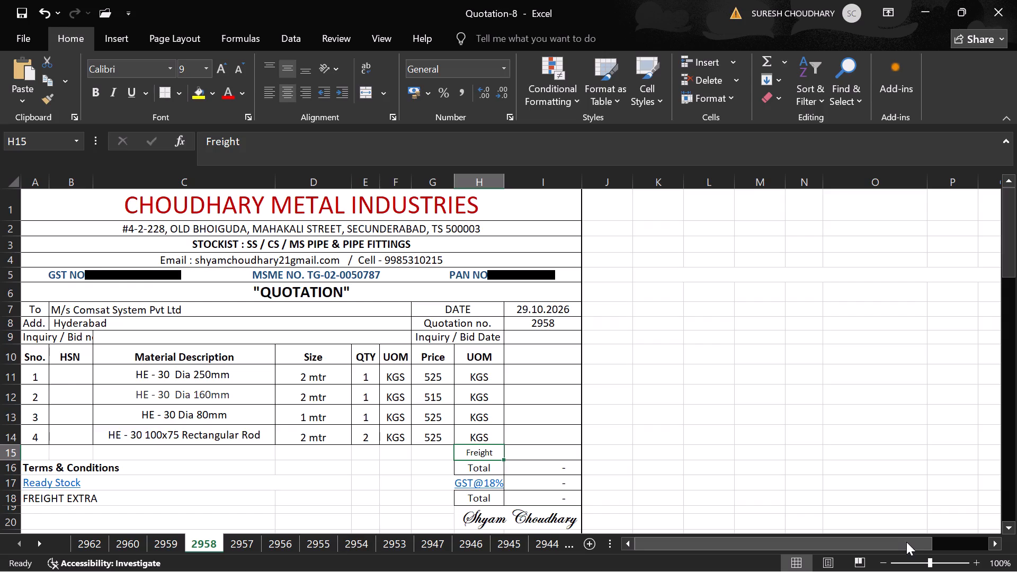
# Save the Quotation-8 workbook with the updated quotation sheet 2958.
pyautogui.moveTo(1016, 524); pyautogui.dragTo(1016, 561, button='right')
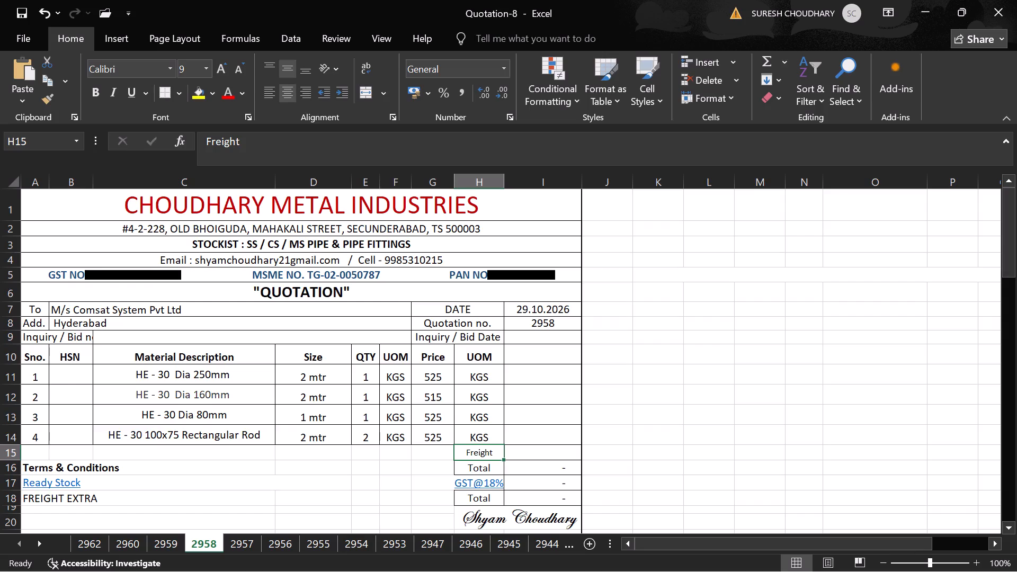
pyautogui.hotkey('ctrl', 's')
pyautogui.hotkey('ctrl', 's')
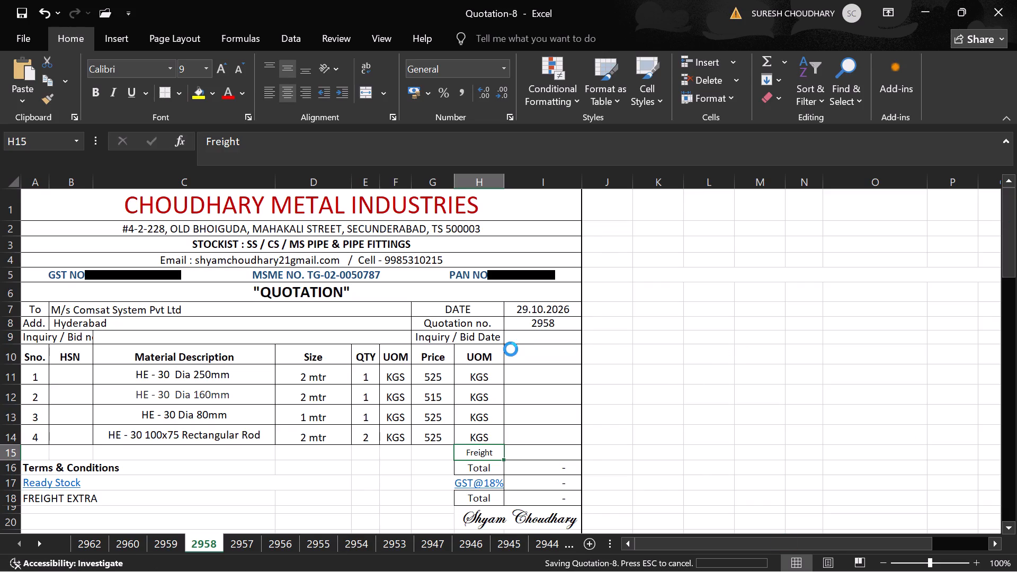
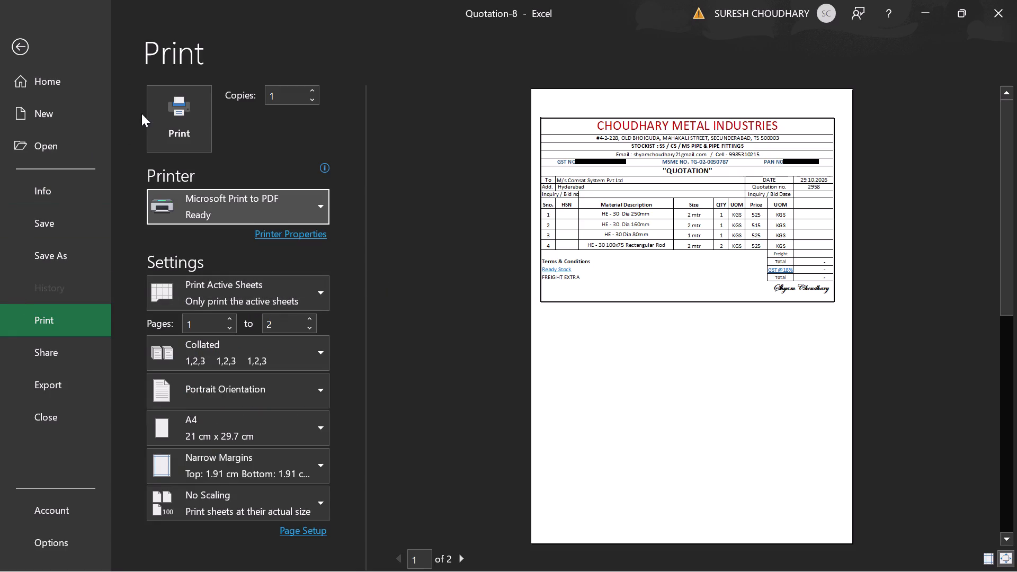
# Print quotation sheet 2958 to PDF, saving the output in the Documents folder as Q-2958.pdf.
pyautogui.click(171, 111)
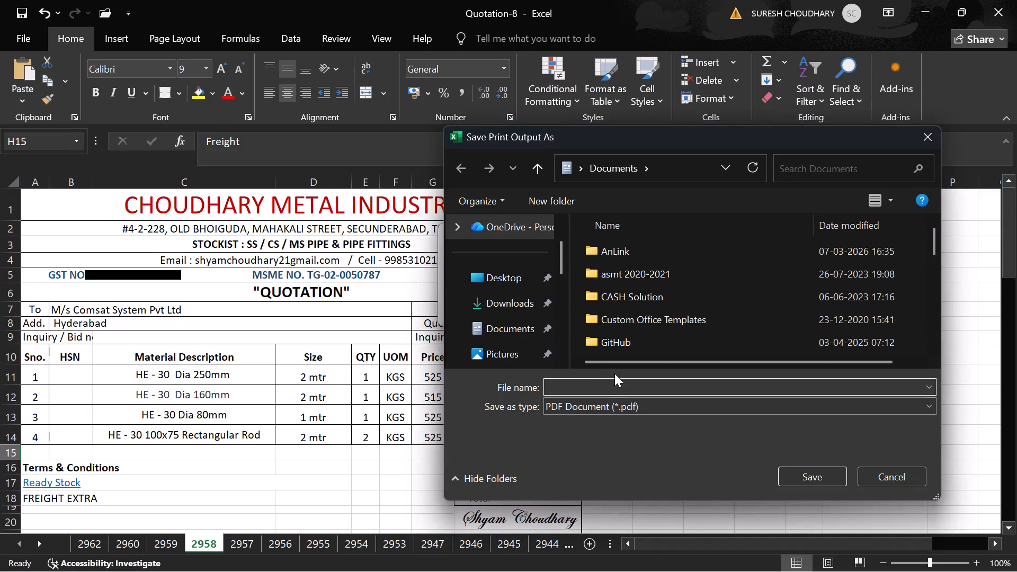
pyautogui.hotkey('shift', 'q')
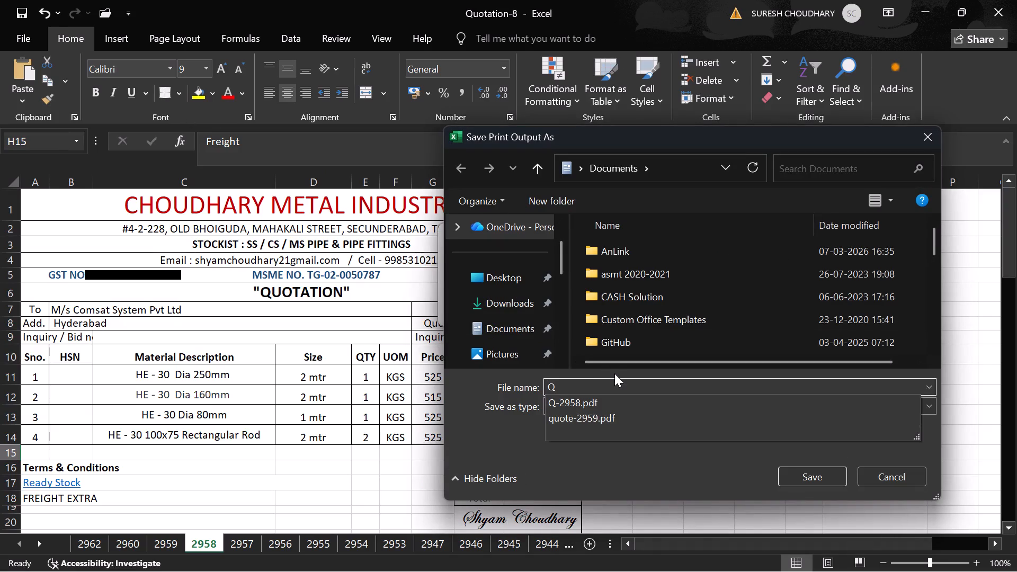
pyautogui.click(630, 399)
pyautogui.rightClick(630, 399)
pyautogui.click(630, 399)
pyautogui.rightClick(630, 399)
pyautogui.doubleClick(628, 399)
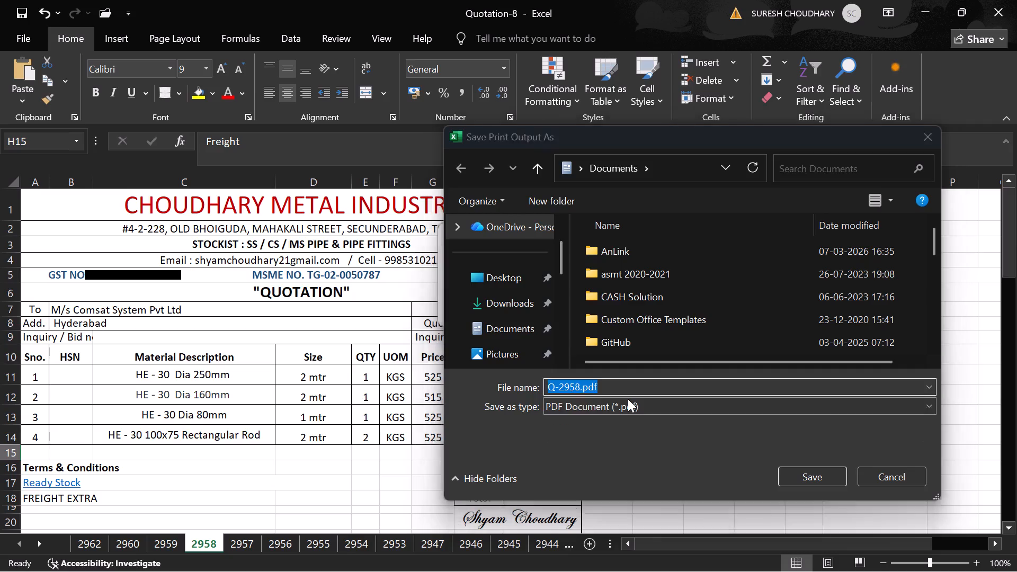
pyautogui.click(818, 475)
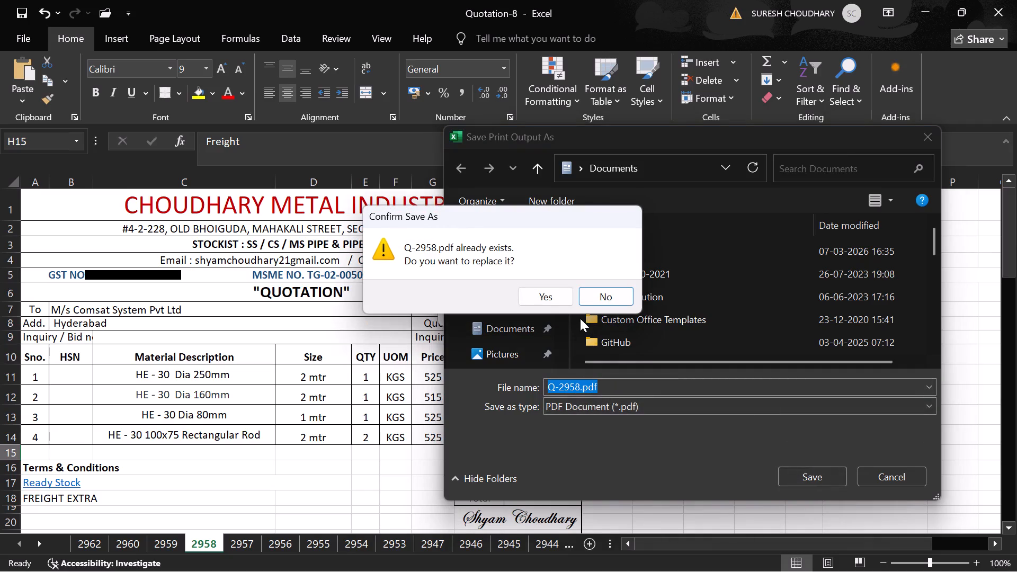
# Replace the existing Q-2958.pdf in the Documents folder with the new print output.
pyautogui.click(544, 298)
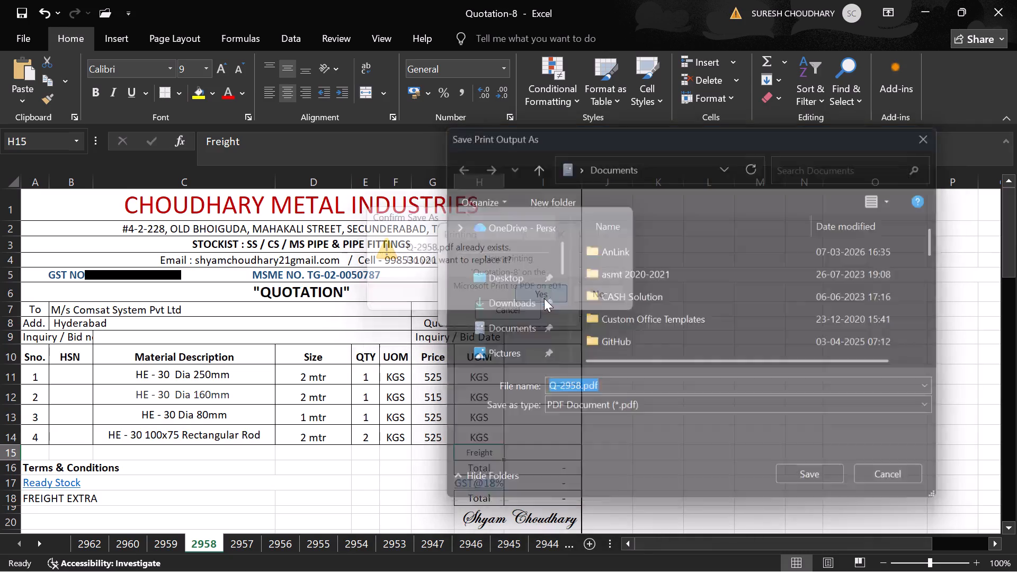
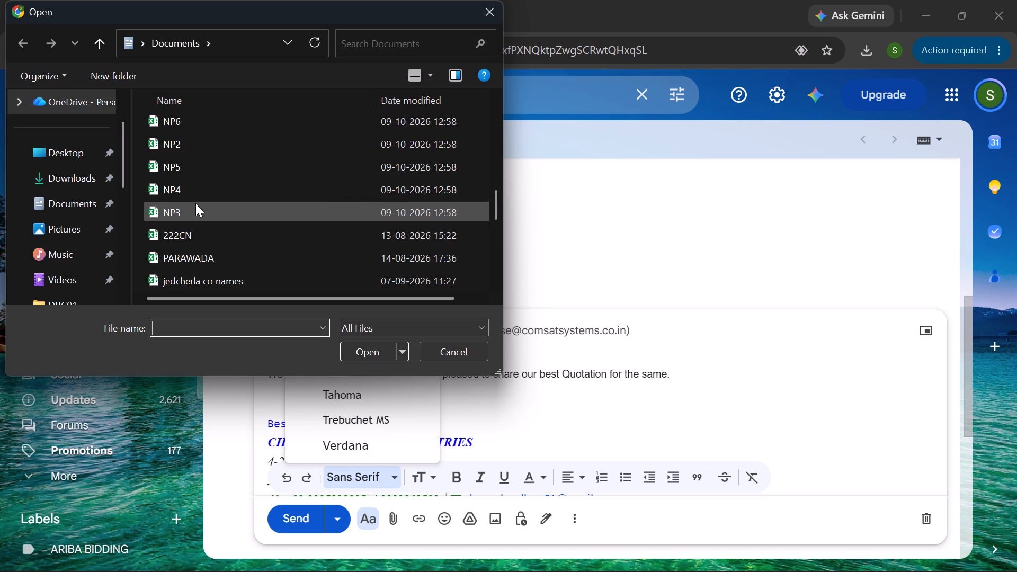
# Locate quotation file 2958 in the Documents folder and attach it to the Comsat Systems reply.
pyautogui.scroll(-1, 195, 203)
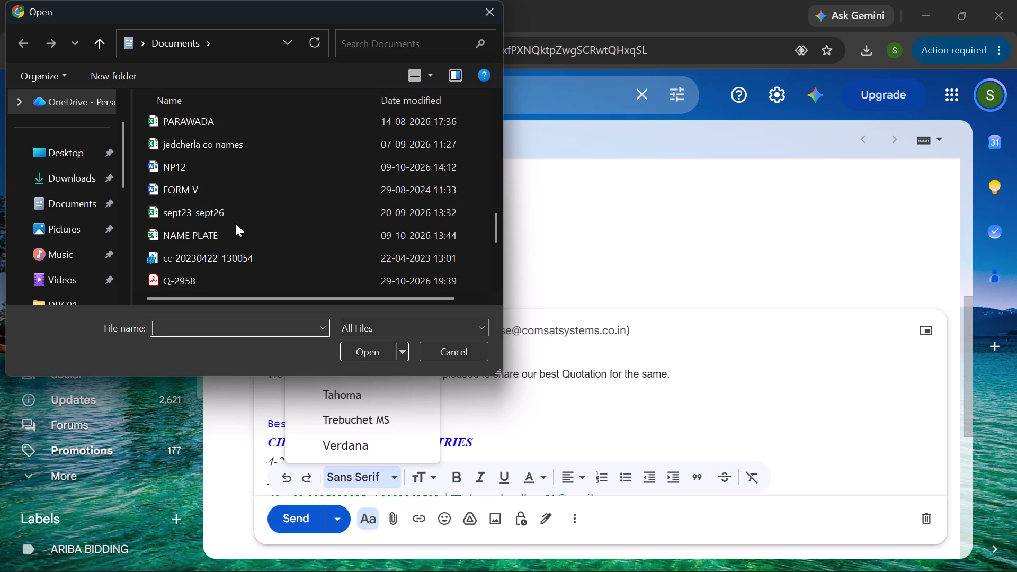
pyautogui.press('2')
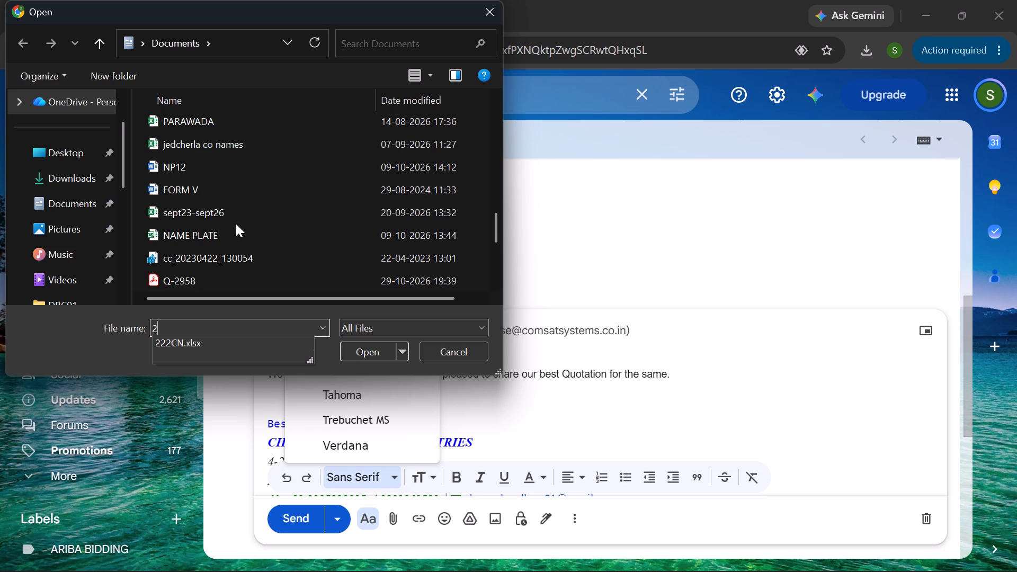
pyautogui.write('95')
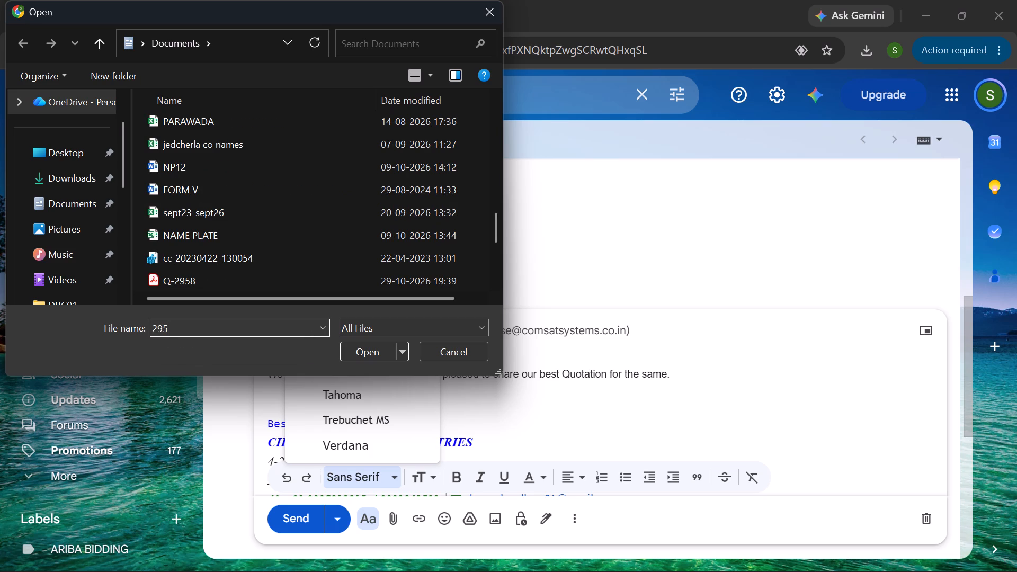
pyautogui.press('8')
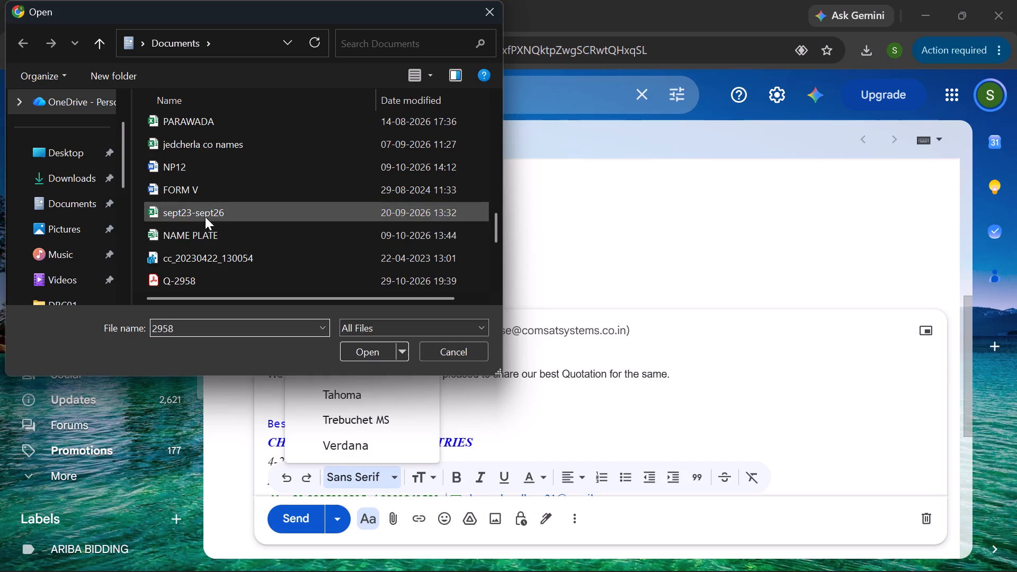
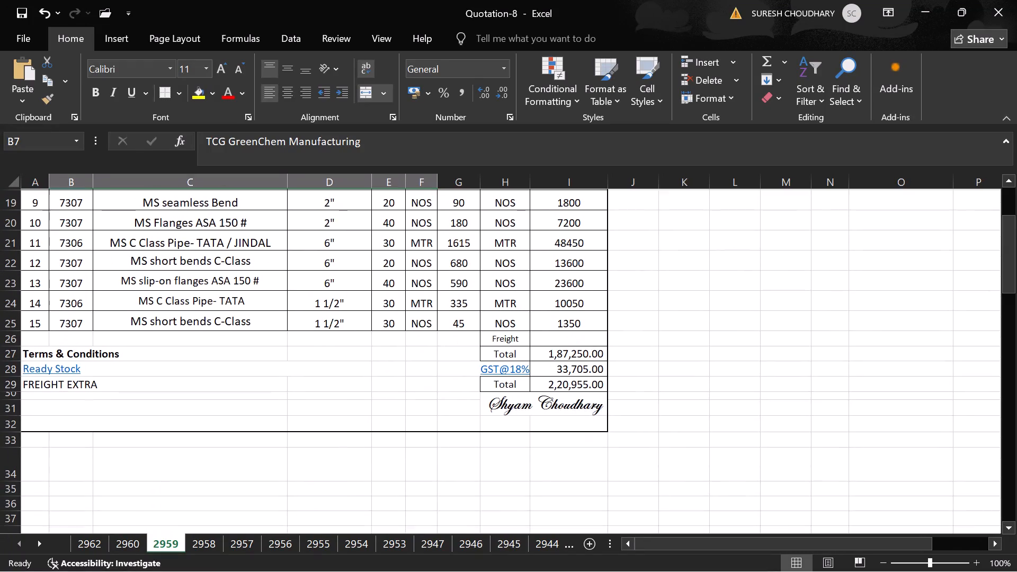
# Review quotation sheets 2959 and 2960, and examine the item list and prices on quotation sheet 2962.
pyautogui.scroll(3, 215, 478)
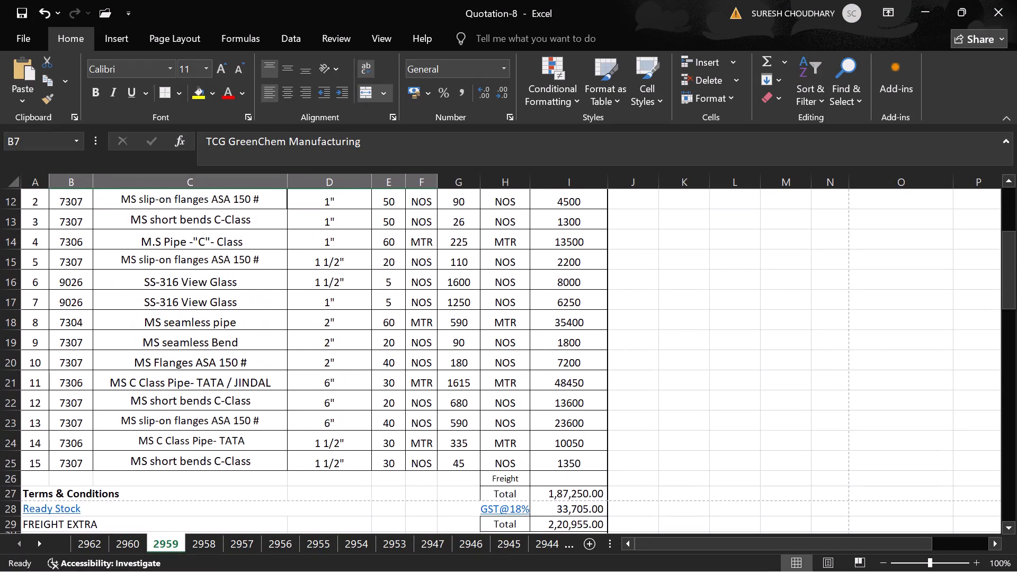
pyautogui.scroll(1, 215, 478)
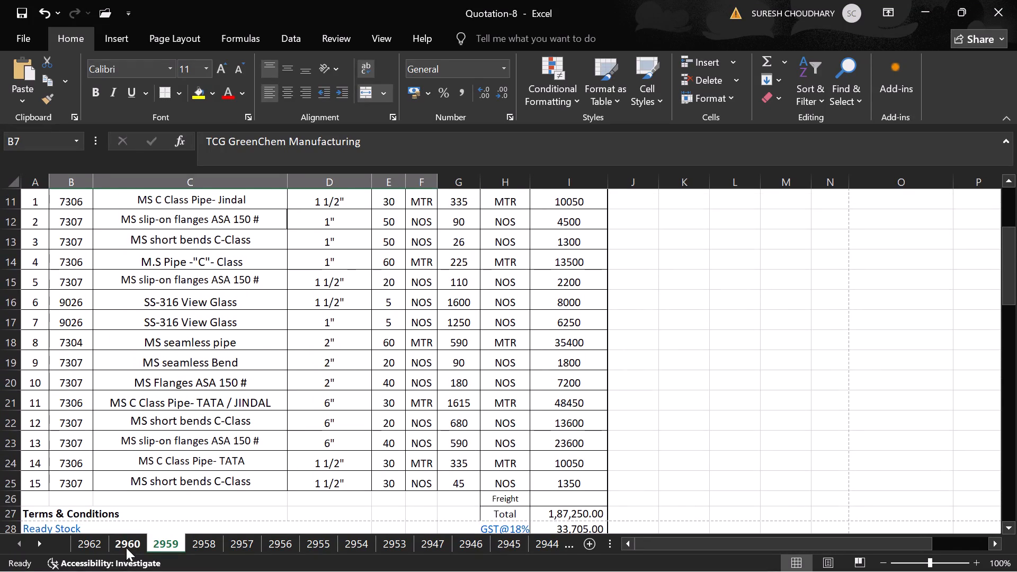
pyautogui.click(126, 541)
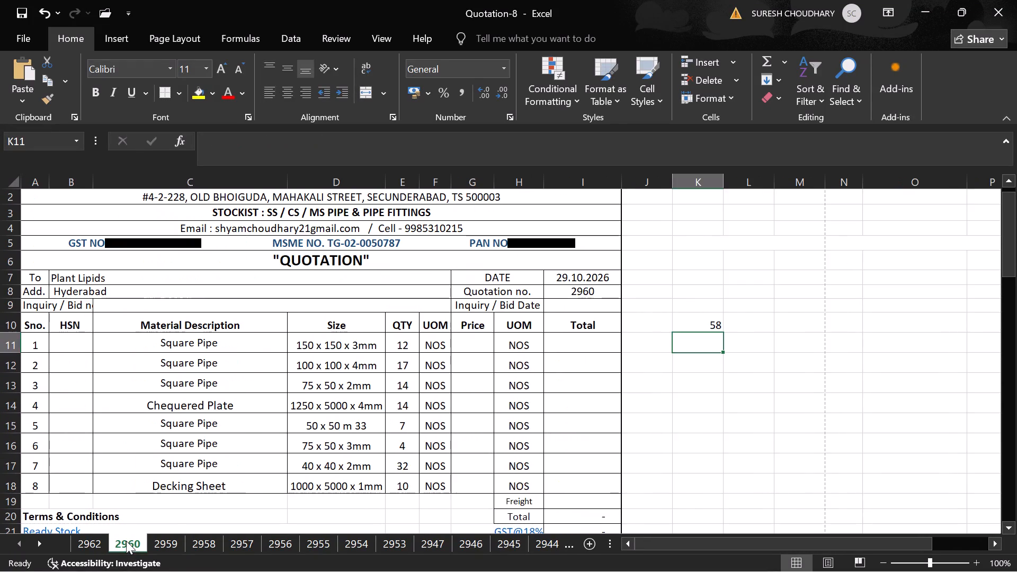
pyautogui.click(83, 541)
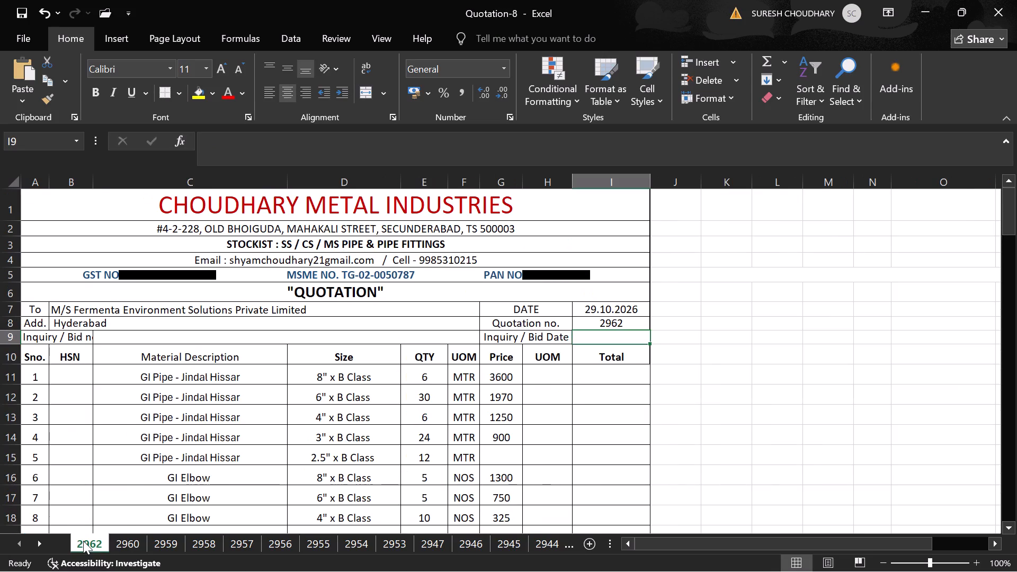
pyautogui.scroll(-2, 175, 463)
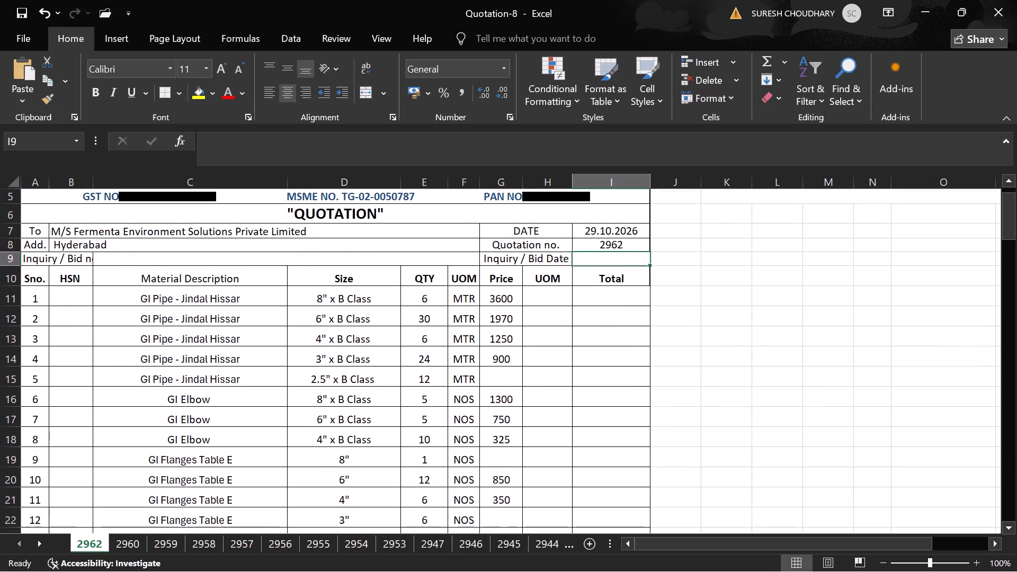
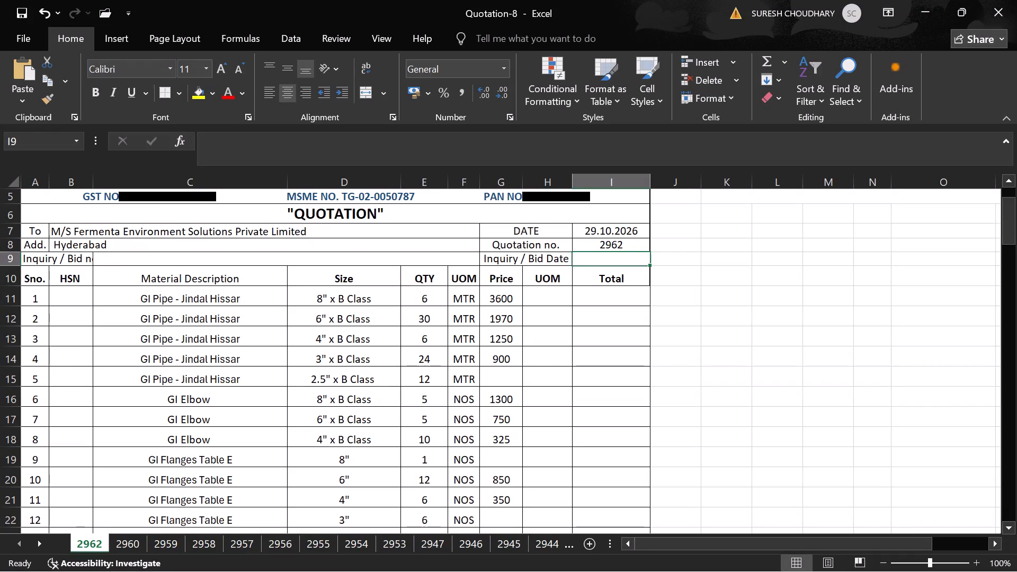
# Copy the units of items 1 to 12 from the quantity UOM column into the UOM column beside Price.
pyautogui.moveTo(468, 299); pyautogui.dragTo(460, 399)
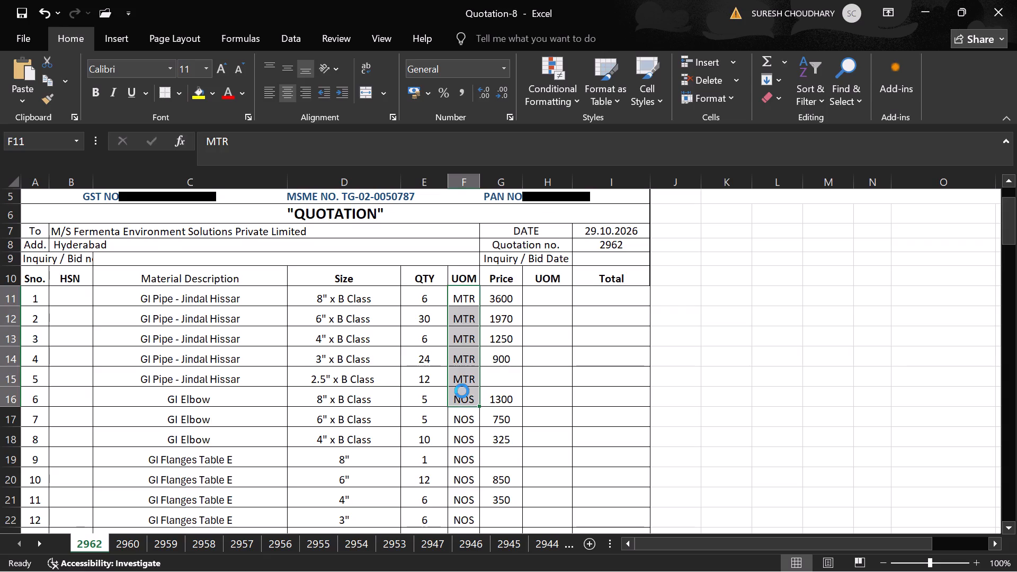
pyautogui.hotkey('ctrl', 'c')
pyautogui.click(560, 296)
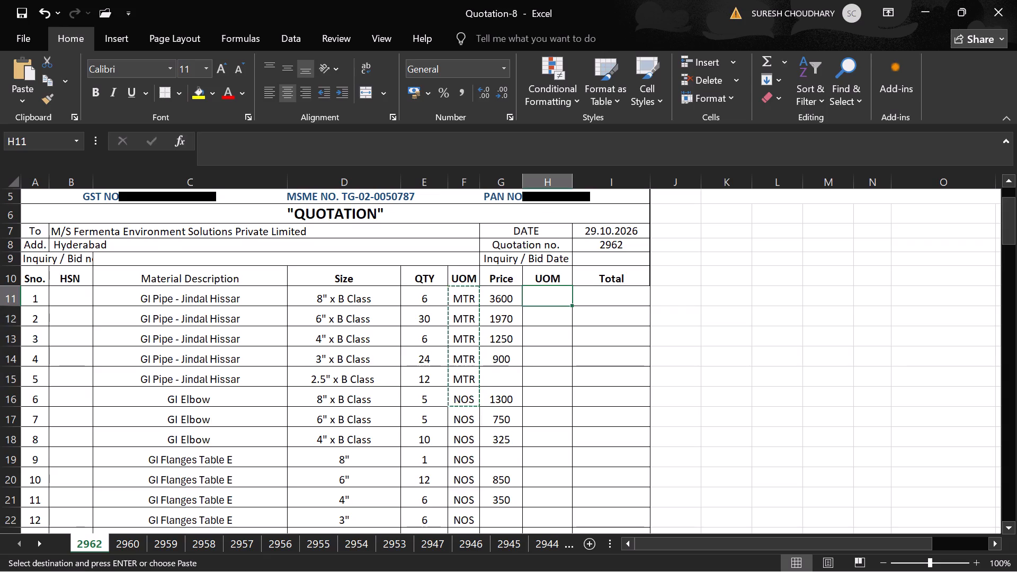
pyautogui.hotkey('ctrl', 'v')
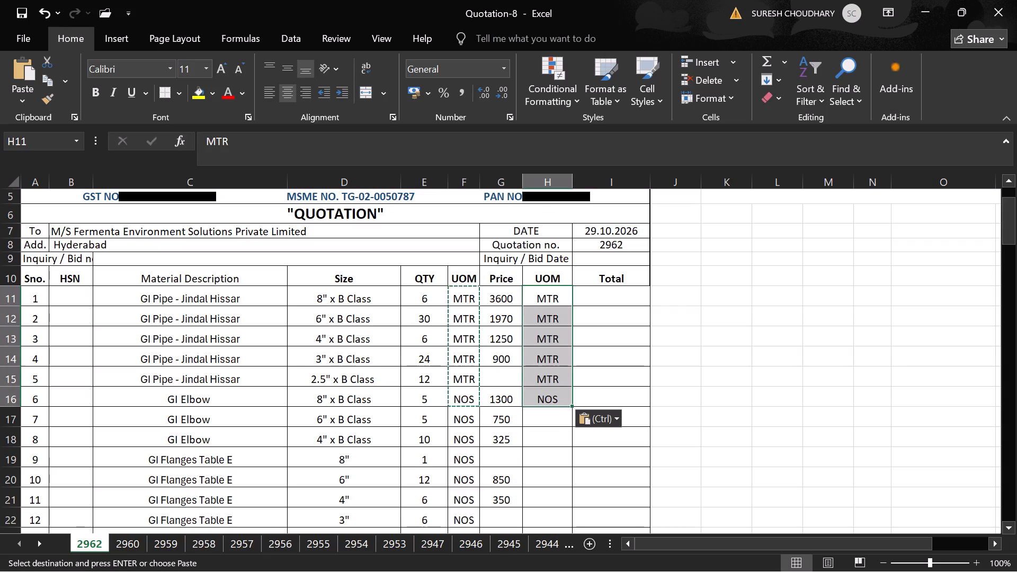
pyautogui.scroll(-1, 493, 382)
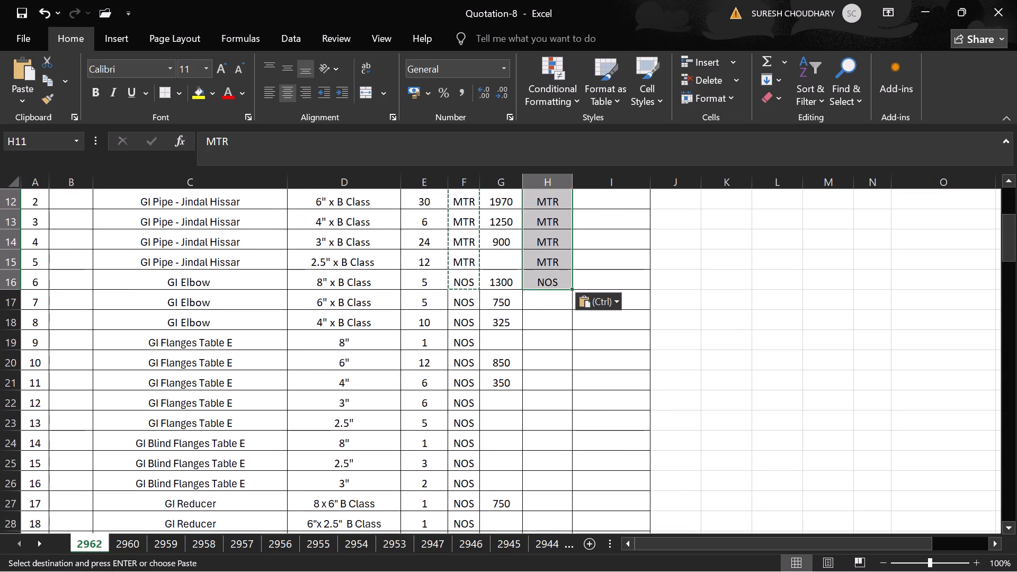
pyautogui.moveTo(464, 302); pyautogui.dragTo(469, 409)
pyautogui.click(469, 409)
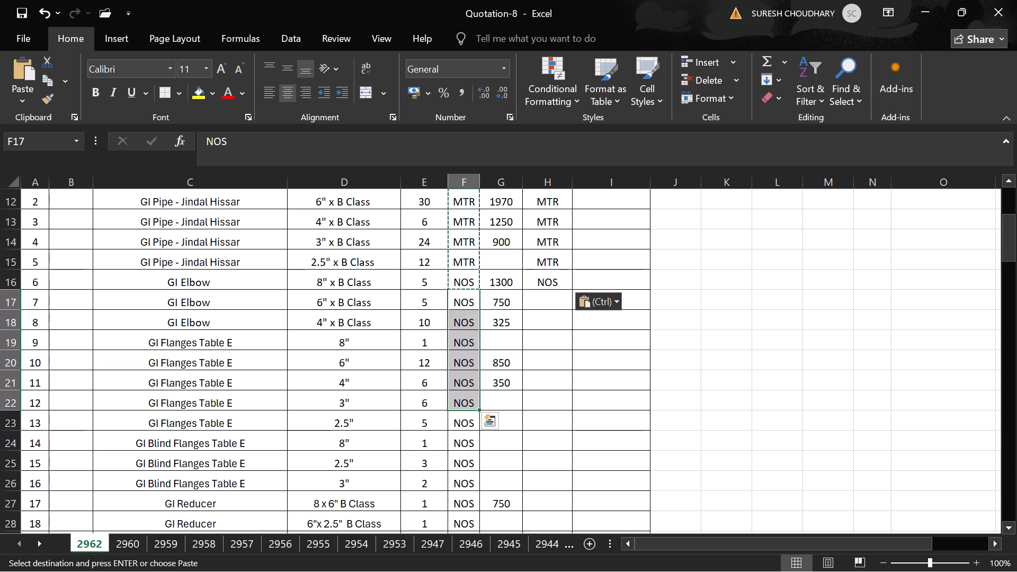
pyautogui.hotkey('ctrl', 'c')
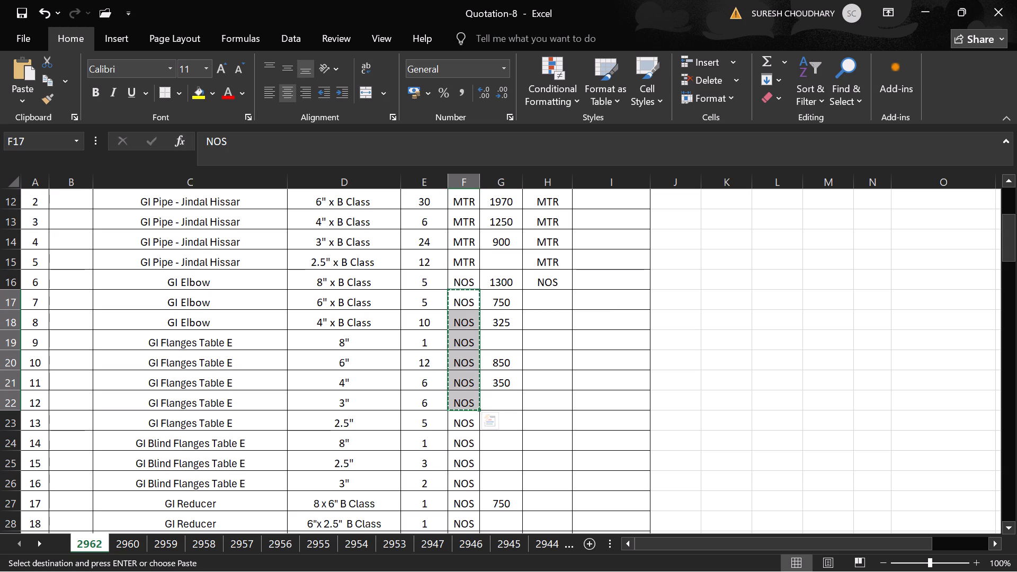
pyautogui.click(545, 300)
pyautogui.hotkey('ctrl', 'v')
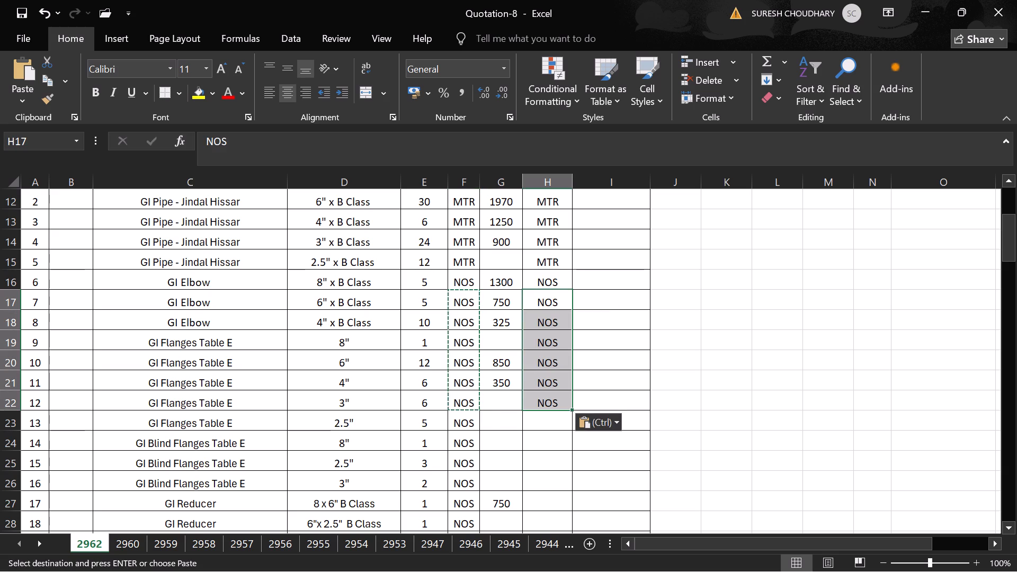
# Fill NOS down the price UOM column from item 12 through the remaining items.
pyautogui.scroll(-1, 484, 407)
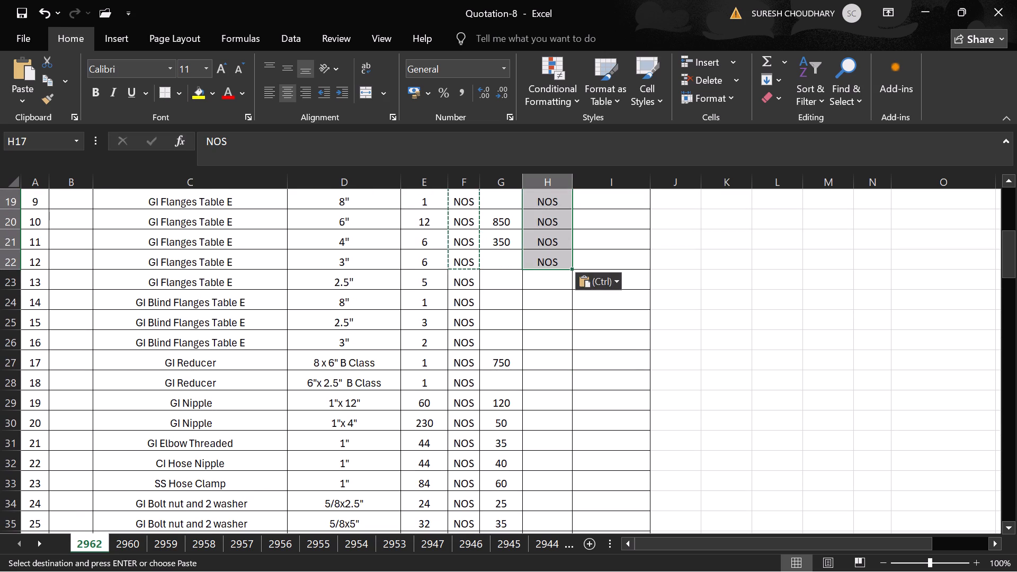
pyautogui.click(569, 266)
pyautogui.moveTo(569, 266); pyautogui.dragTo(569, 277)
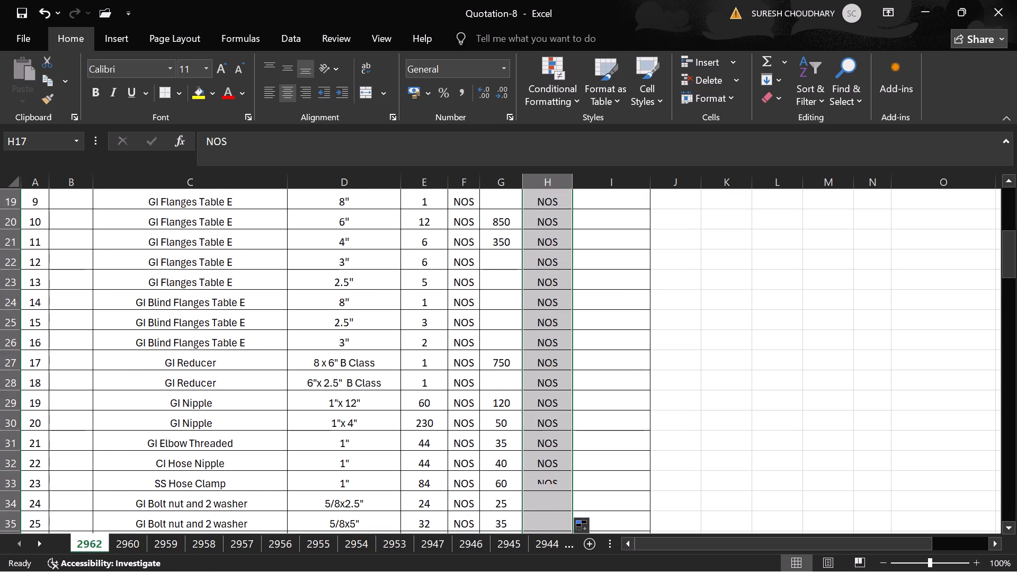
pyautogui.moveTo(569, 277); pyautogui.dragTo(569, 278)
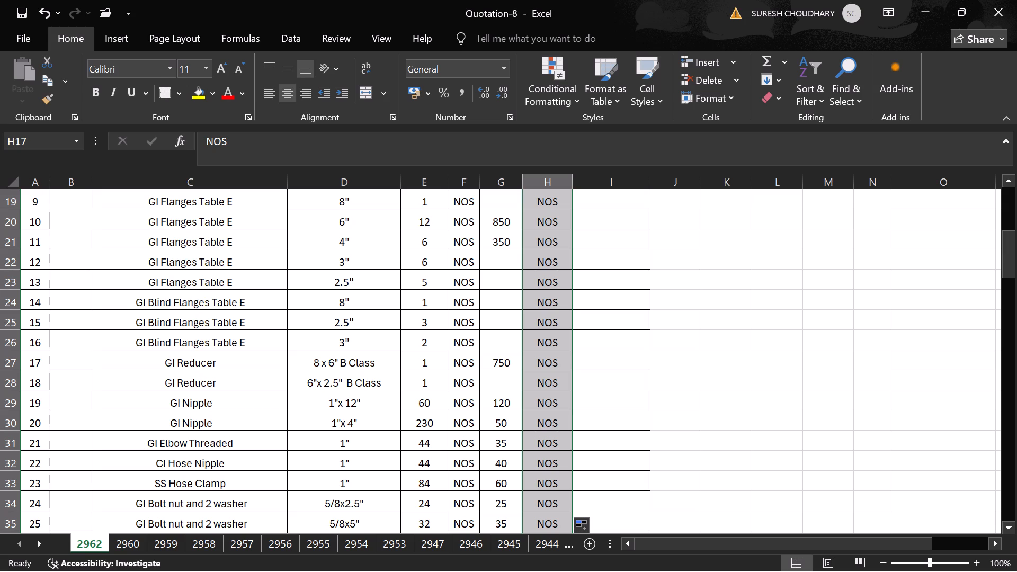
# Set the price UOM of the ISMC Channel, item 41, to MTR.
pyautogui.scroll(-1, 538, 435)
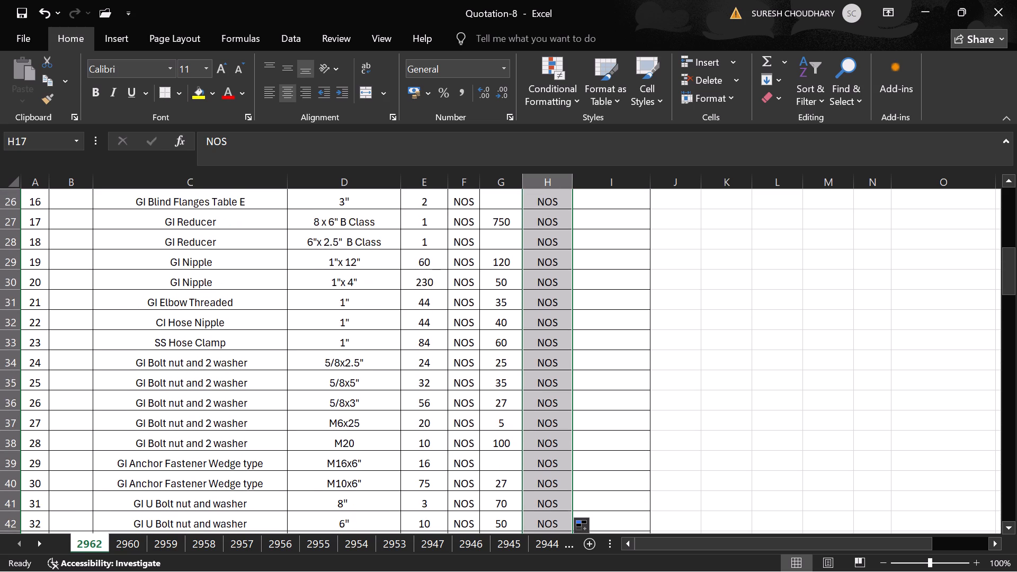
pyautogui.scroll(-1, 560, 418)
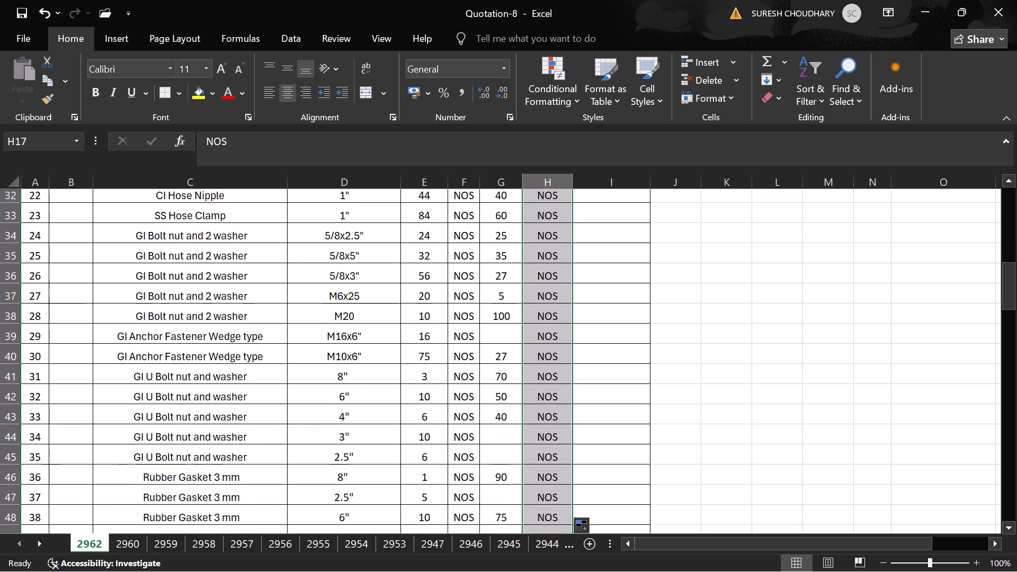
pyautogui.scroll(-1, 548, 401)
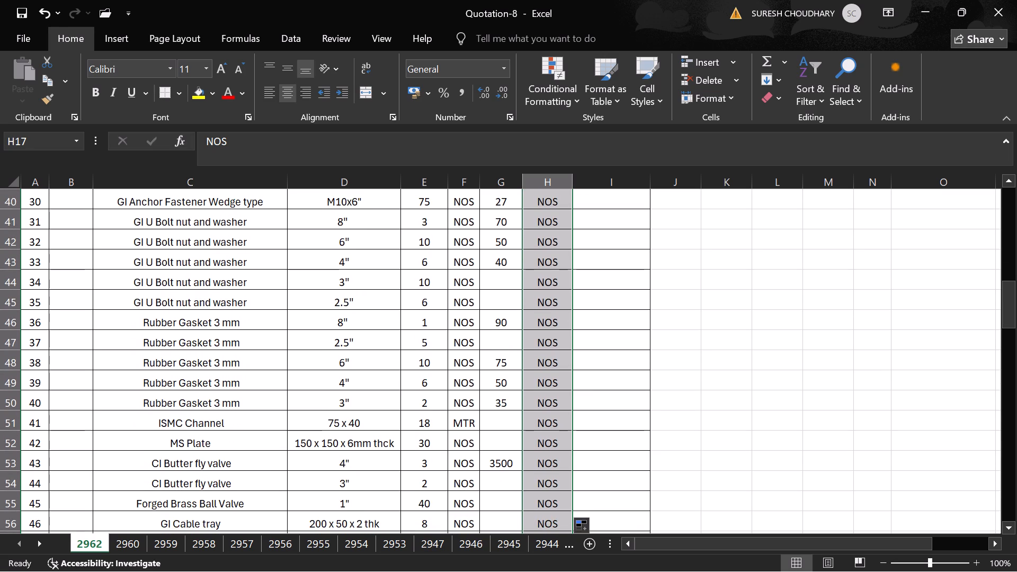
pyautogui.click(548, 419)
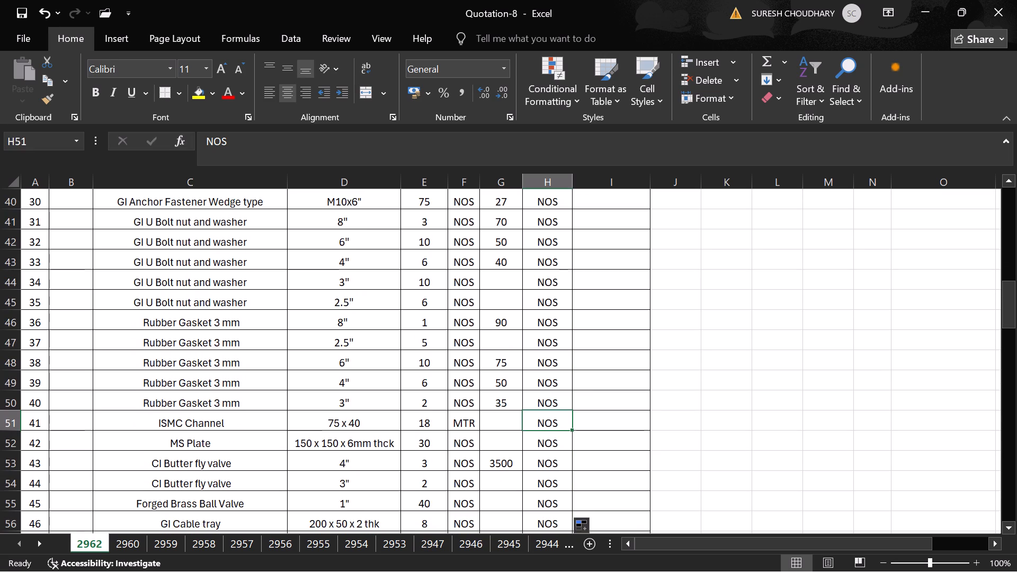
pyautogui.hotkey('shift', 'm')
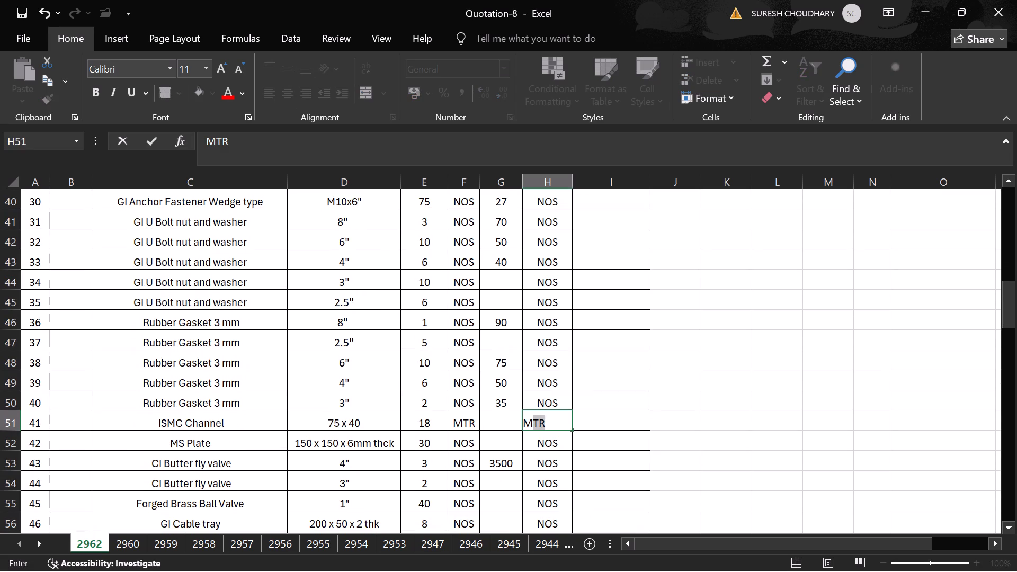
pyautogui.press('Down')
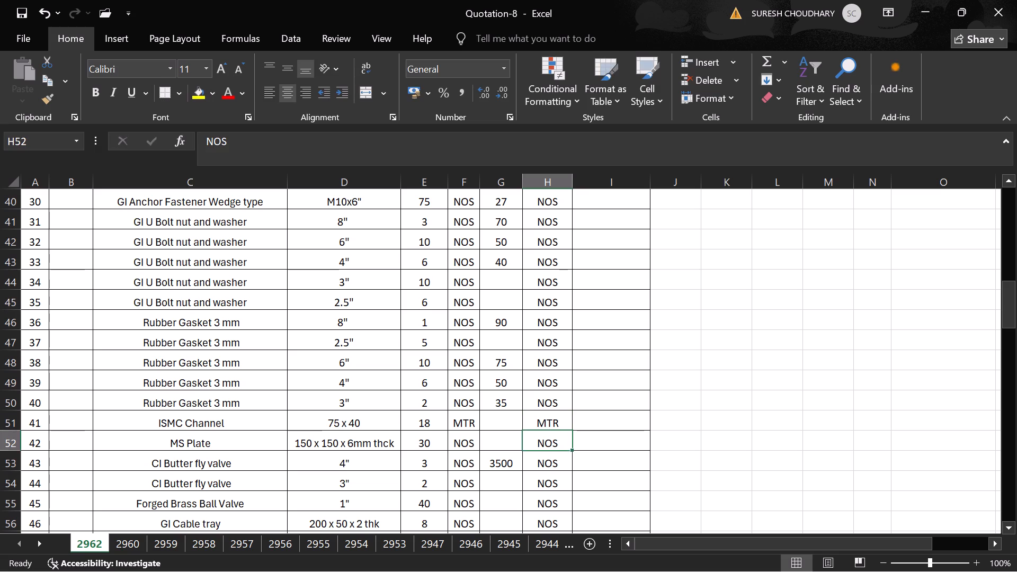
# Set the price UOM of the GI Earthing Flat, item 48, to MTR.
pyautogui.press('Down')
pyautogui.press('Down')
pyautogui.press('Down')
pyautogui.press('Down')
pyautogui.press('Down')
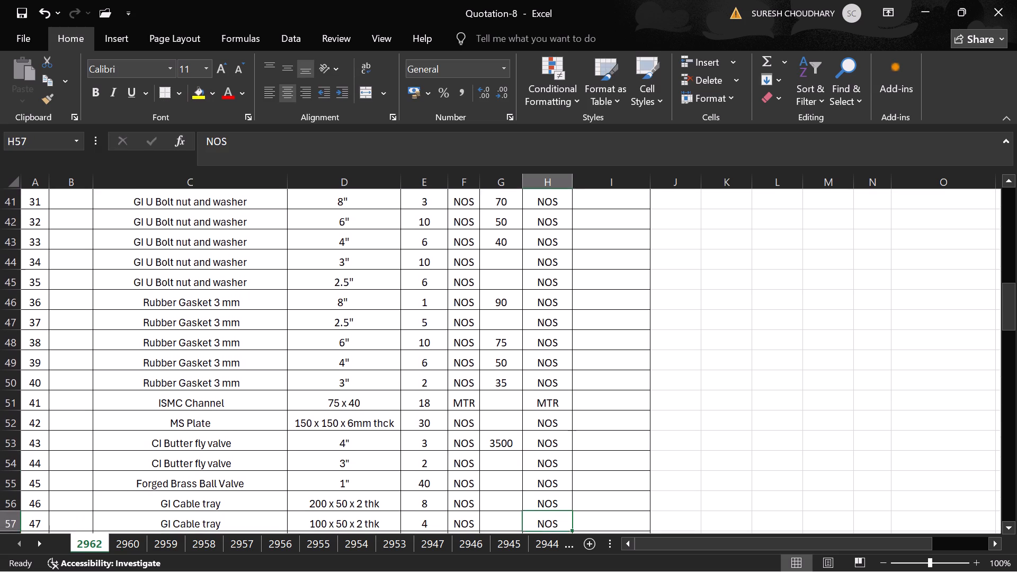
pyautogui.press('Down')
pyautogui.press('Down')
pyautogui.press('Up')
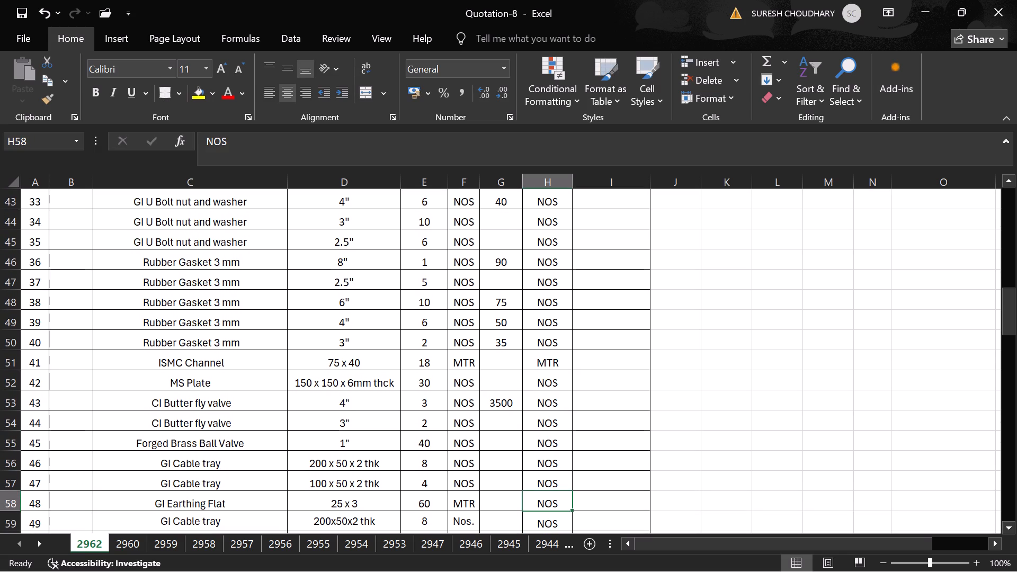
pyautogui.hotkey('shift', 'm')
pyautogui.press('Down')
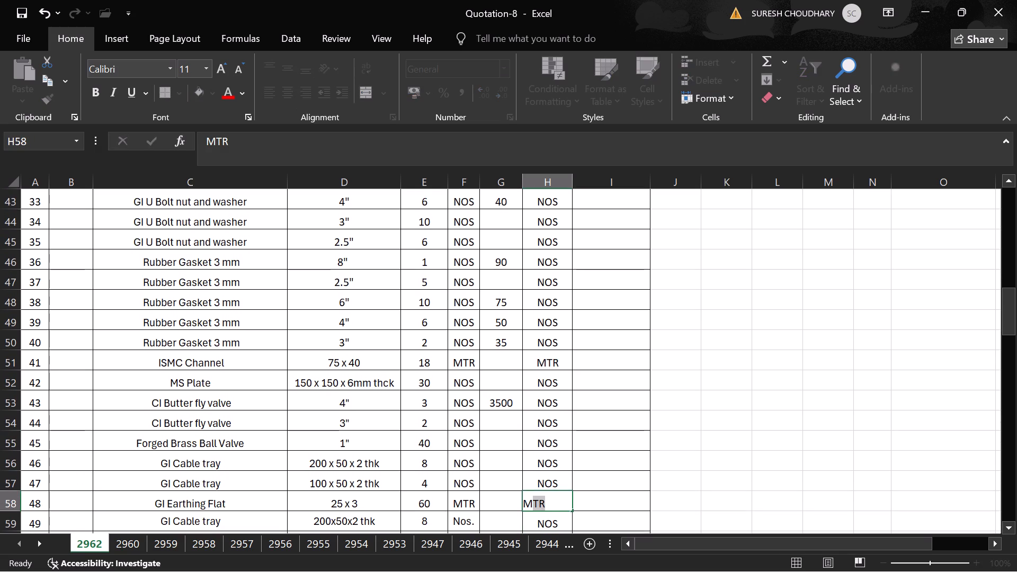
# Set the price UOM of the GI Earthing Flat, item 51, to MTR.
pyautogui.press('Down')
pyautogui.press('Down')
pyautogui.press('Down')
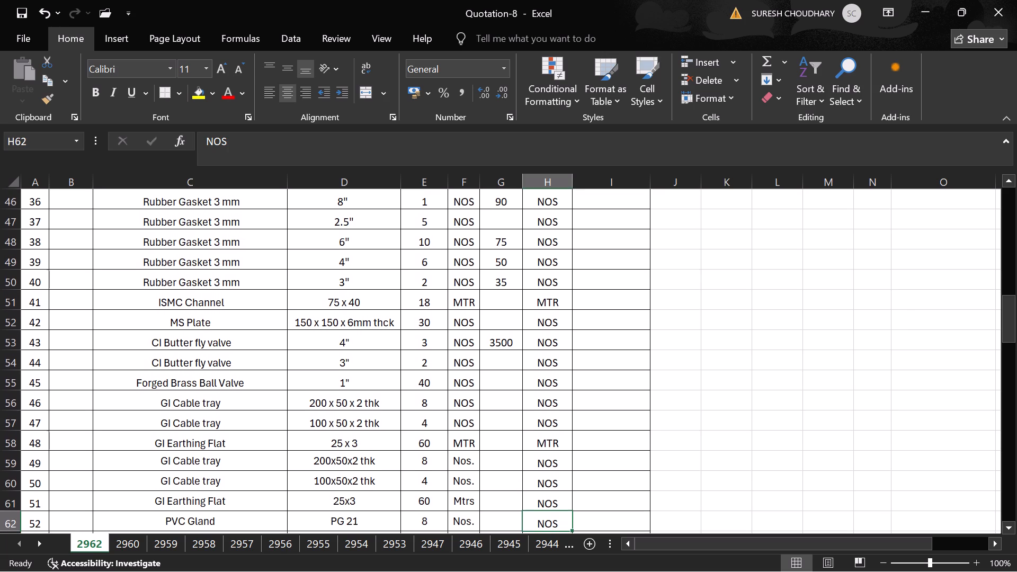
pyautogui.press('Up')
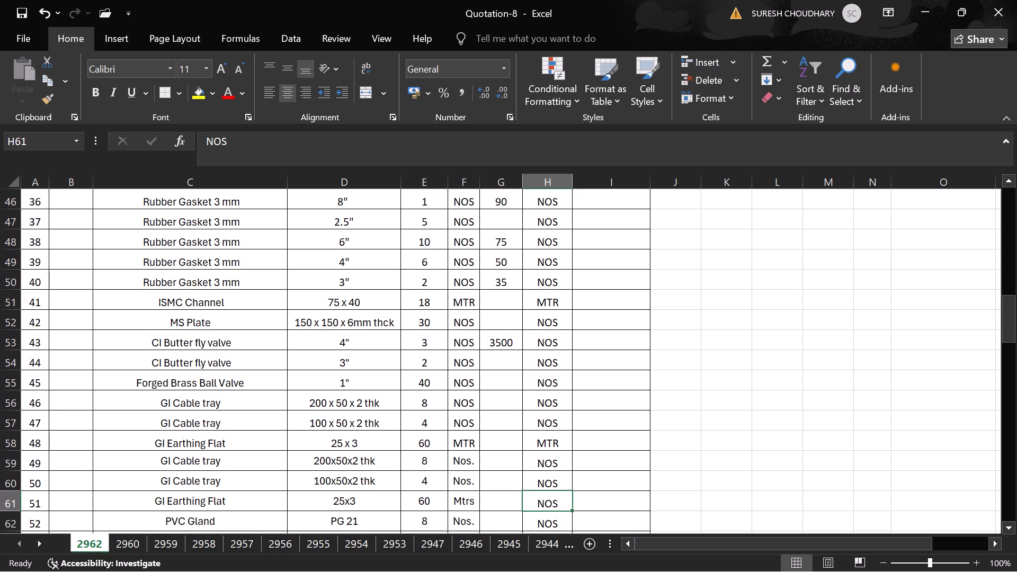
pyautogui.hotkey('shift', 'm')
pyautogui.press('Down')
# Set the price UOM of the three Polycab copper cables, items 54 to 56, to MTR.
pyautogui.press('Down')
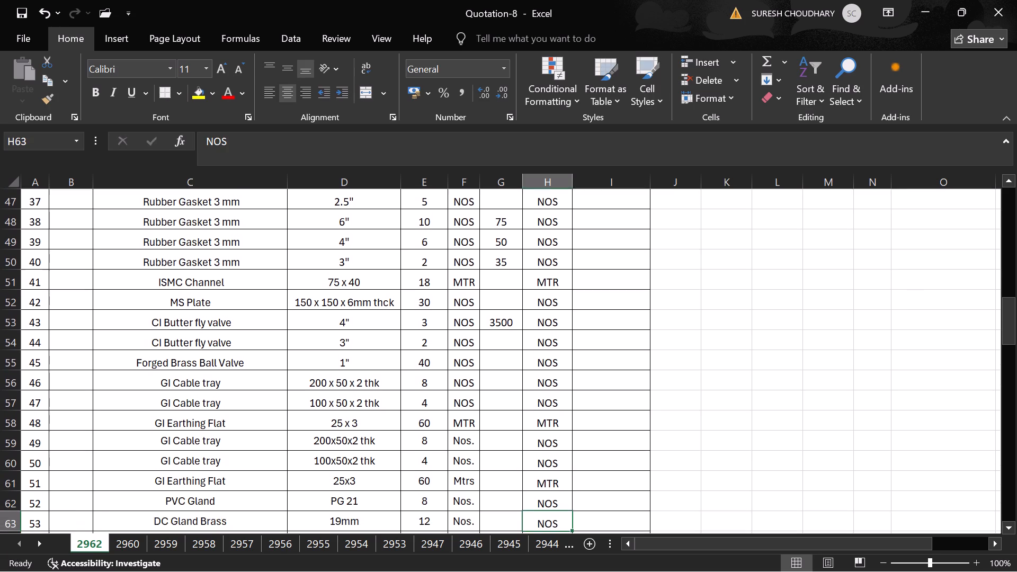
pyautogui.press('Down')
pyautogui.hotkey('shift', 'm')
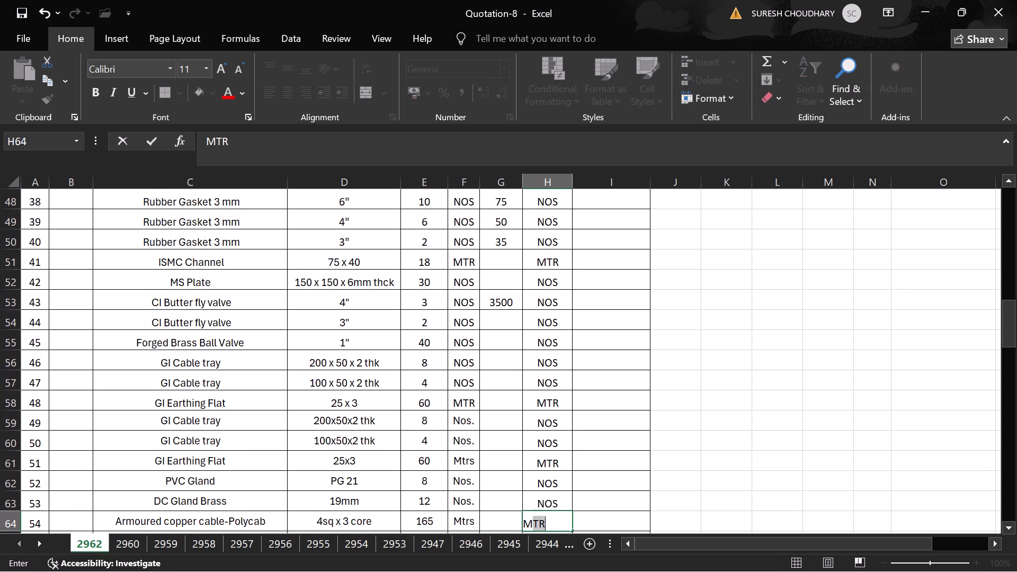
pyautogui.press('Down')
pyautogui.press('Down')
pyautogui.press('Up')
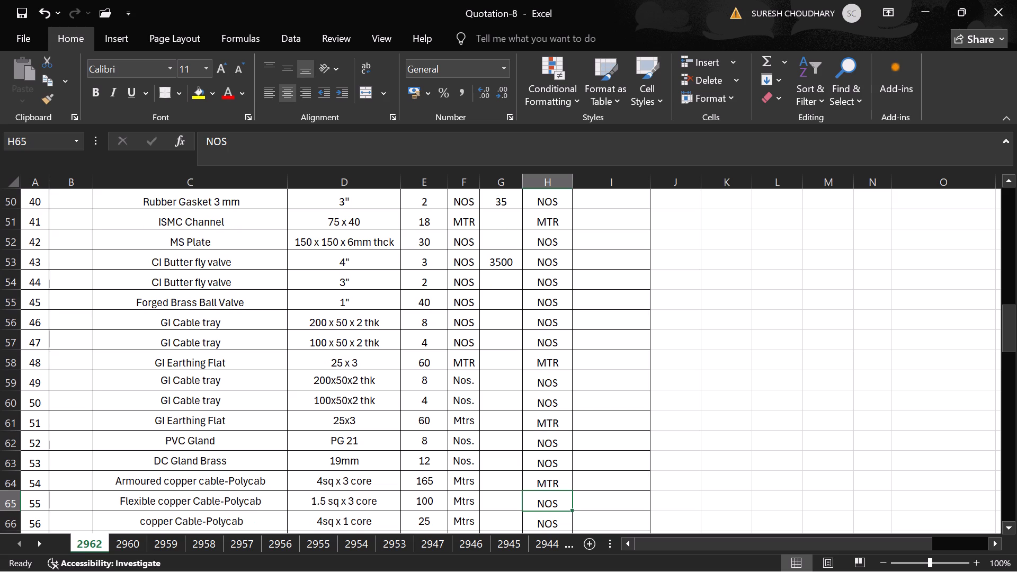
pyautogui.hotkey('shift', 'm')
pyautogui.press('Down')
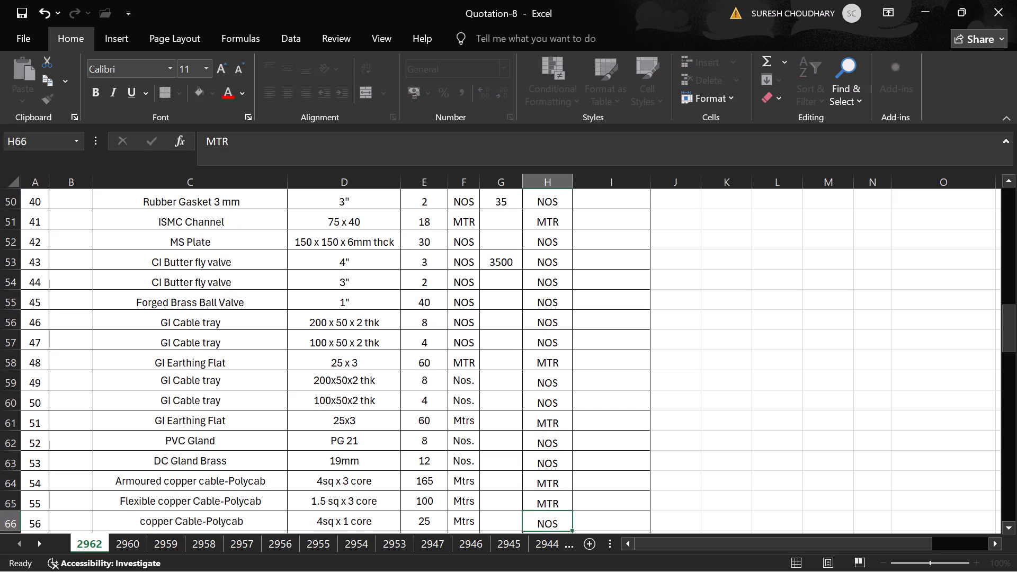
pyautogui.hotkey('shift', 'm')
pyautogui.press('Down')
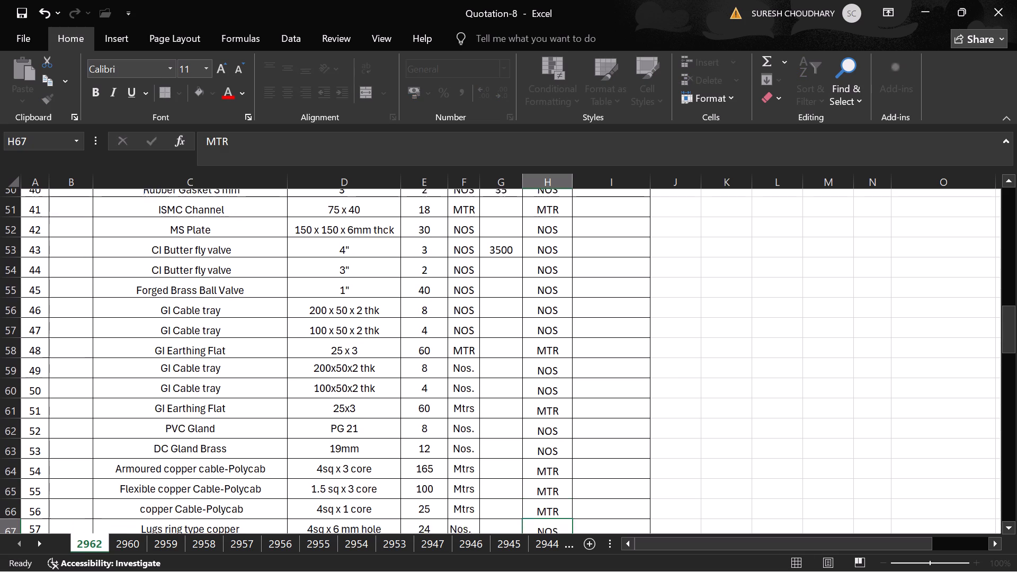
# Set the price UOM of Zinc Yellow Colour and Black Paint, items 60 and 61, to Liters.
pyautogui.press('Down')
pyautogui.press('Down')
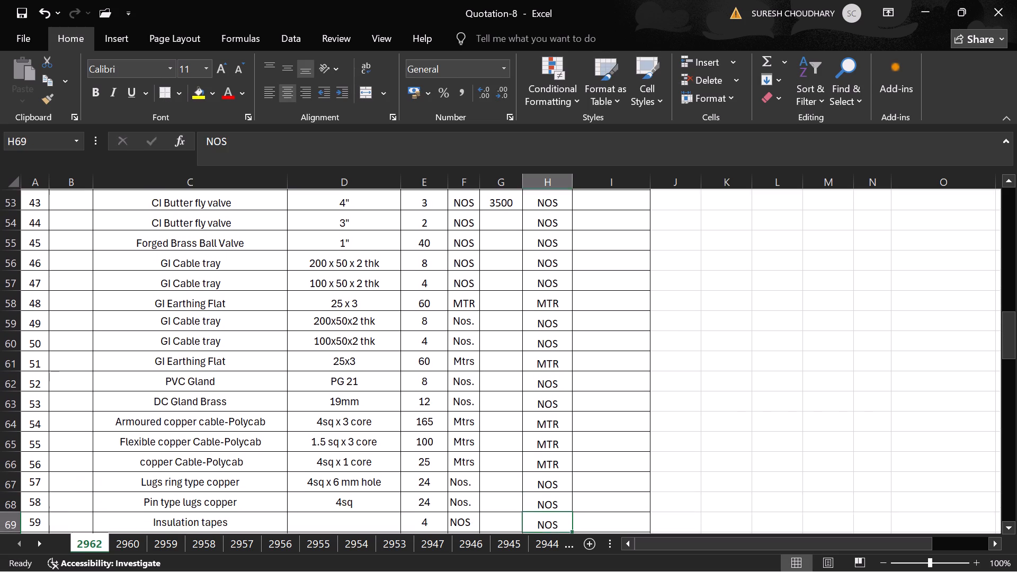
pyautogui.press('Down')
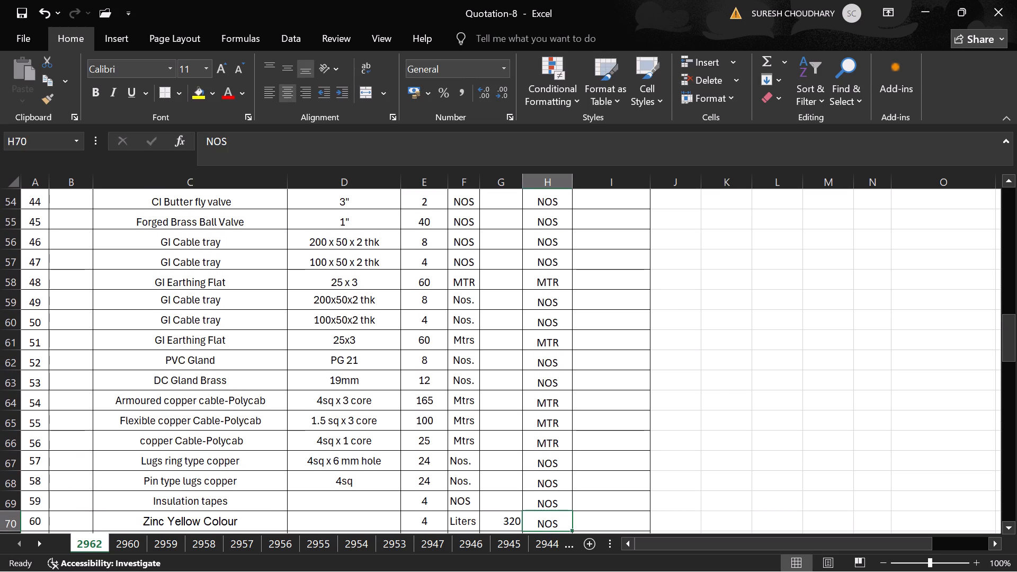
pyautogui.hotkey('shift', 'l')
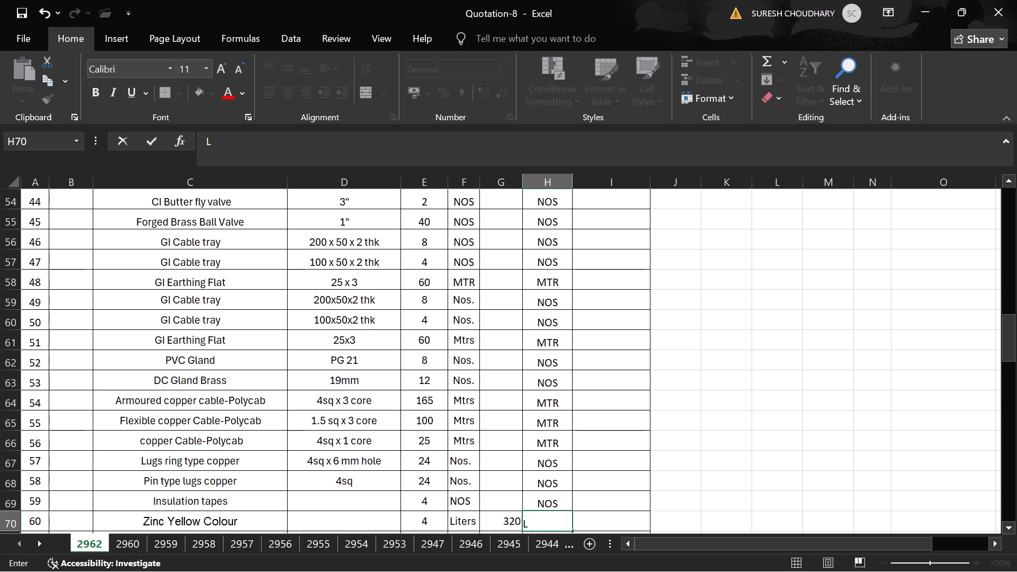
pyautogui.press('i')
pyautogui.write('ters')
pyautogui.press('Down')
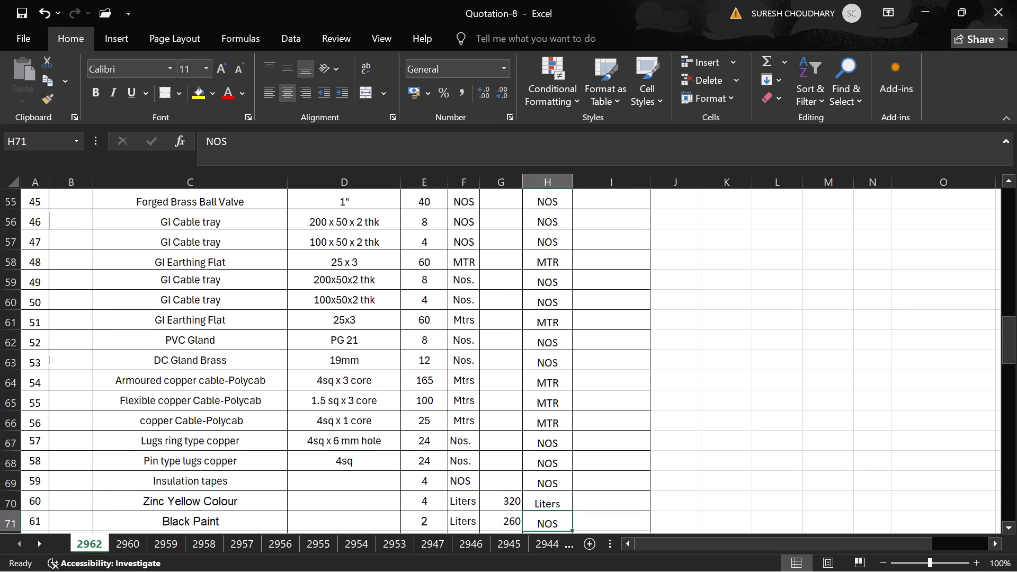
pyautogui.write('Liters')
pyautogui.press('Down')
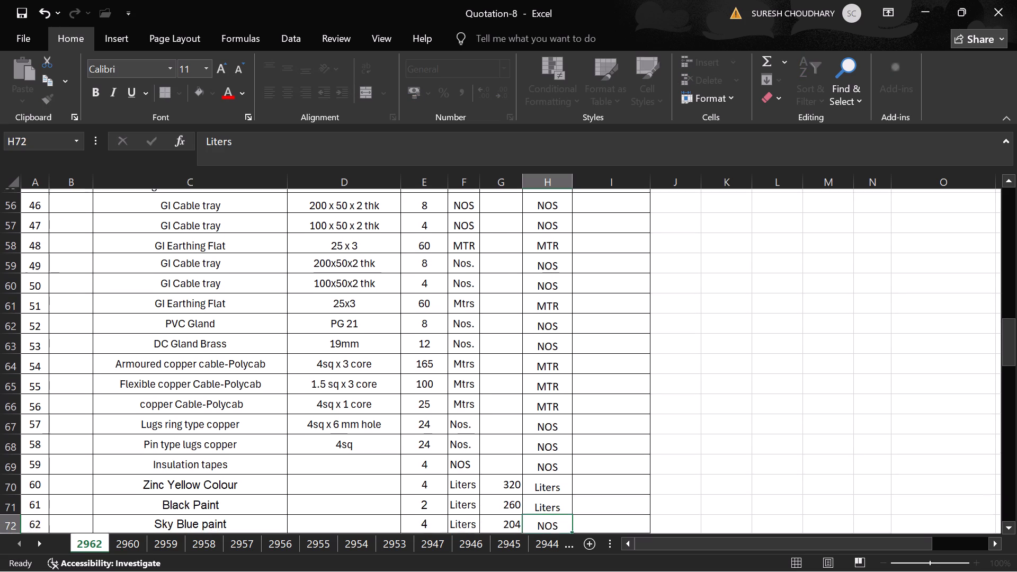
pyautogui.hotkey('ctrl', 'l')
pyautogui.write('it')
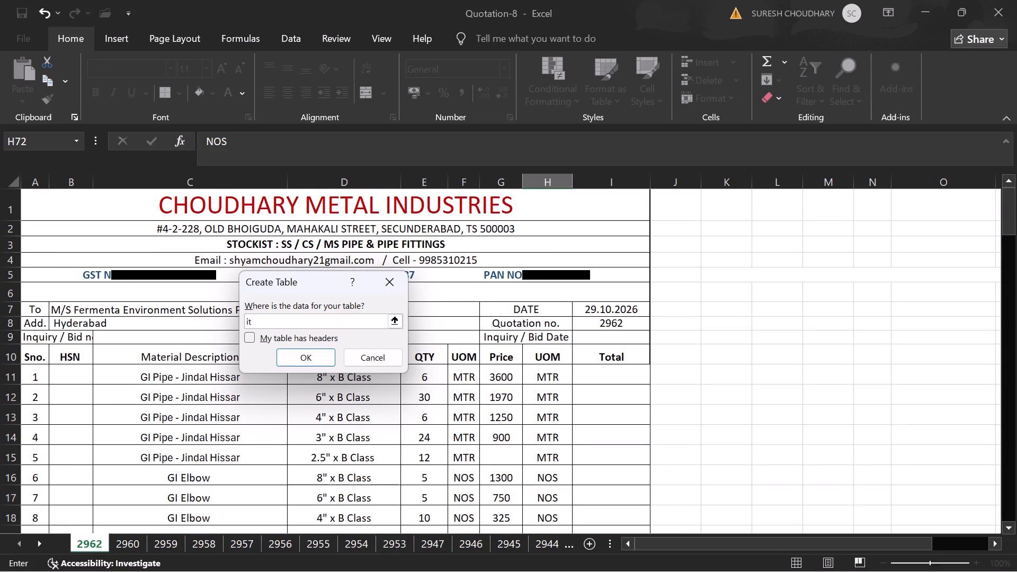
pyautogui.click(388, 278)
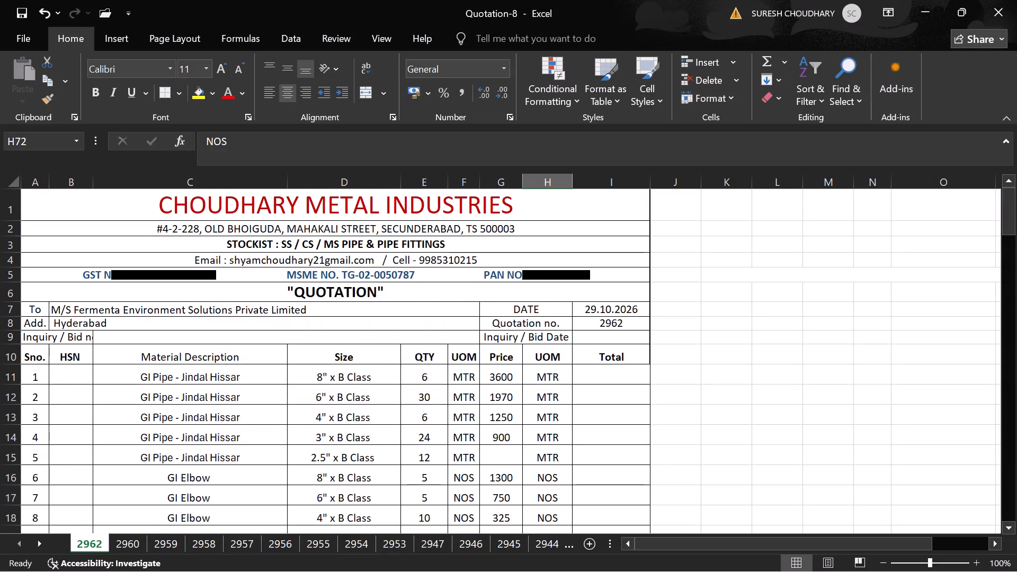
# Set the price UOM of Sky Blue paint and Turpentine oil, items 62 and 63, to Liters.
pyautogui.scroll(-1, 479, 401)
pyautogui.scroll(-3, 520, 380)
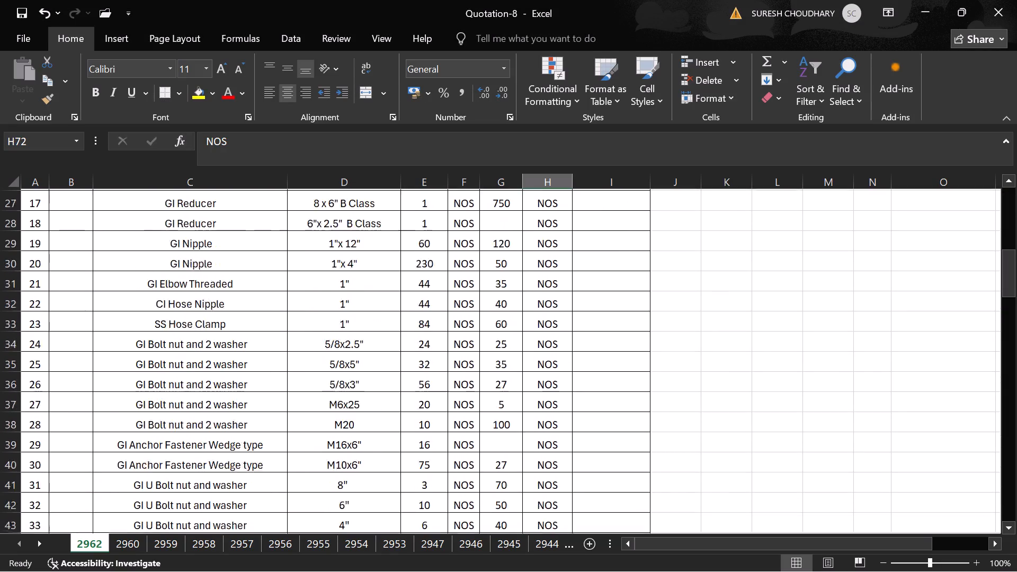
pyautogui.scroll(-4, 520, 380)
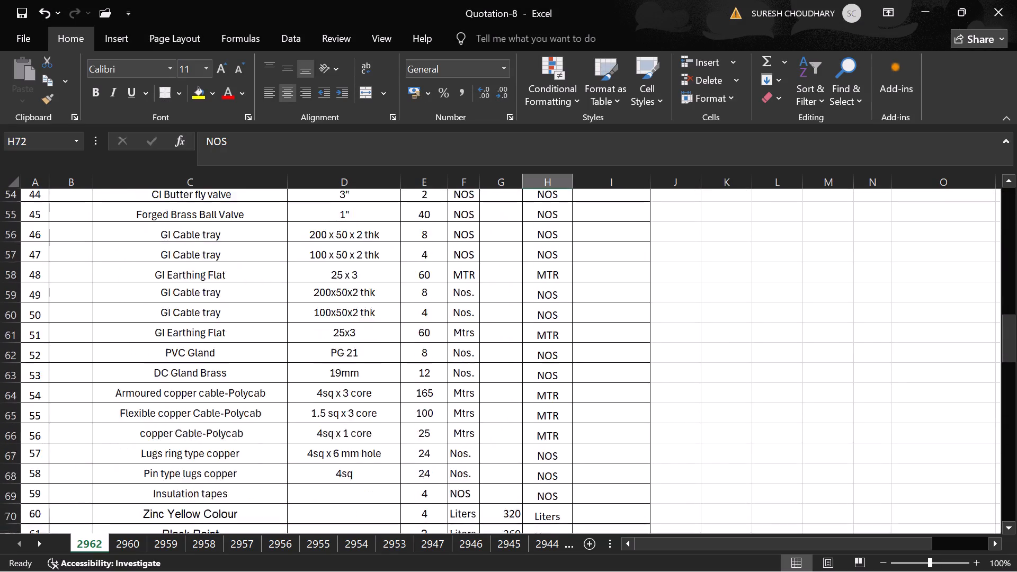
pyautogui.scroll(-1, 527, 376)
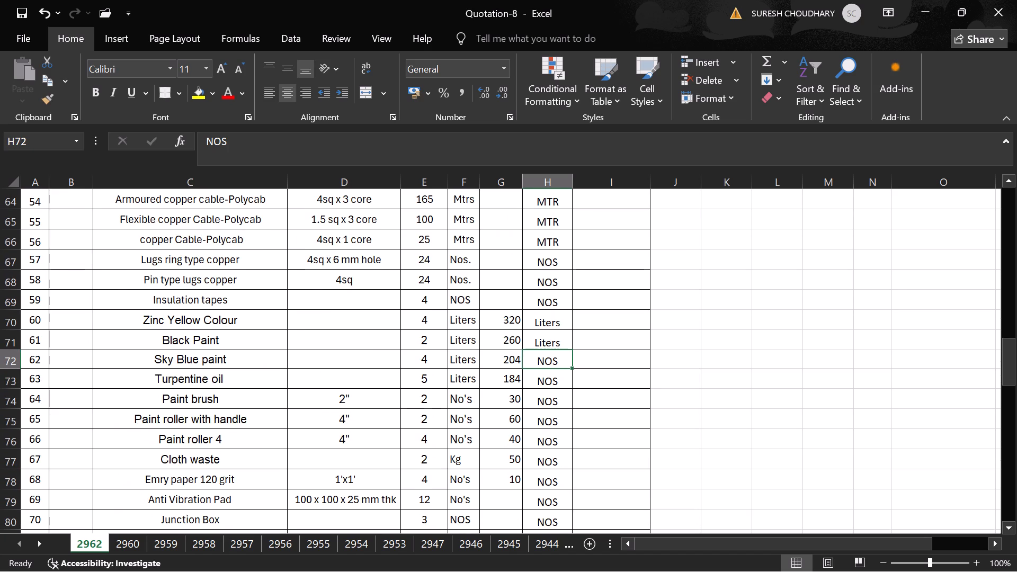
pyautogui.moveTo(551, 317); pyautogui.dragTo(551, 341)
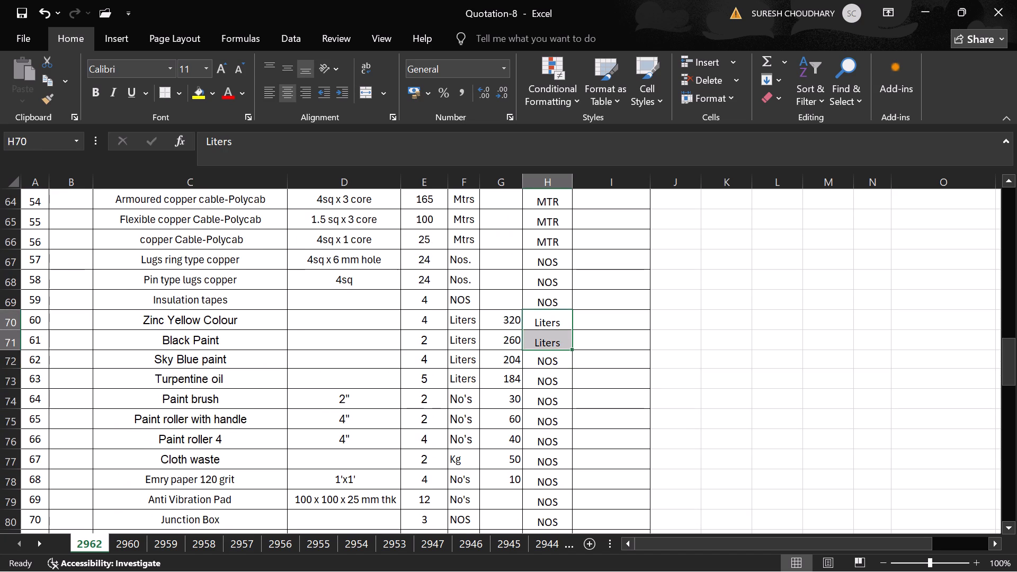
pyautogui.click(572, 349)
pyautogui.moveTo(569, 356); pyautogui.dragTo(568, 360)
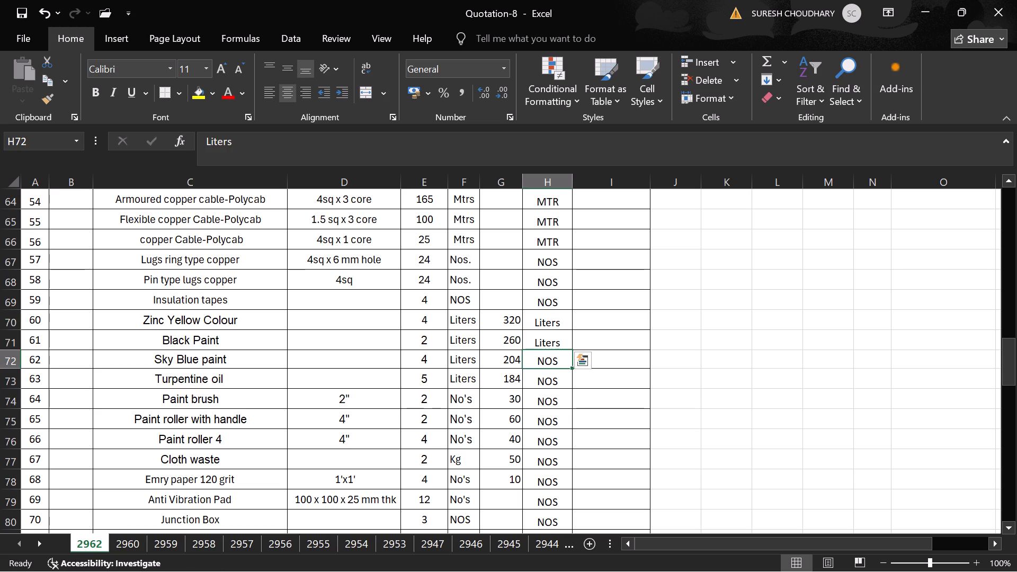
pyautogui.moveTo(568, 360); pyautogui.dragTo(568, 372)
pyautogui.moveTo(554, 320); pyautogui.dragTo(554, 327)
pyautogui.moveTo(554, 333); pyautogui.dragTo(554, 339)
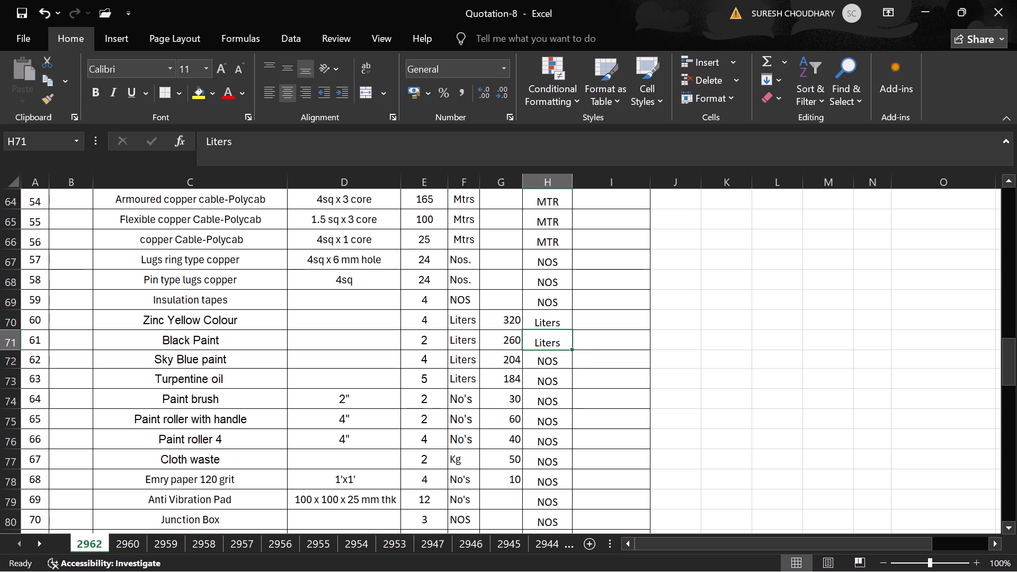
pyautogui.moveTo(554, 333); pyautogui.dragTo(552, 338)
pyautogui.moveTo(555, 321); pyautogui.dragTo(553, 341)
pyautogui.click(553, 341)
pyautogui.moveTo(555, 314); pyautogui.dragTo(550, 339)
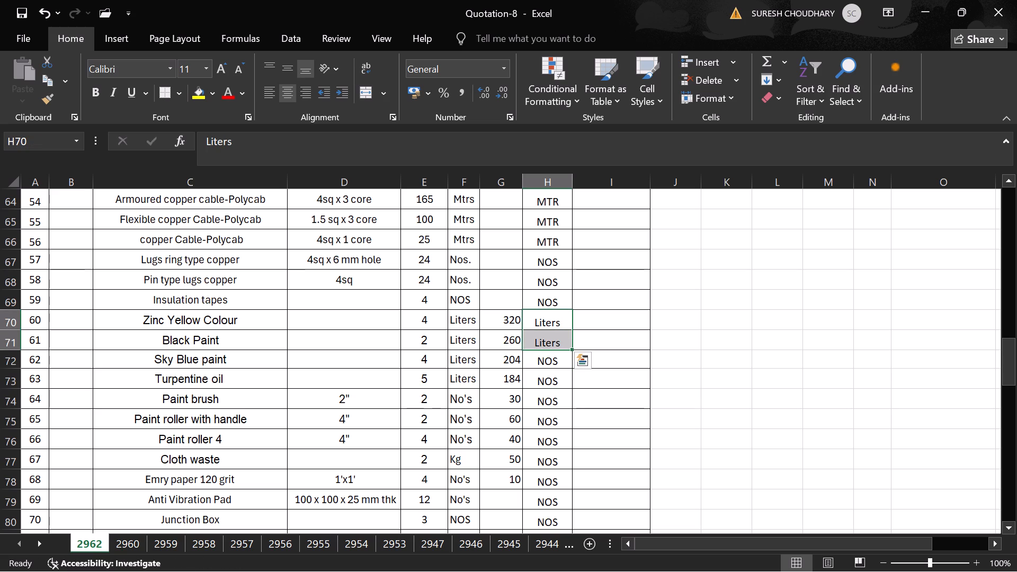
pyautogui.moveTo(572, 348); pyautogui.dragTo(566, 381)
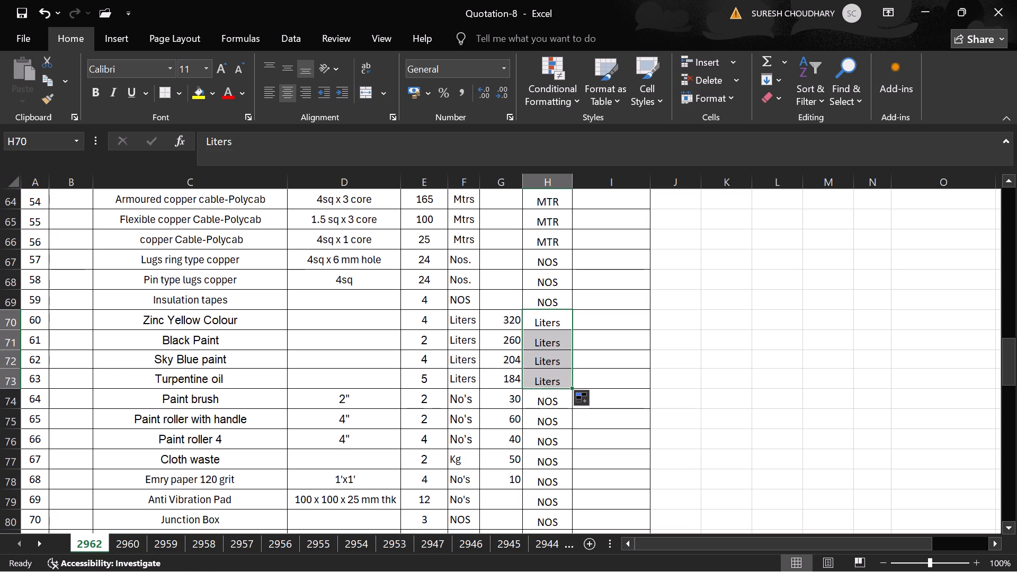
# Set the price UOM of Cloth waste, item 67, to KGS.
pyautogui.click(551, 460)
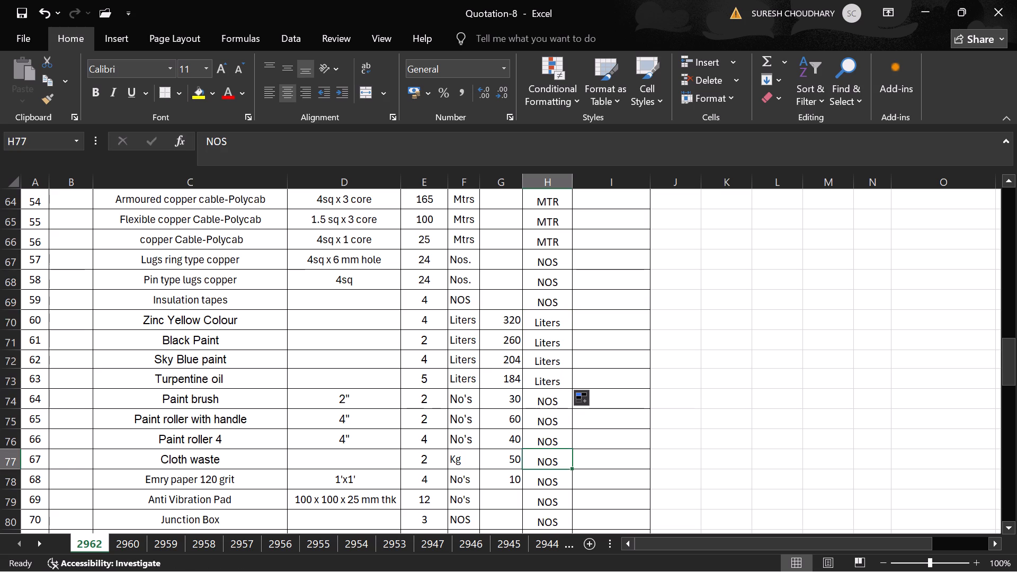
pyautogui.hotkey('shift', 'k')
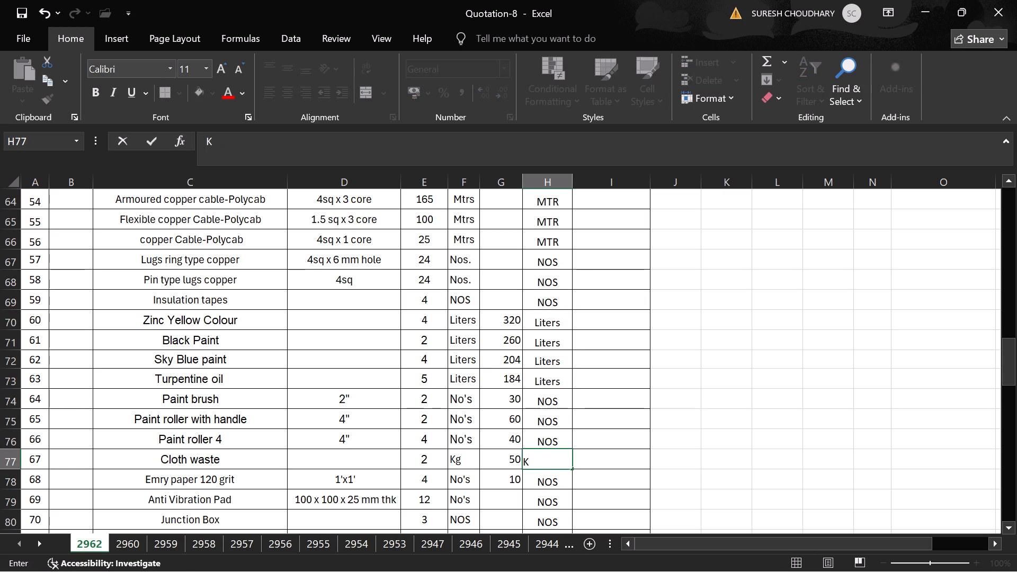
pyautogui.write('GS')
pyautogui.press('Down')
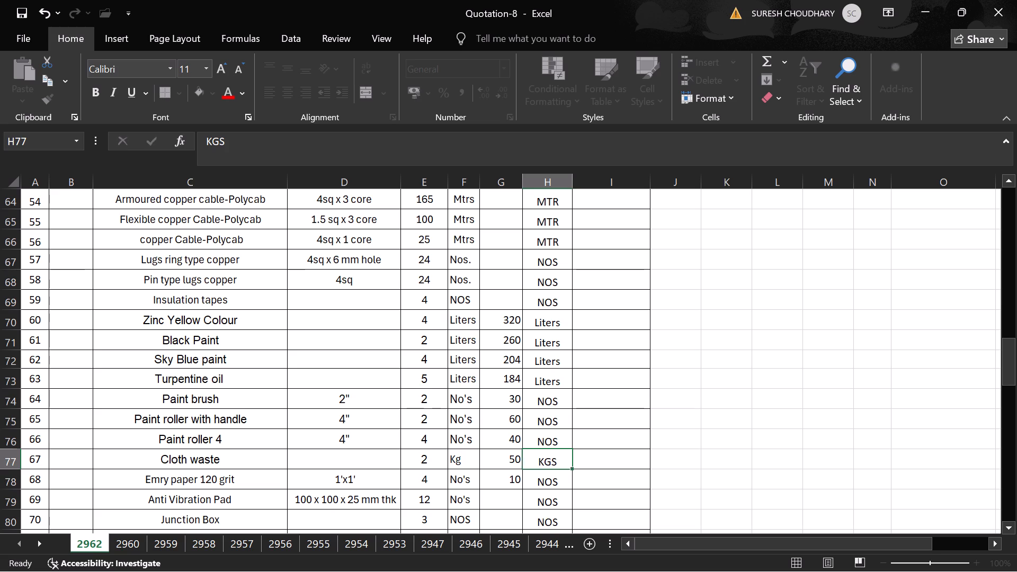
pyautogui.press('Down')
pyautogui.press('Down')
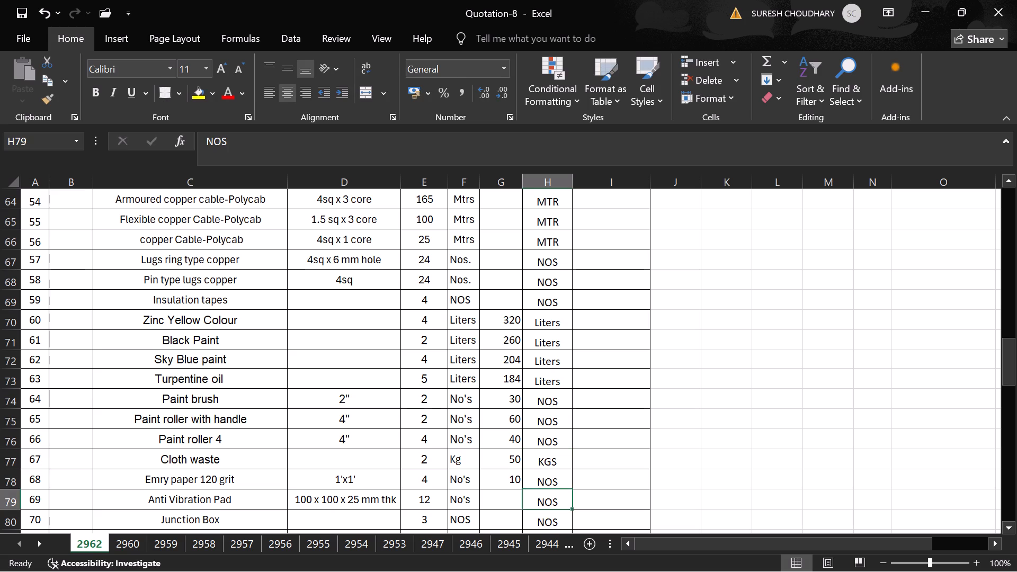
pyautogui.press('Down')
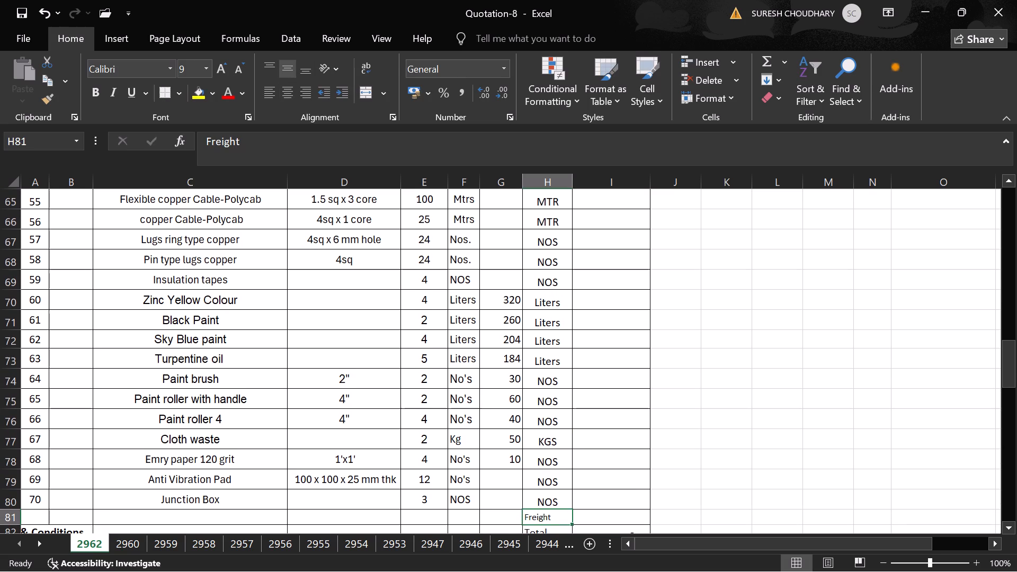
# Review all item rows of the quotation, comparing quantities, prices and both UOM columns down to the Freight and Total rows.
pyautogui.scroll(8, 551, 380)
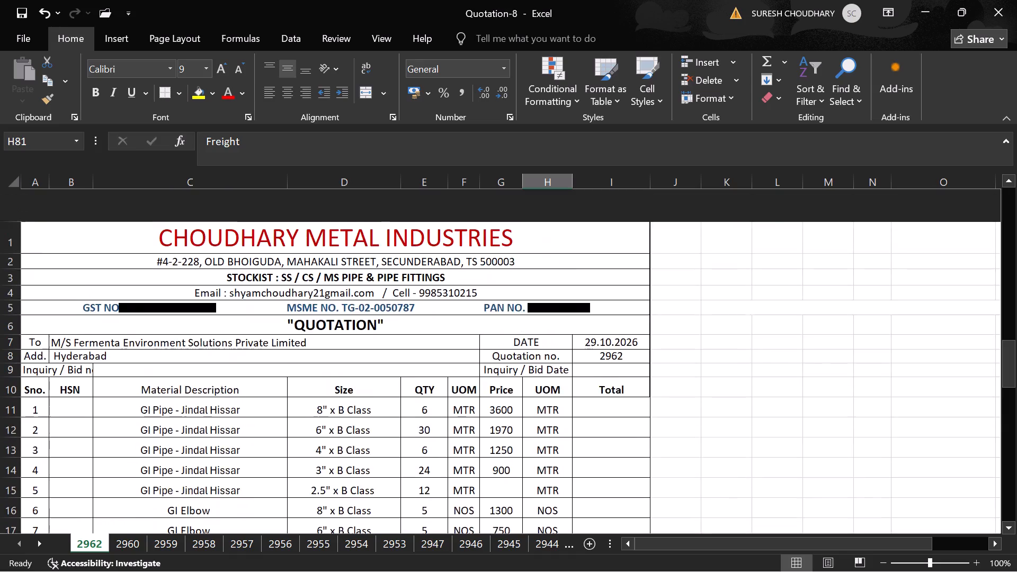
pyautogui.scroll(-1, 551, 380)
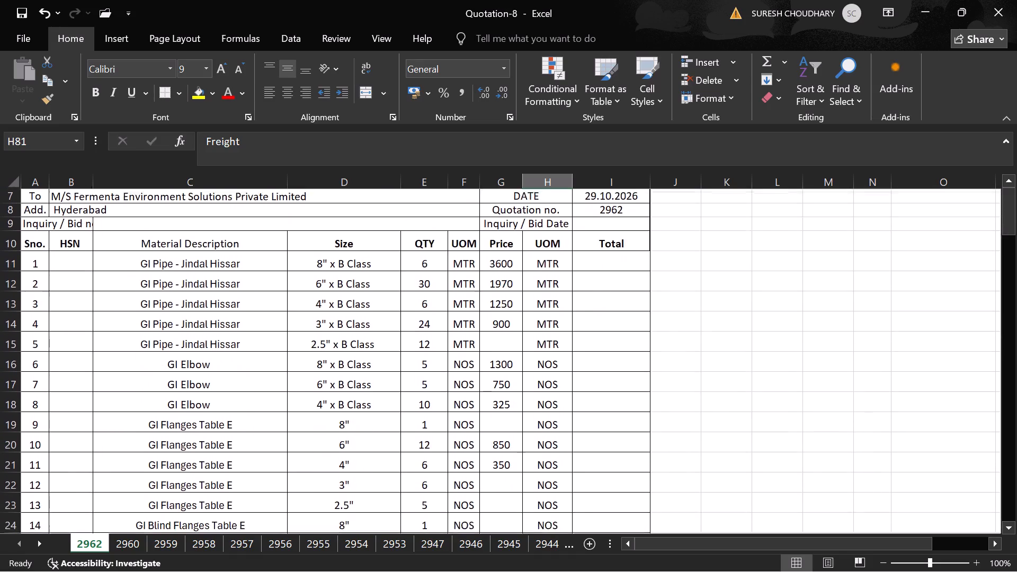
pyautogui.scroll(-3, 551, 380)
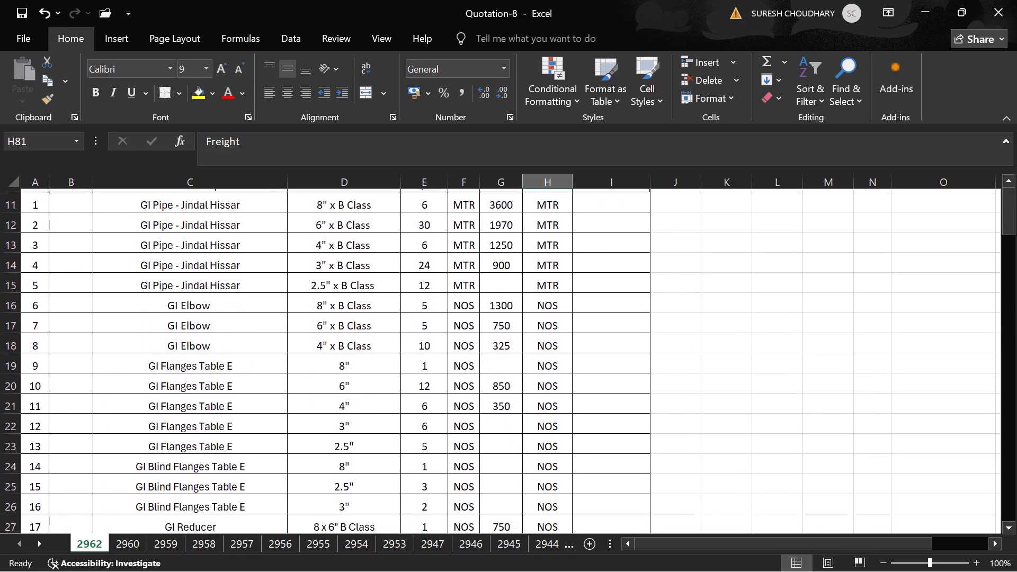
pyautogui.scroll(-2, 551, 380)
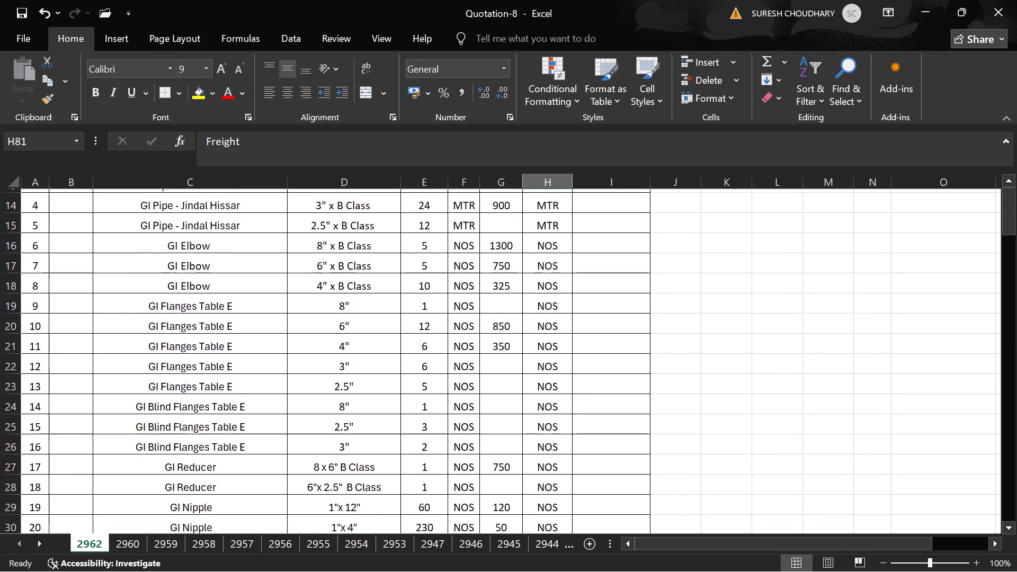
pyautogui.scroll(-1, 551, 380)
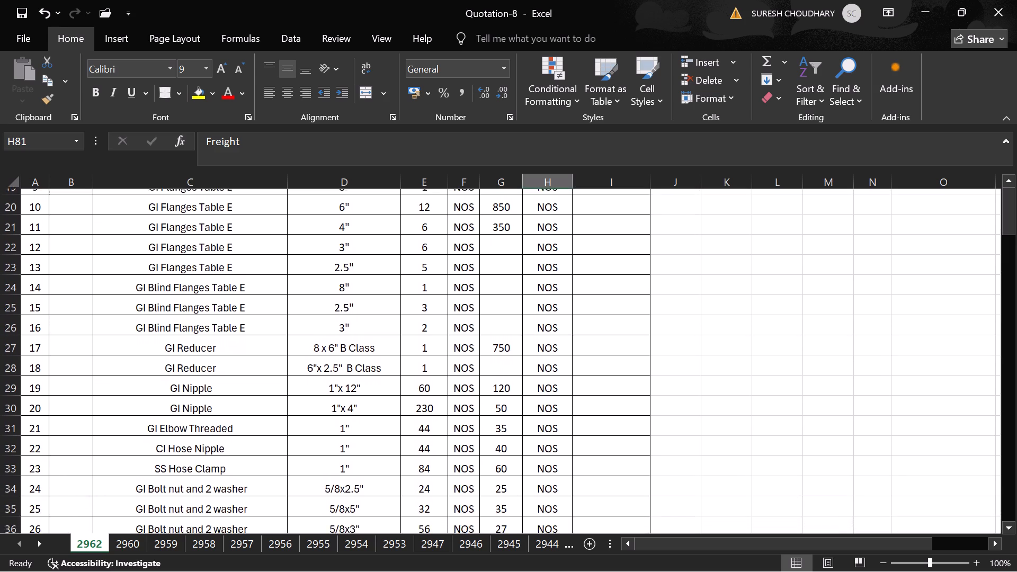
pyautogui.scroll(-1, 551, 380)
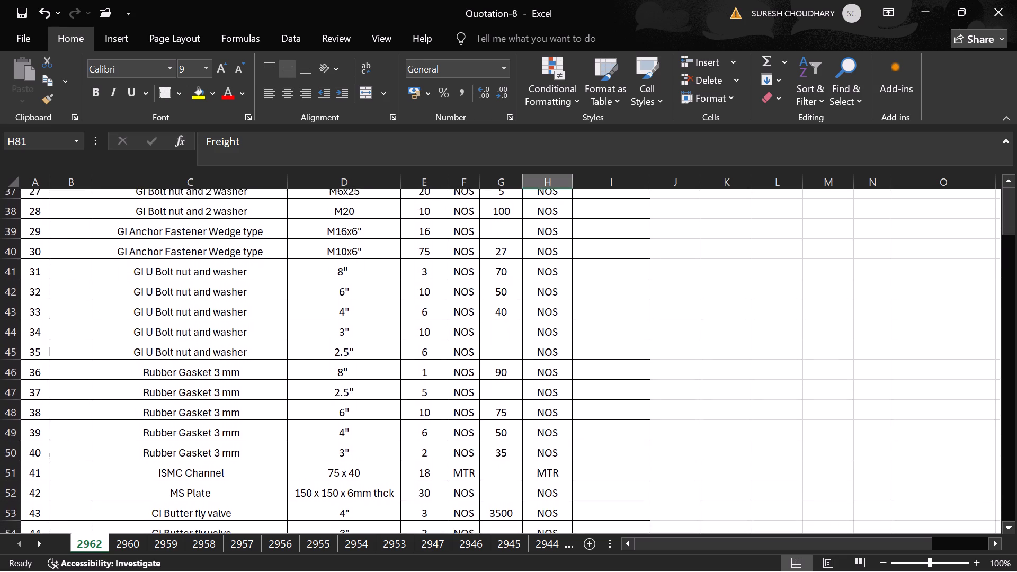
pyautogui.scroll(-1, 551, 380)
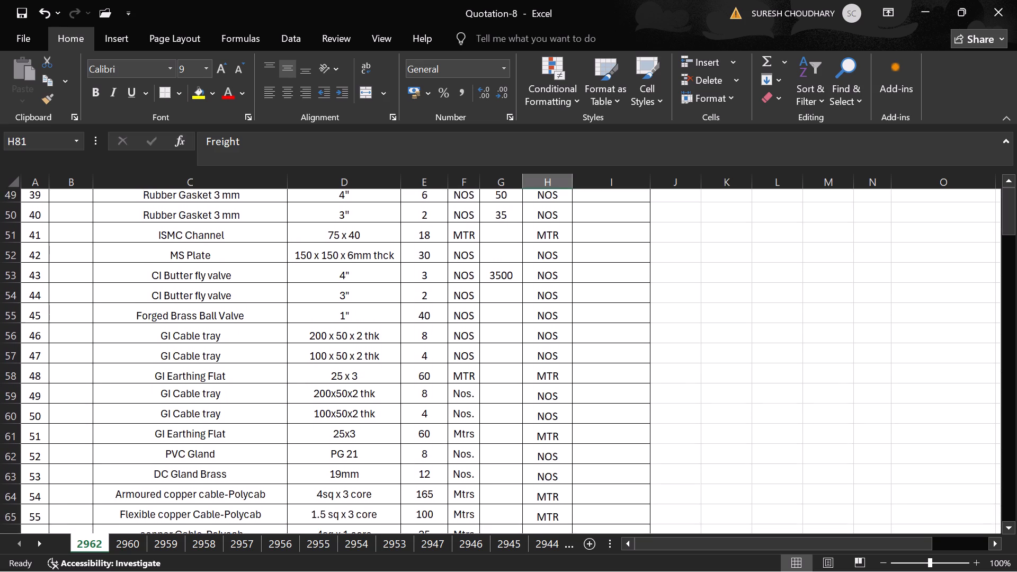
pyautogui.scroll(-1, 551, 380)
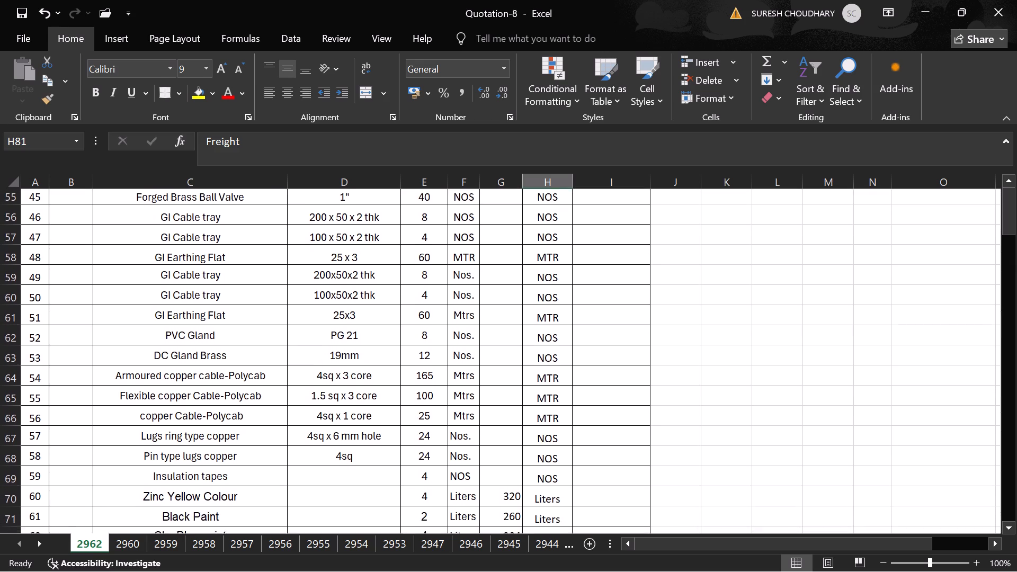
pyautogui.scroll(-1, 551, 380)
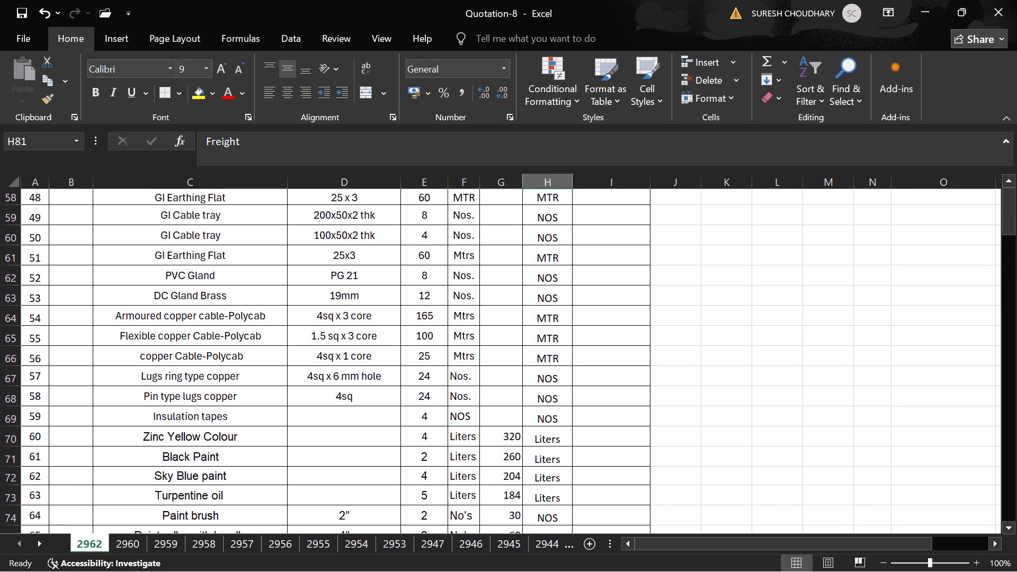
pyautogui.scroll(-1, 551, 380)
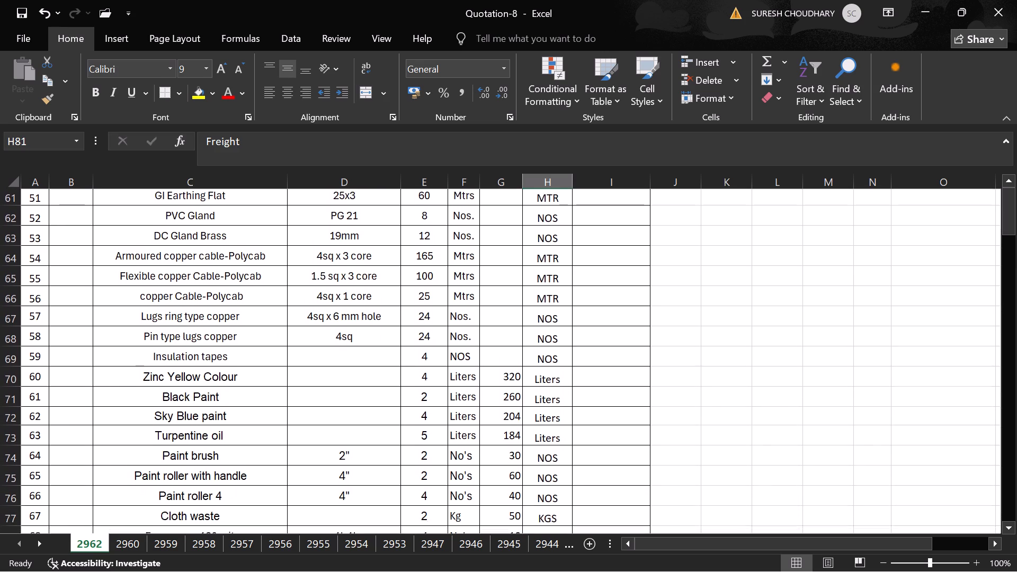
pyautogui.scroll(-1, 551, 380)
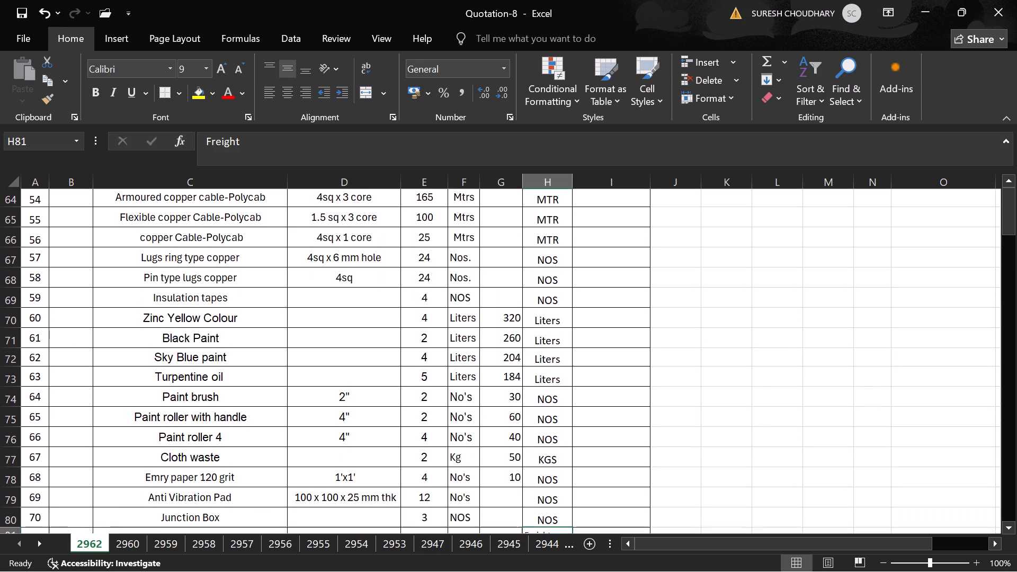
pyautogui.scroll(-3, 551, 380)
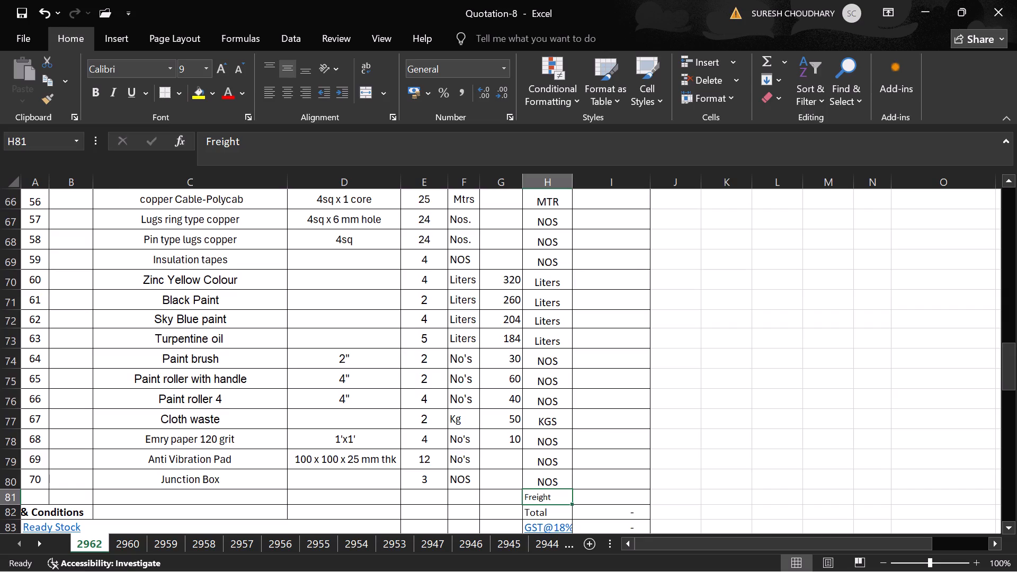
pyautogui.scroll(2, 383, 232)
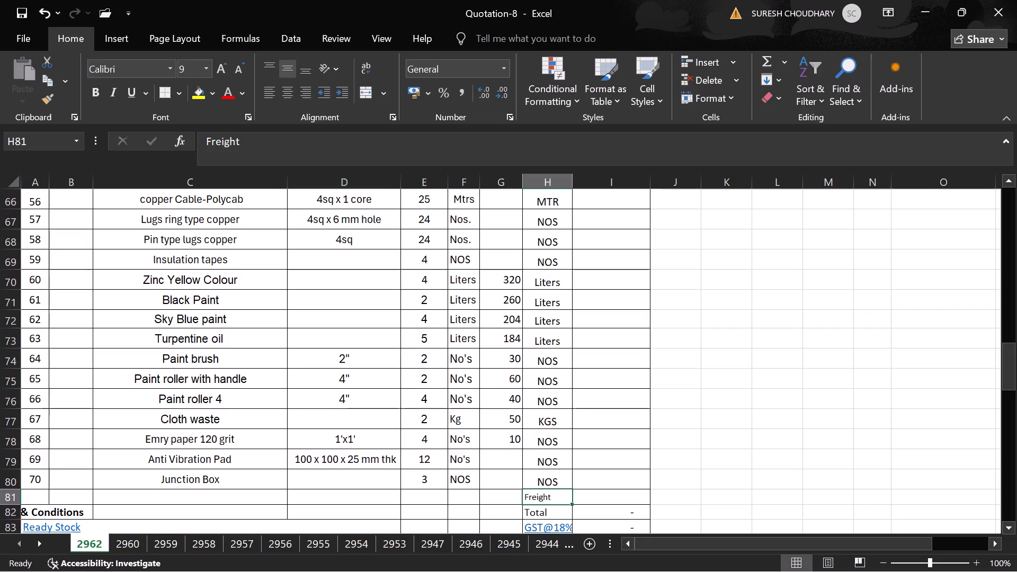
pyautogui.scroll(2, 383, 232)
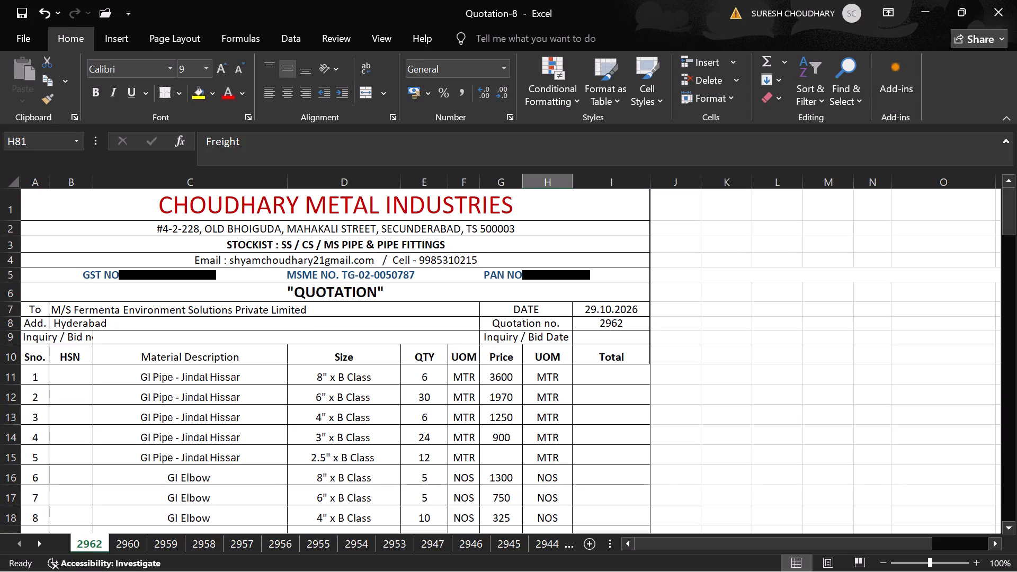
# Check the number on the preceding quotation sheet, 2960, and change the Fermenta quotation's number to 2961.
pyautogui.click(133, 537)
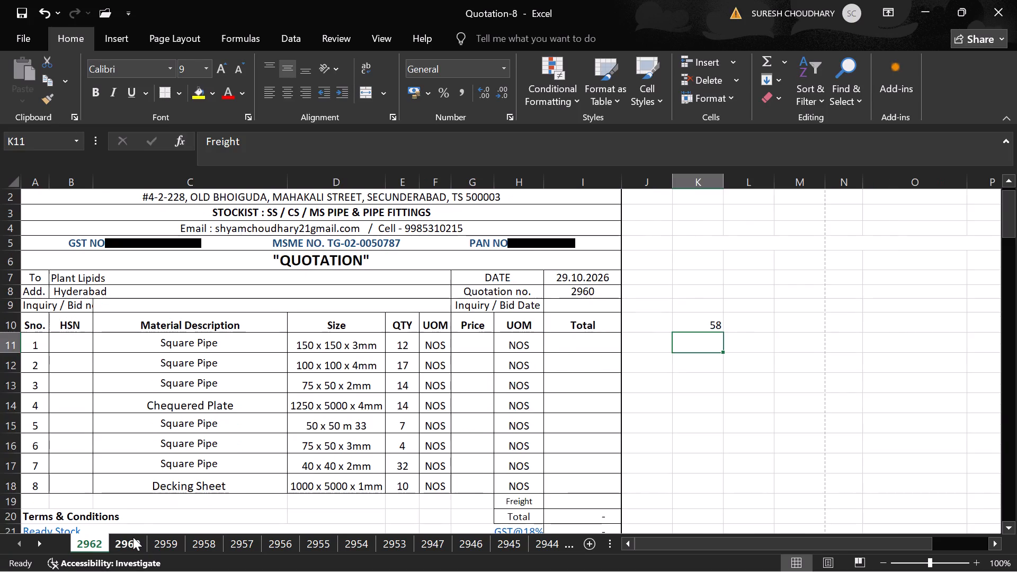
pyautogui.click(84, 539)
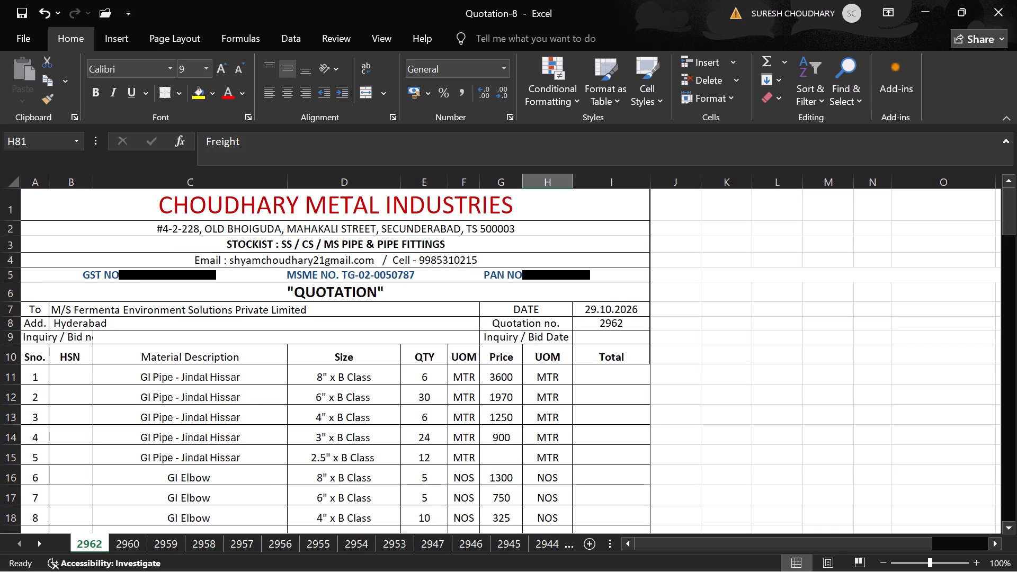
pyautogui.click(634, 322)
pyautogui.press('2')
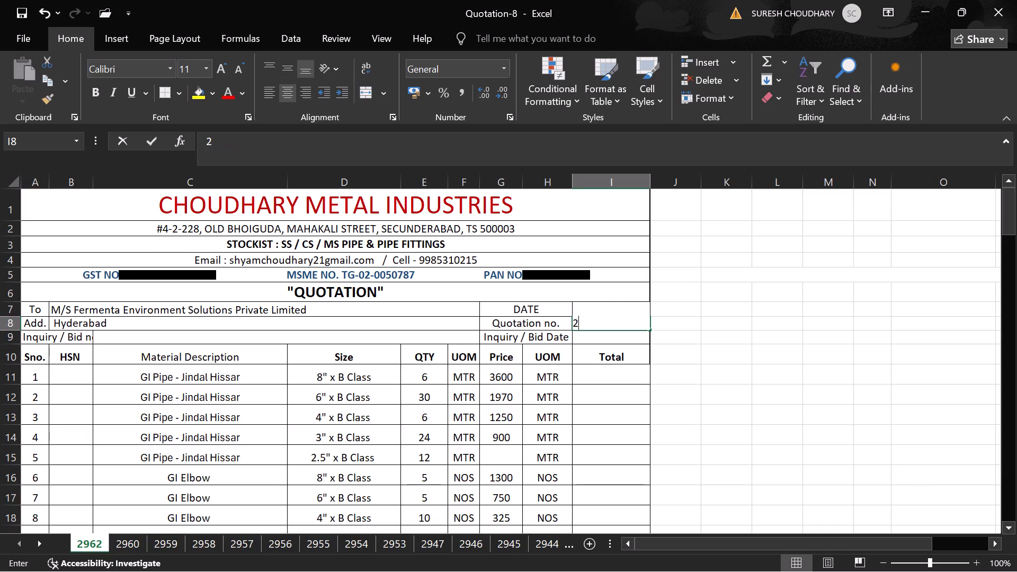
pyautogui.write('961')
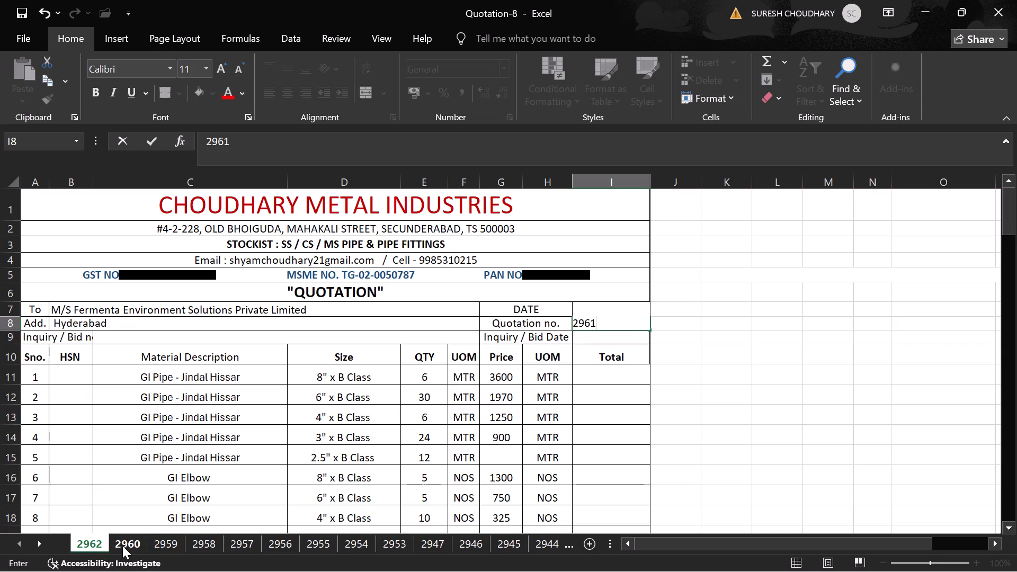
# Rename the Fermenta quotation's sheet as 2961.
pyautogui.doubleClick(91, 544)
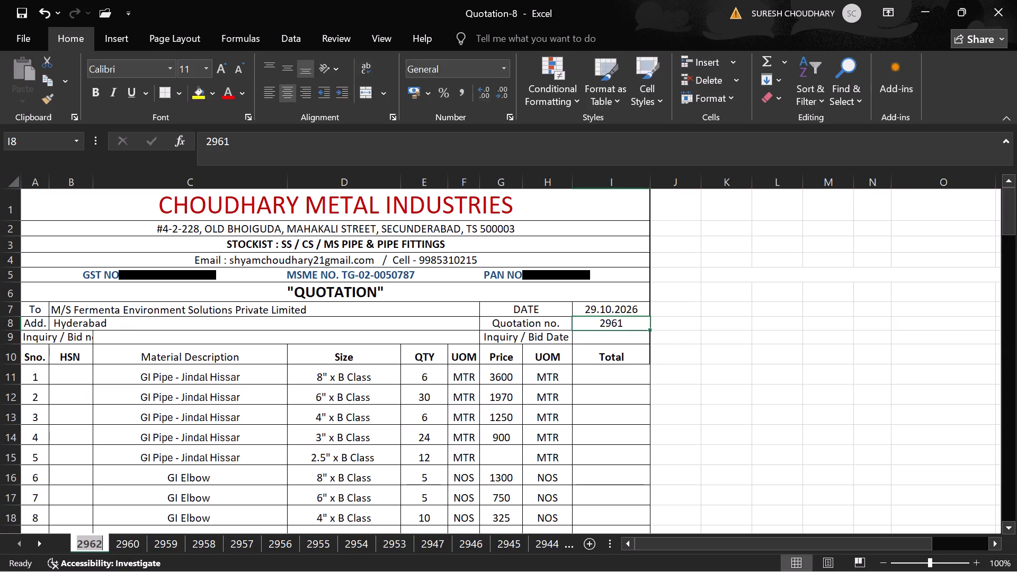
pyautogui.write('2961')
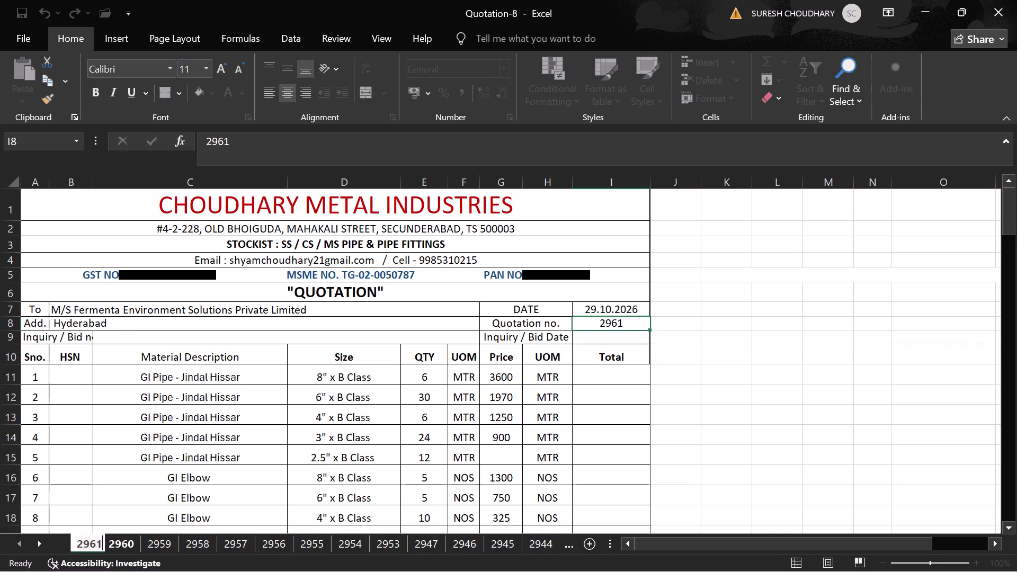
pyautogui.press('Return')
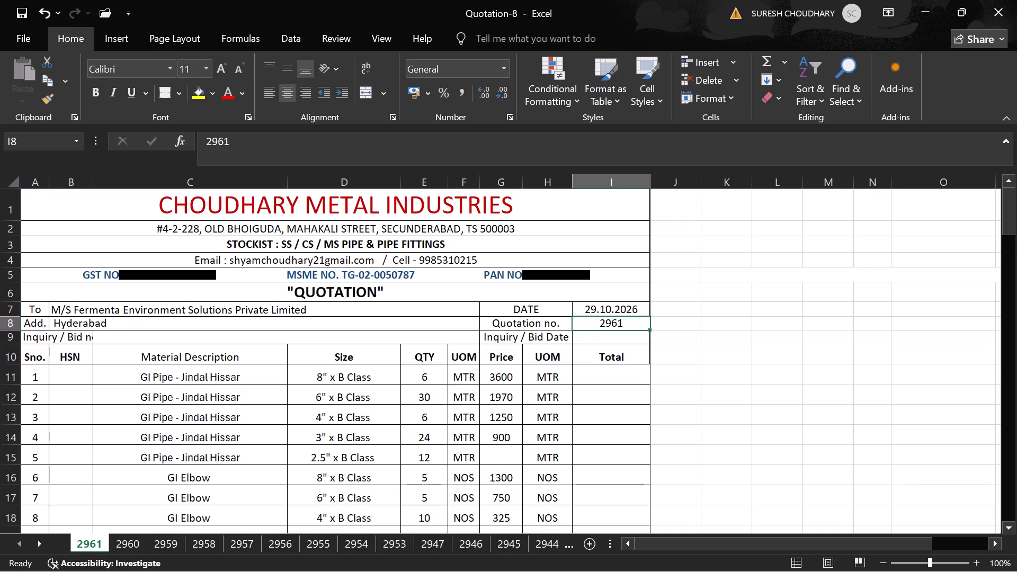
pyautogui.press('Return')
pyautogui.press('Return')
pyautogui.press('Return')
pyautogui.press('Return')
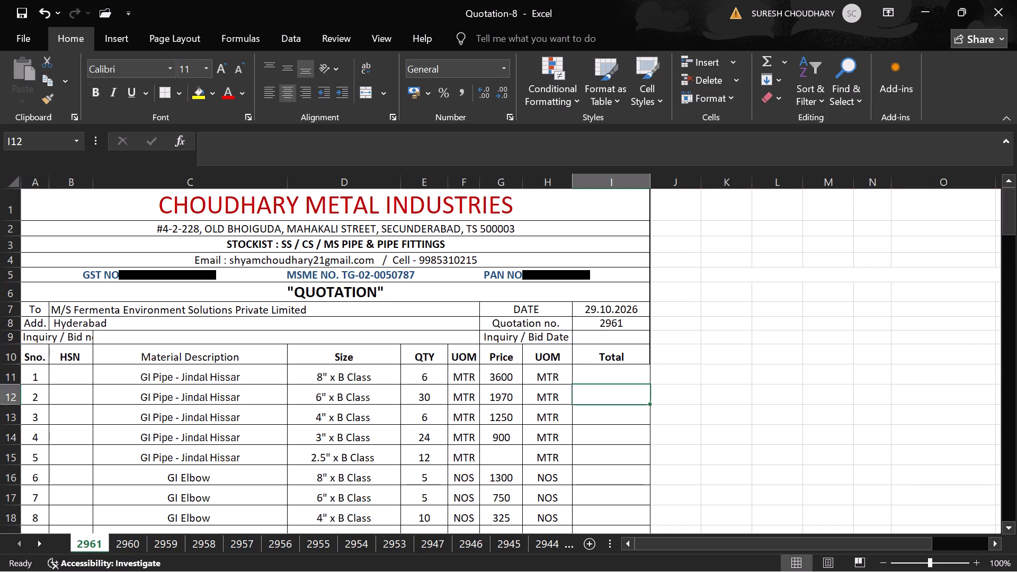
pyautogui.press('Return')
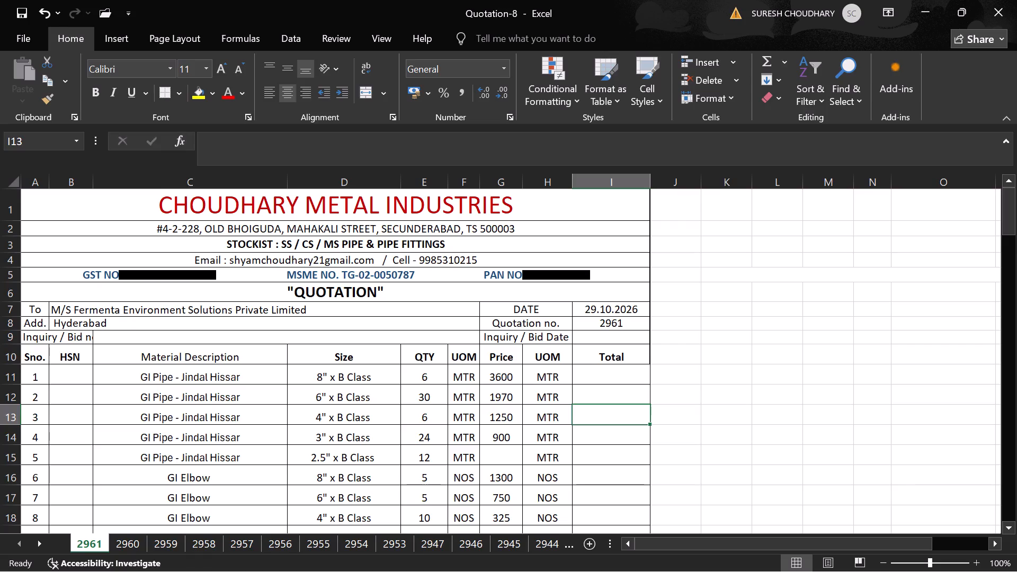
# Save the quotation workbook.
pyautogui.hotkey('ctrl', 's')
pyautogui.hotkey('ctrl', 's')
# Review the item rows of quotation 2961 from the GI pipes down to the emry paper, examining quantities, prices and both UOM columns.
pyautogui.scroll(-1, 751, 496)
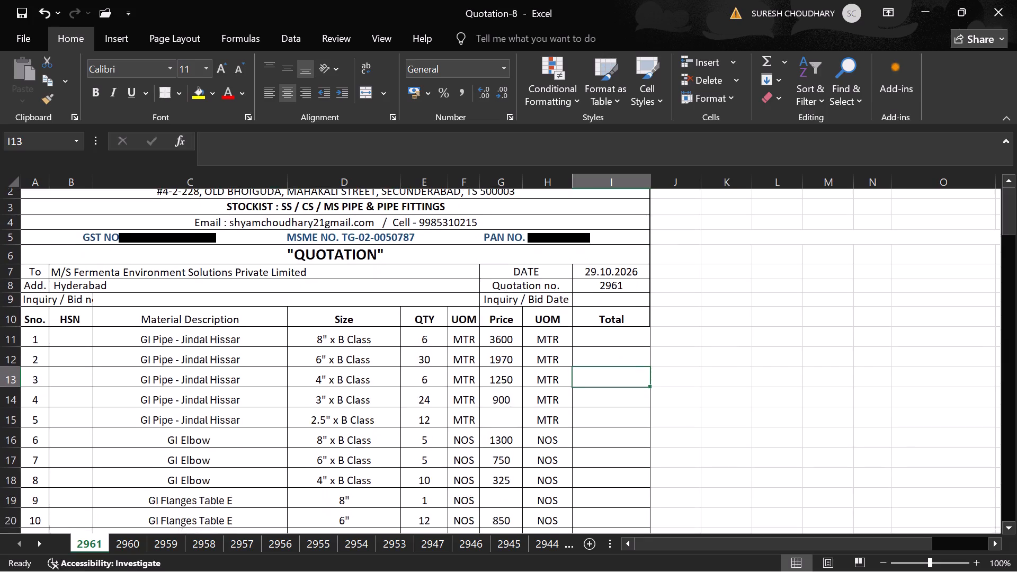
pyautogui.scroll(-8, 751, 496)
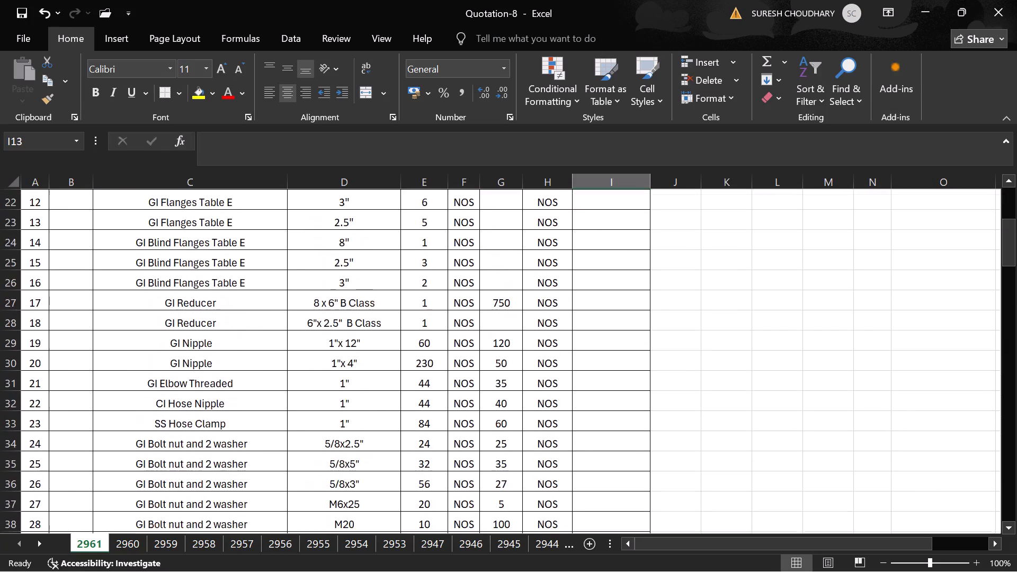
pyautogui.scroll(-5, 751, 496)
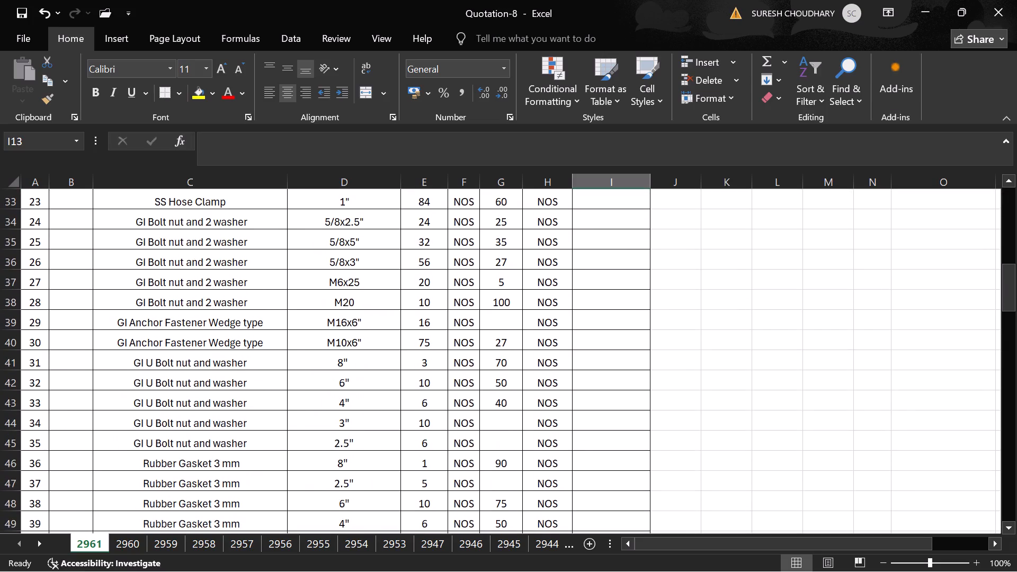
pyautogui.scroll(-4, 751, 496)
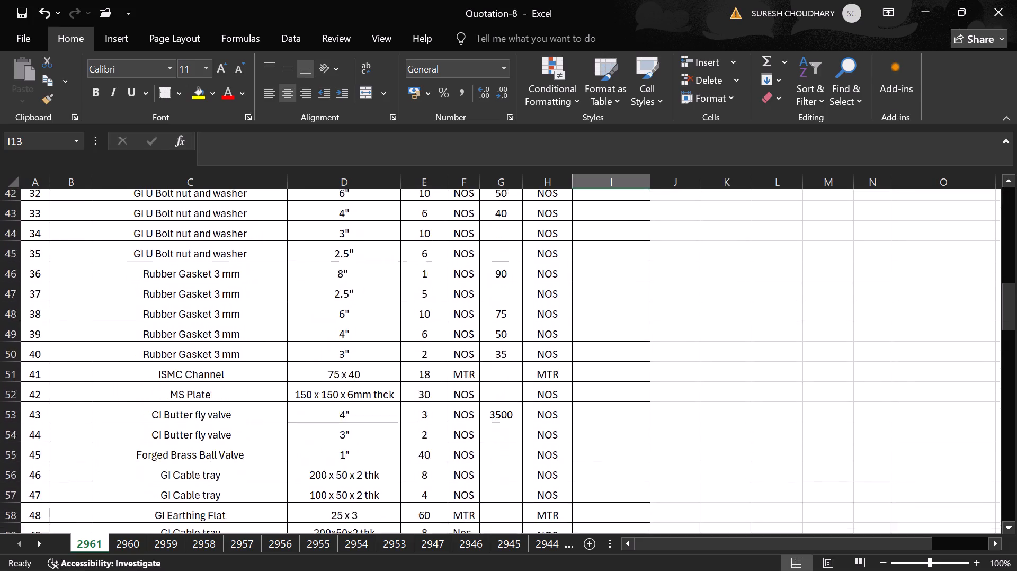
pyautogui.scroll(-3, 751, 496)
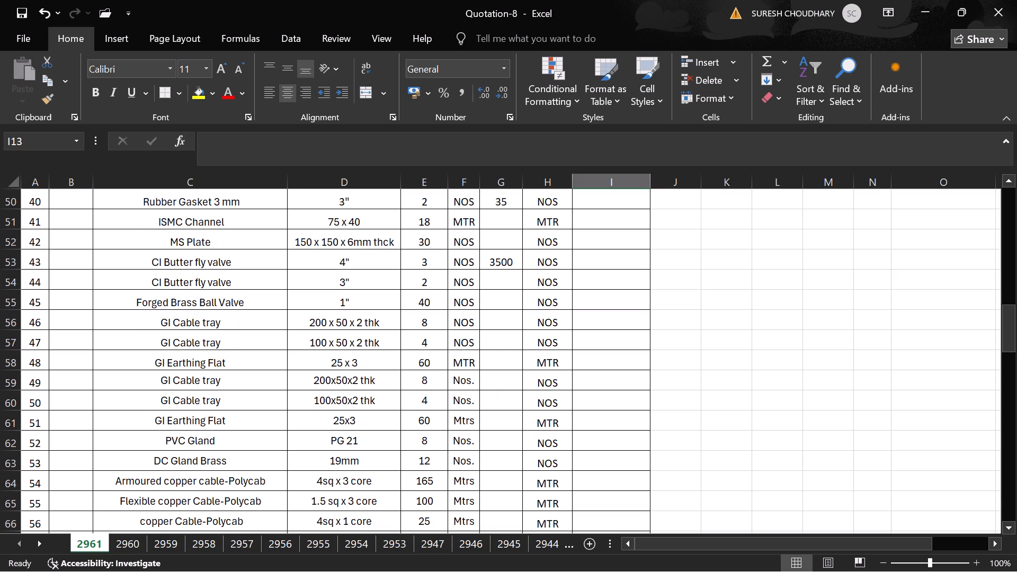
pyautogui.scroll(-1, 751, 496)
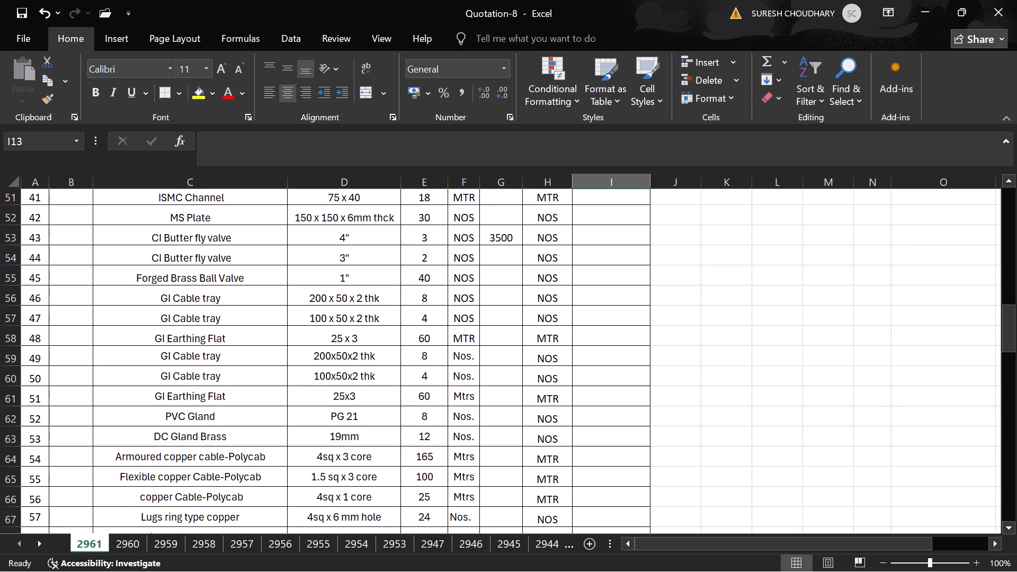
pyautogui.scroll(-2, 751, 496)
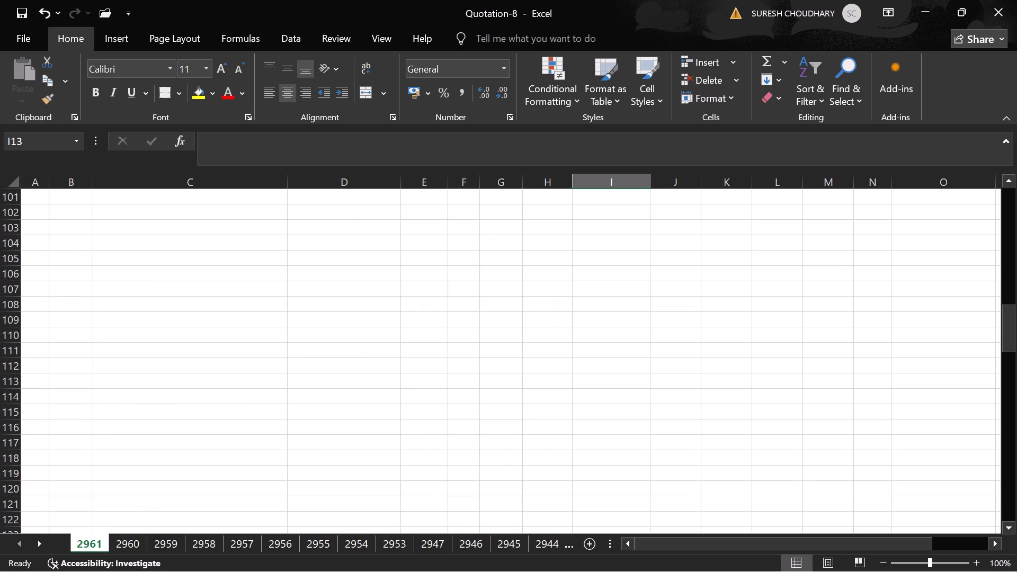
pyautogui.scroll(4, 751, 496)
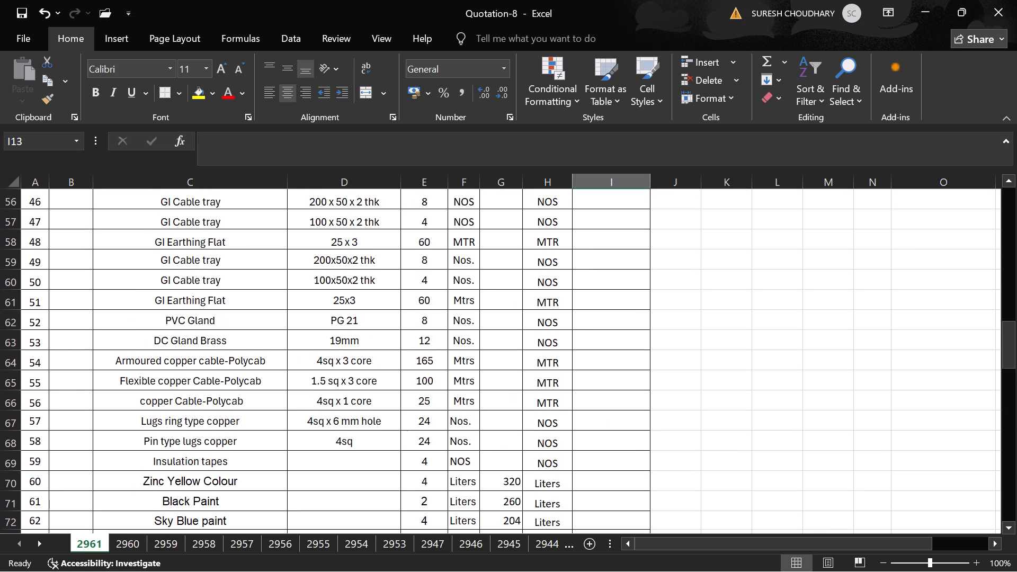
pyautogui.scroll(-3, 595, 377)
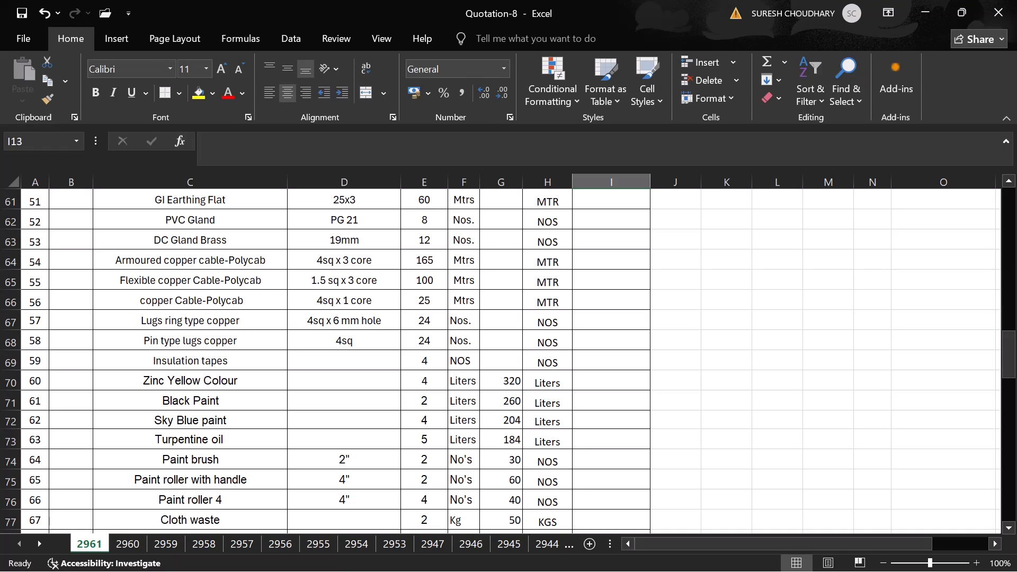
pyautogui.scroll(-1, 595, 377)
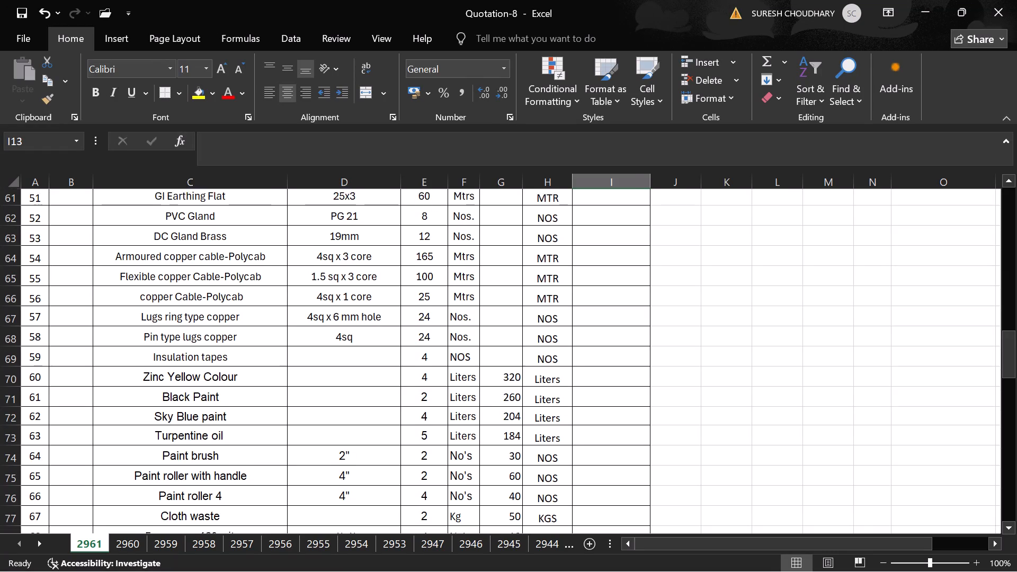
pyautogui.scroll(-1, 595, 377)
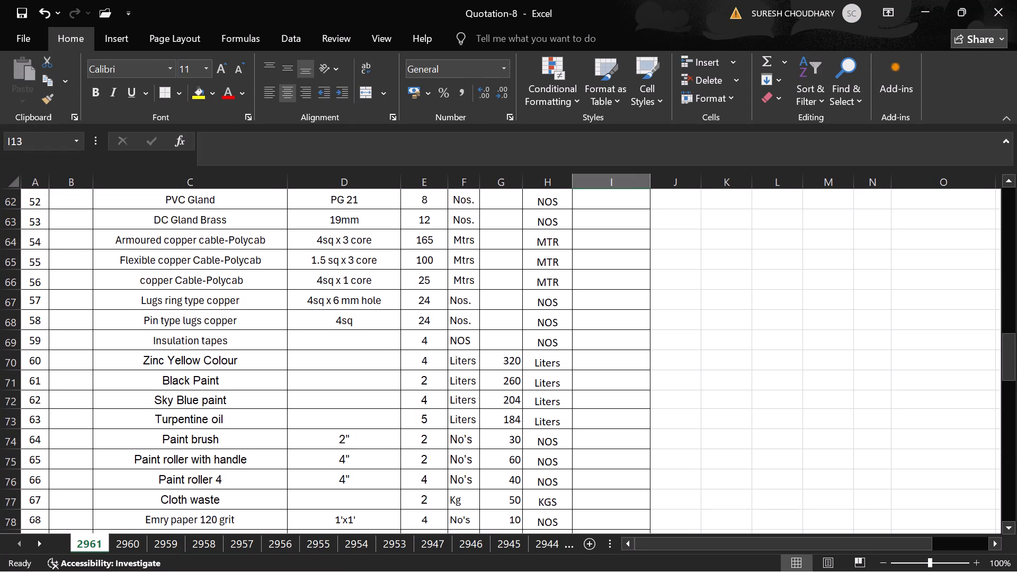
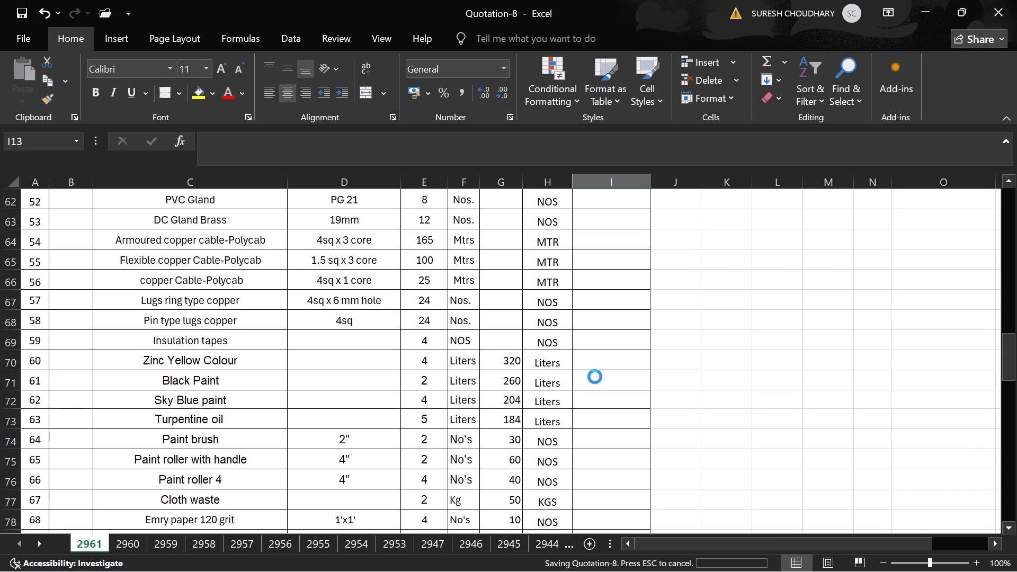
# Switch from the quotation workbook to the Chrome window with the email titled "Revised list for GI pipes fittings".
pyautogui.hotkey('alt', 'Tab')
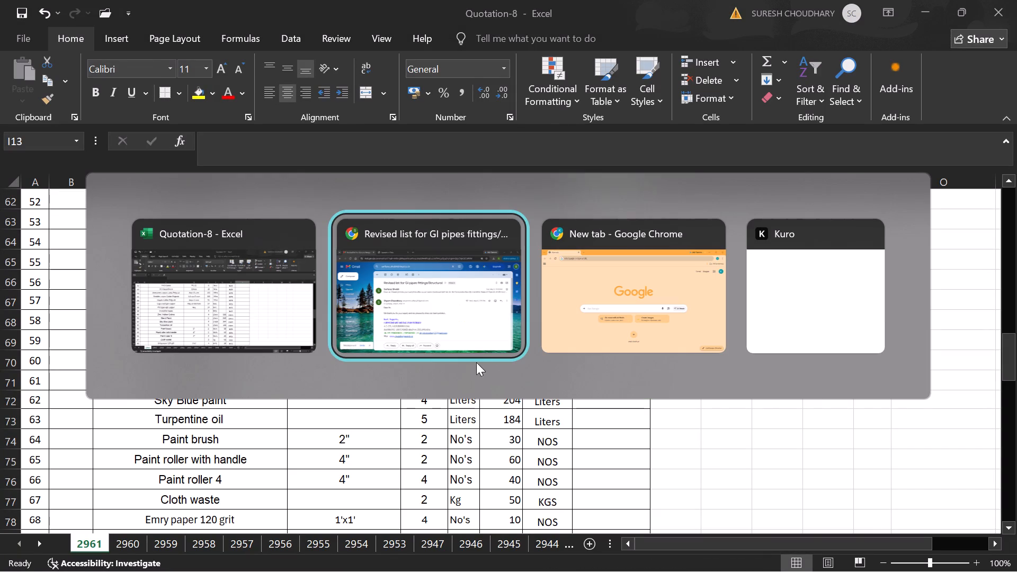
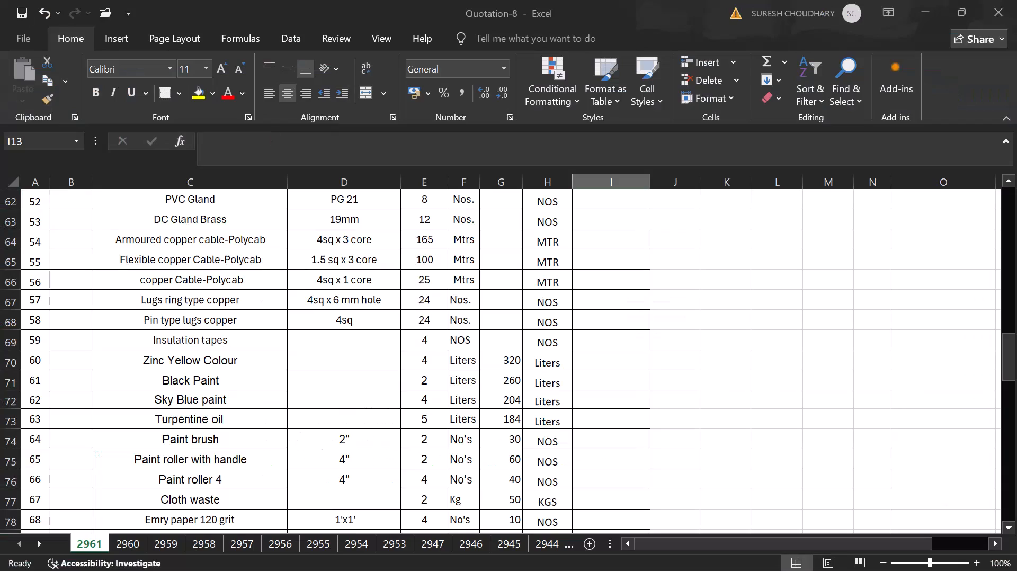
# Switch from the quotation workbook to the Google Chrome window showing a new tab.
pyautogui.hotkey('alt', 'Tab')
pyautogui.hotkey('alt', 'Tab')
pyautogui.hotkey('alt', 'Tab')
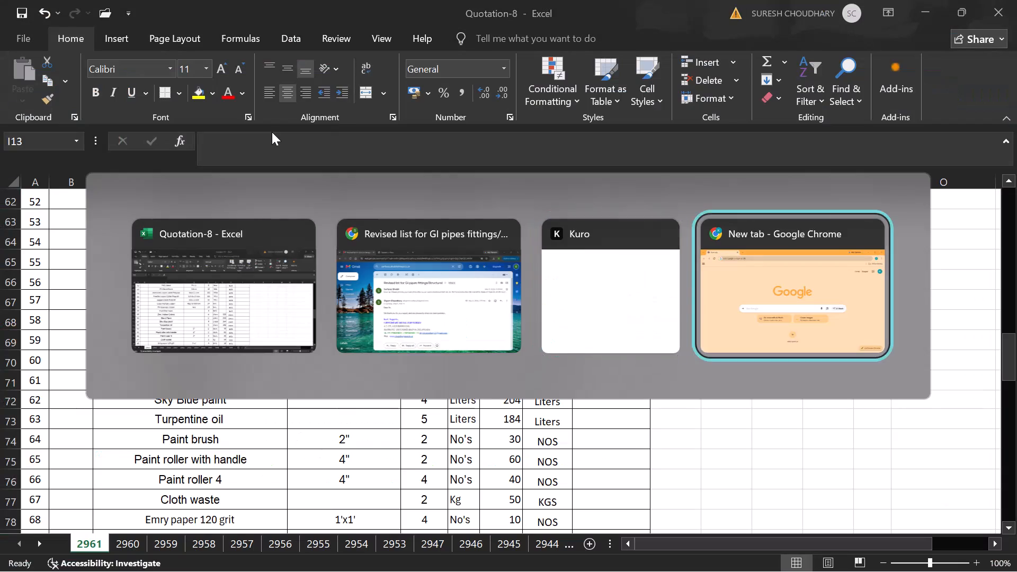
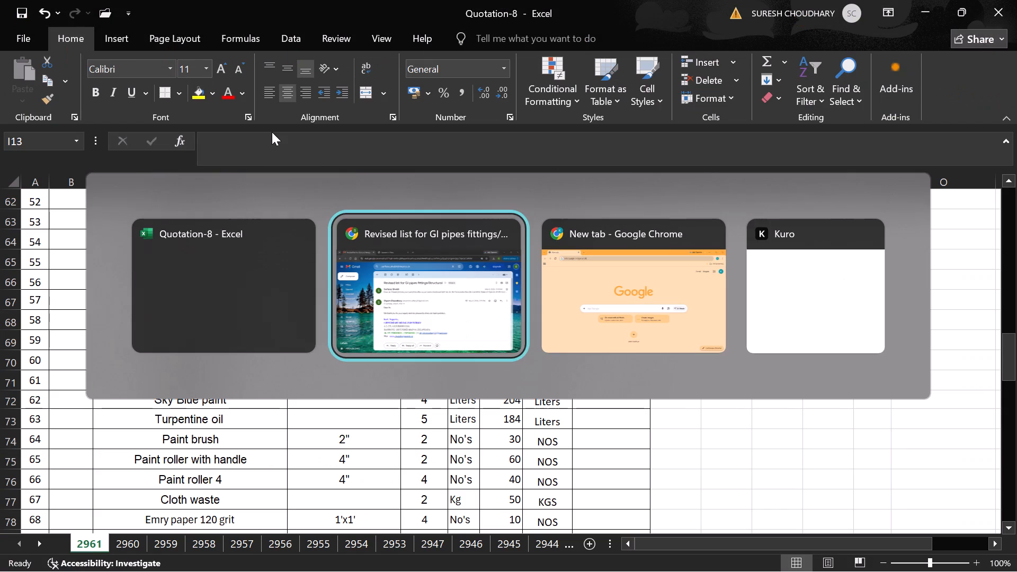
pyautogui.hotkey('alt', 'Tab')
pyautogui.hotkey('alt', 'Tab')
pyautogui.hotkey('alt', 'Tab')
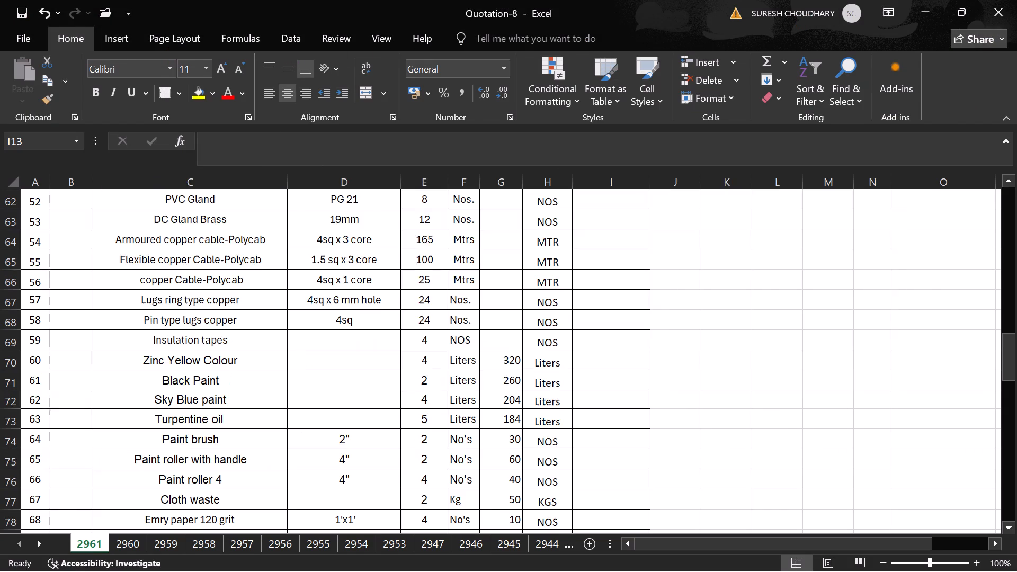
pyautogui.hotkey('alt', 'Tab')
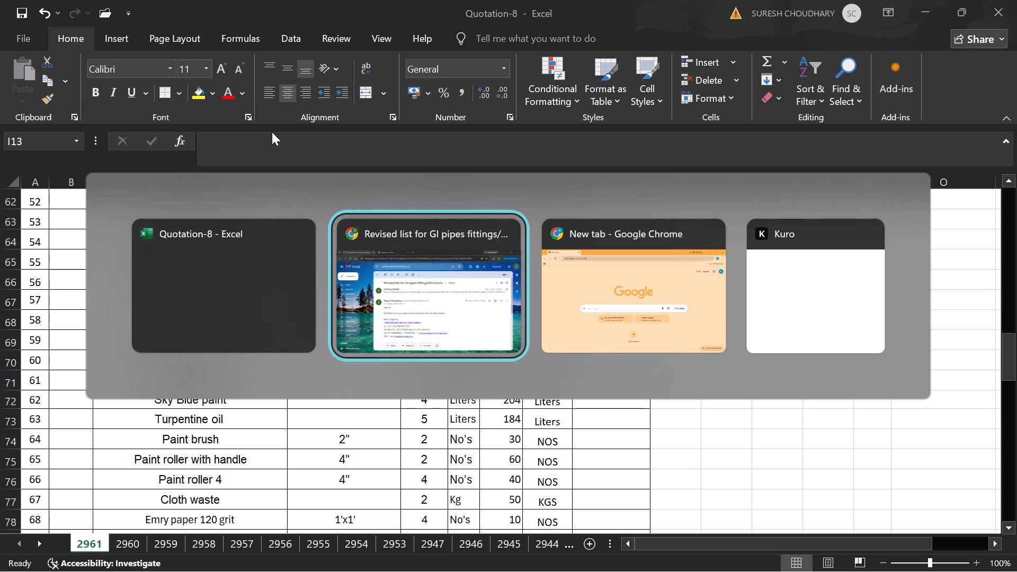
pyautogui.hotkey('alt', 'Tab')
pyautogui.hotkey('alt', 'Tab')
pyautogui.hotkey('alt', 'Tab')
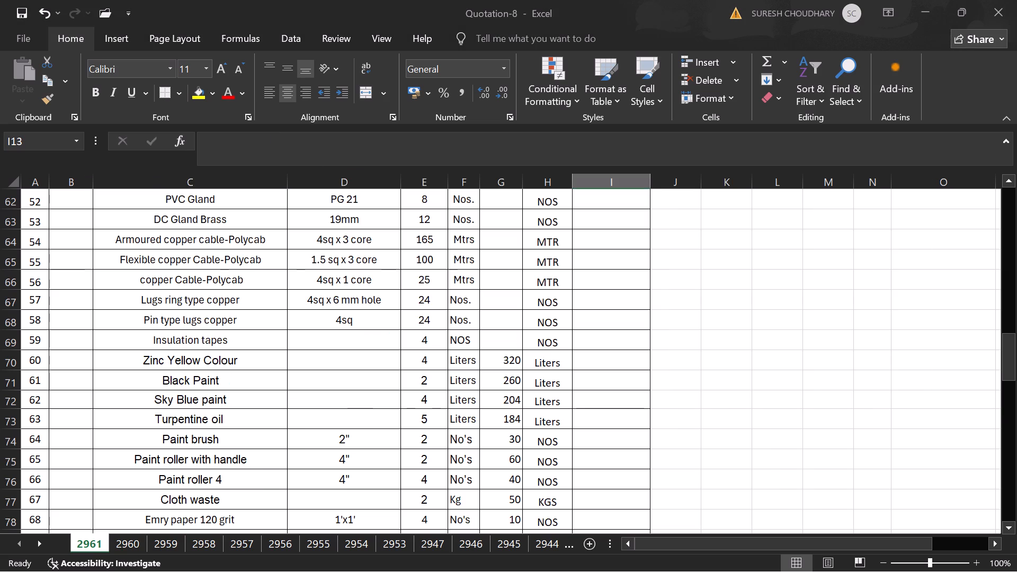
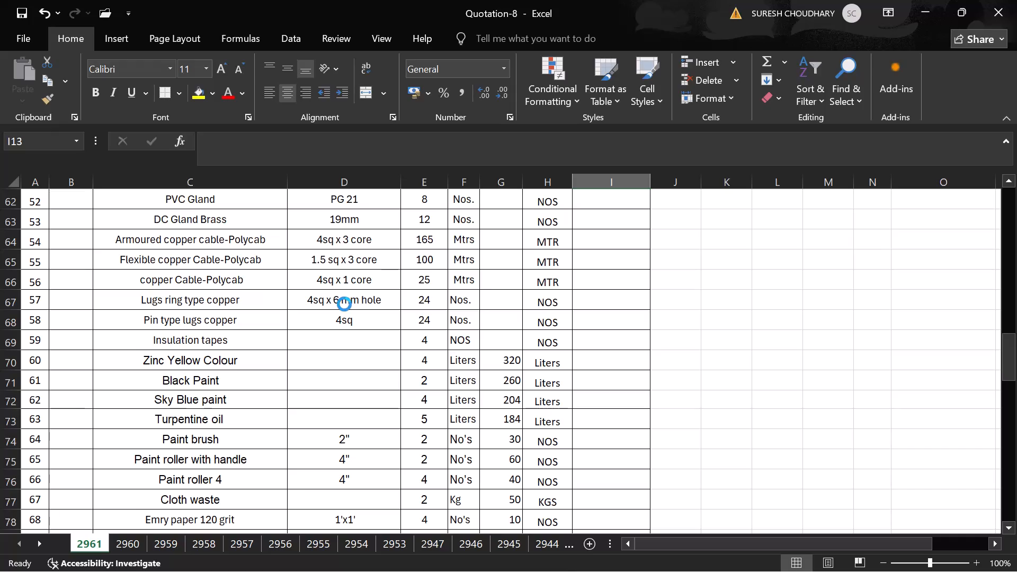
# Save the Quotation-8 workbook with quotation sheet 2961 in it.
pyautogui.hotkey('ctrl', 's')
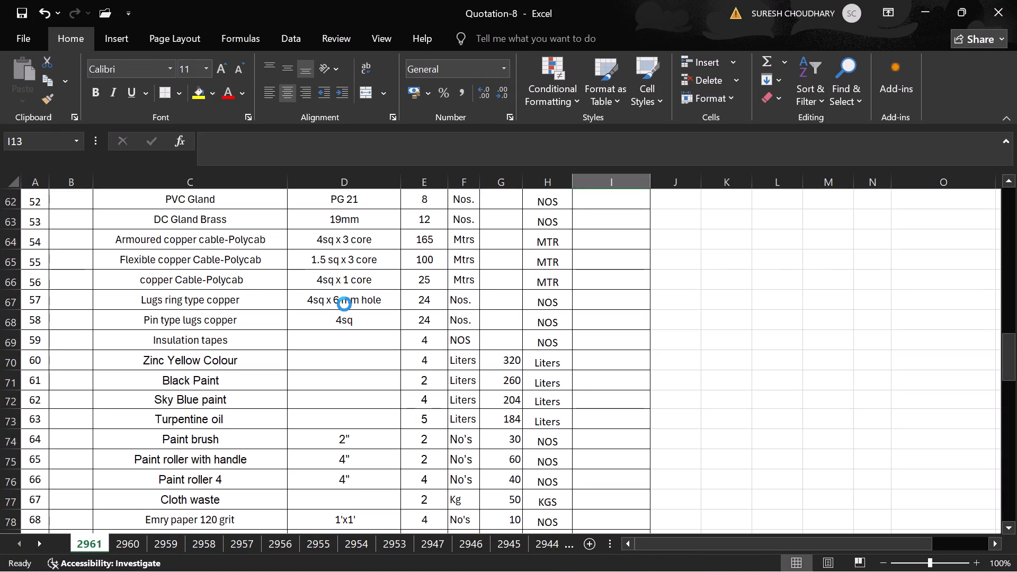
pyautogui.hotkey('ctrl', 's')
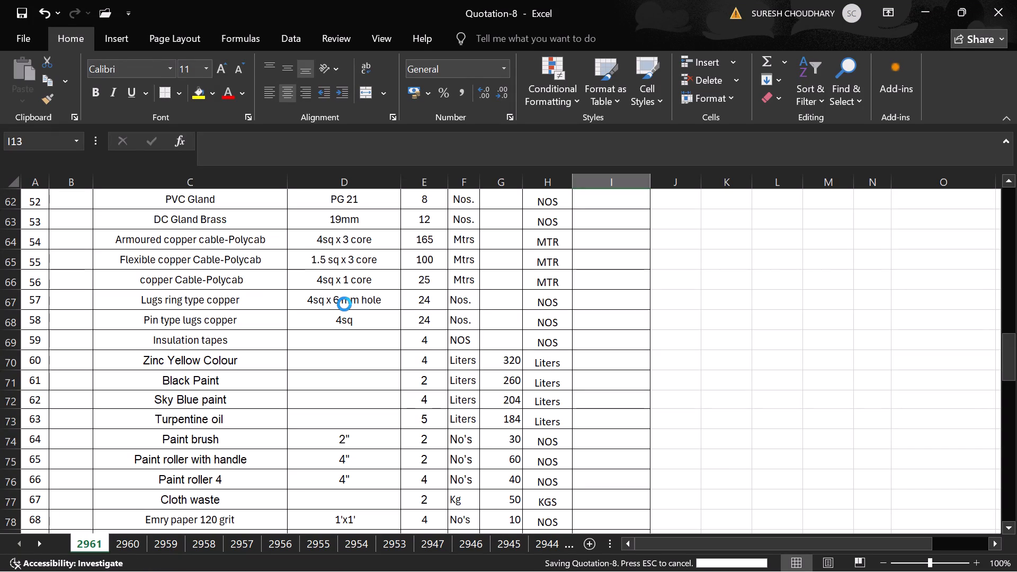
pyautogui.hotkey('ctrl', 's')
pyautogui.hotkey('ctrl', 's')
pyautogui.hotkey('ctrl', 's')
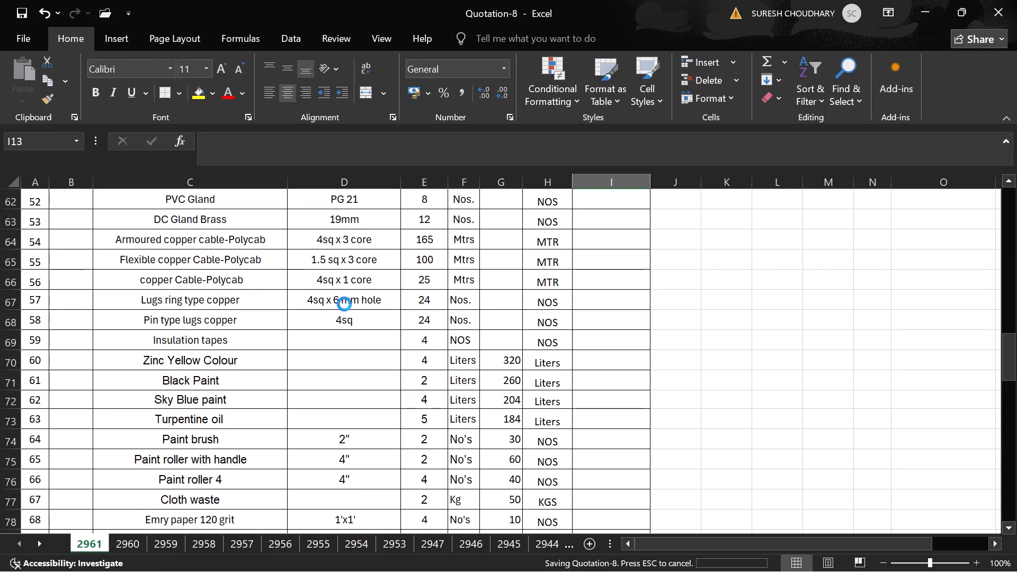
pyautogui.hotkey('ctrl', 's')
pyautogui.hotkey('ctrl', 's')
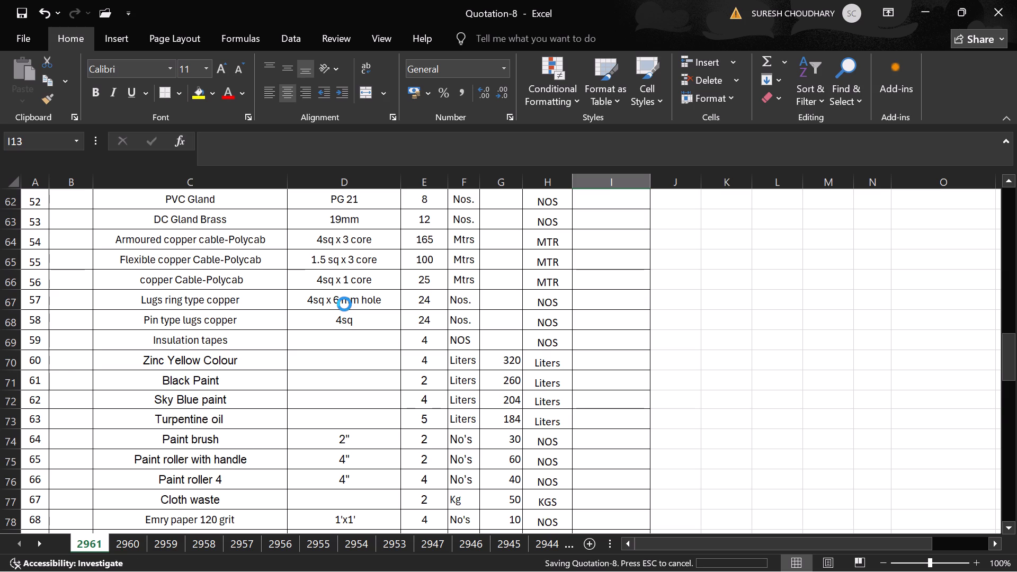
pyautogui.hotkey('ctrl', 's')
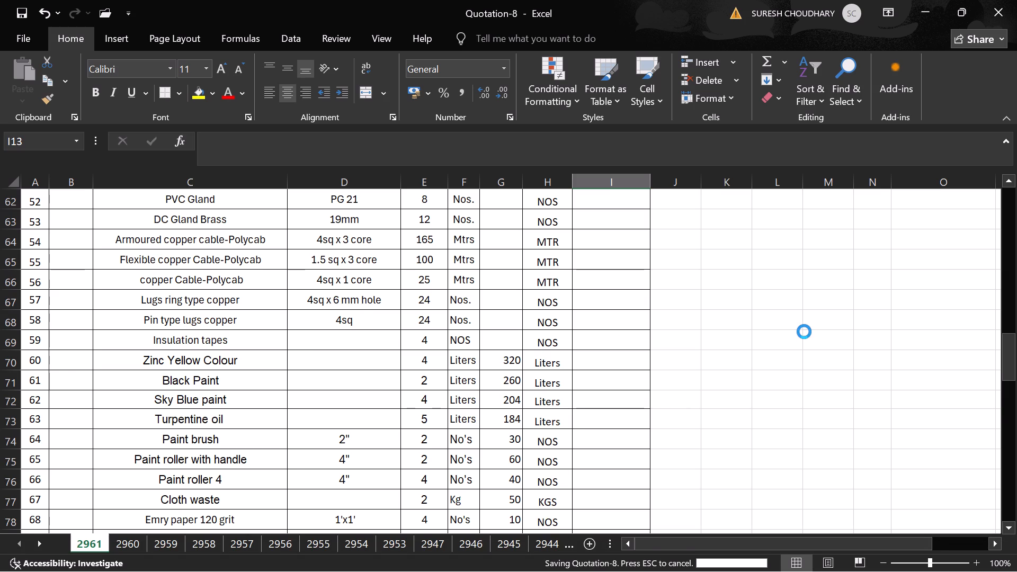
pyautogui.hotkey('ctrl', 's')
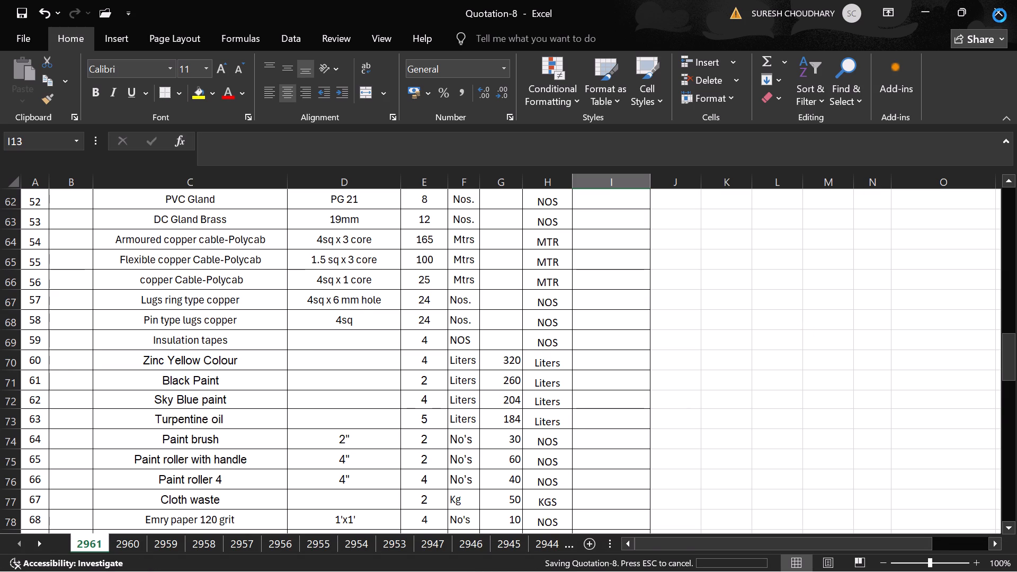
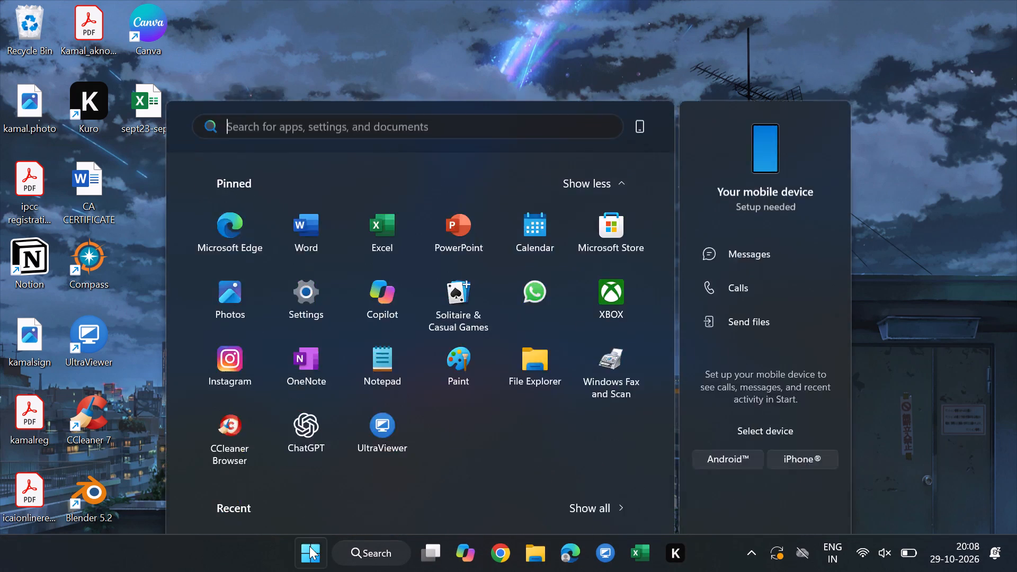
# Shut down the computer without installing the pending updates.
pyautogui.click(610, 493)
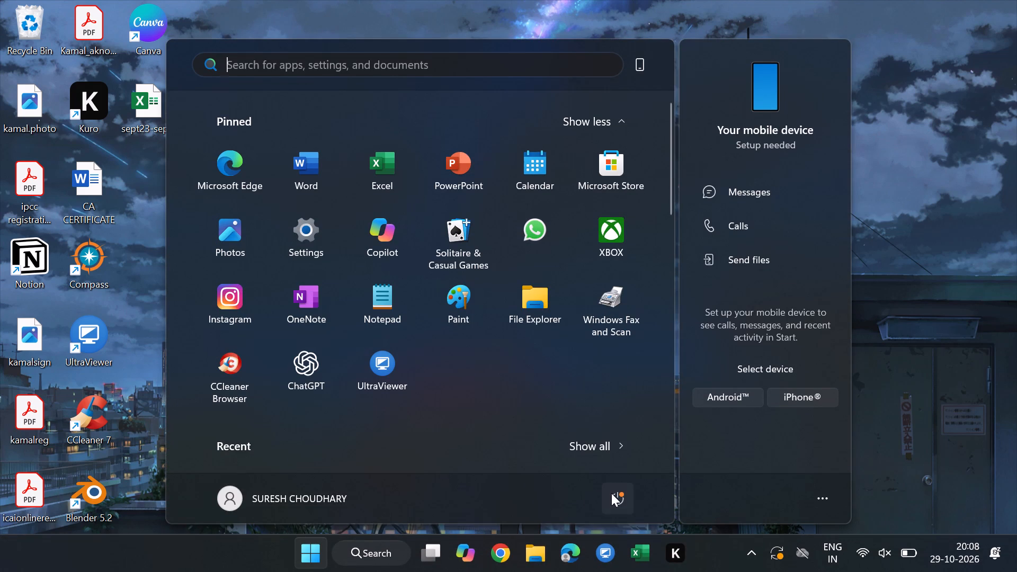
pyautogui.click(604, 421)
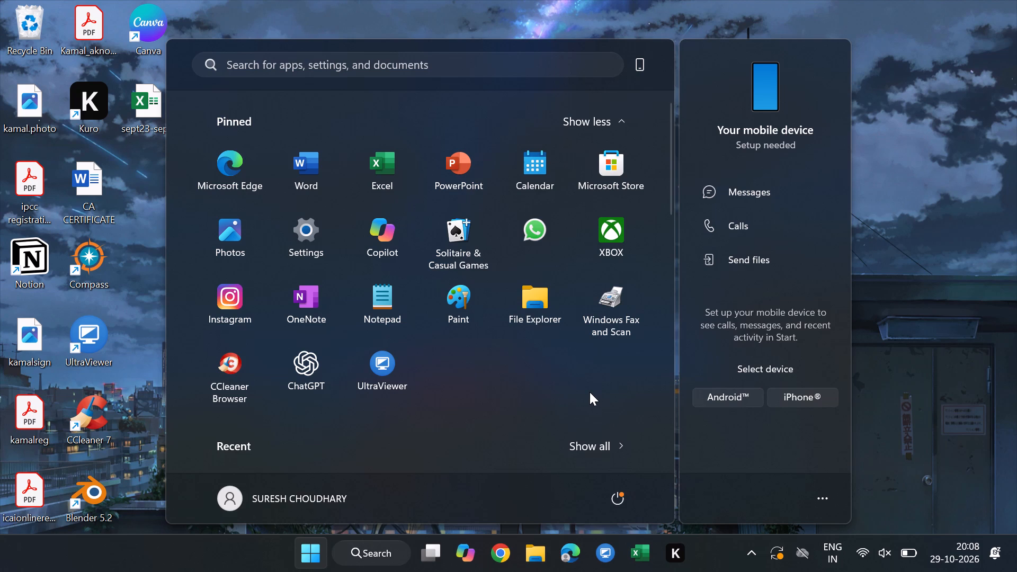
pyautogui.click(621, 492)
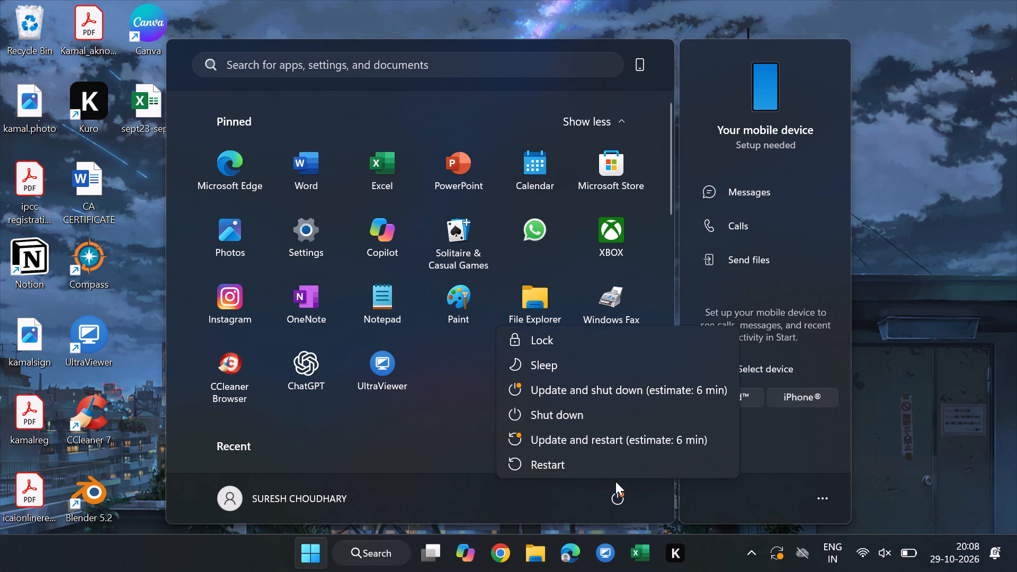
pyautogui.click(621, 419)
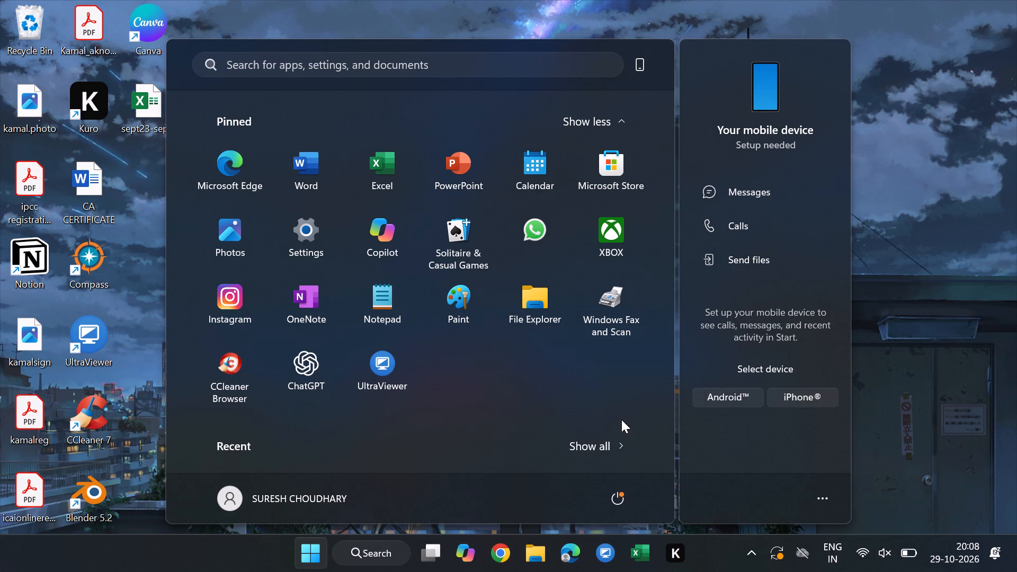